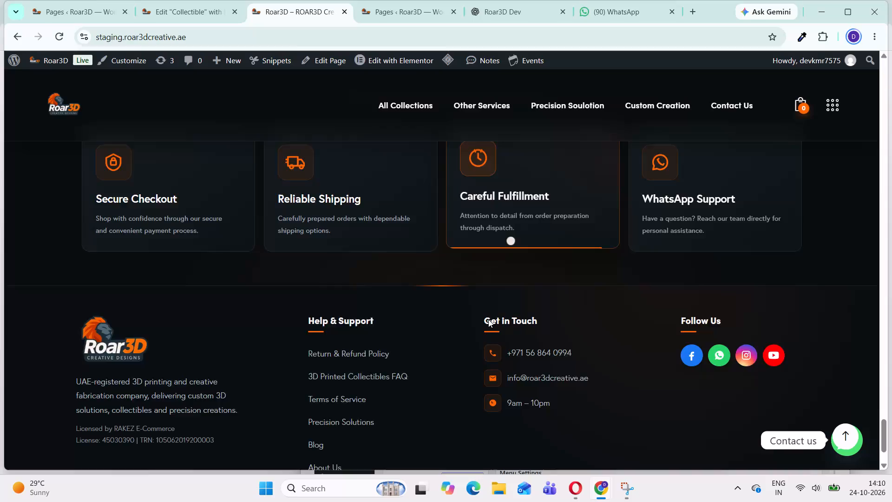
Review the staging site's home page footer and hero, and the product listing on the Other Services page.
scroll(310, 417, down, 1)
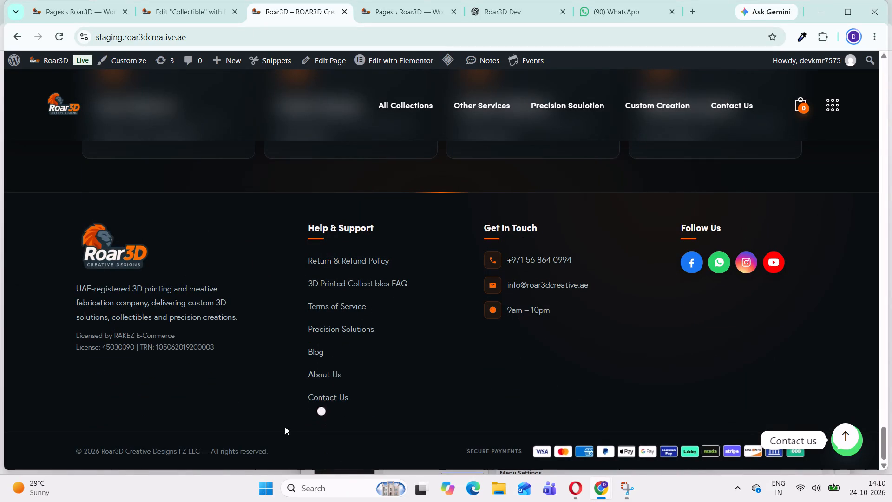
click(837, 436)
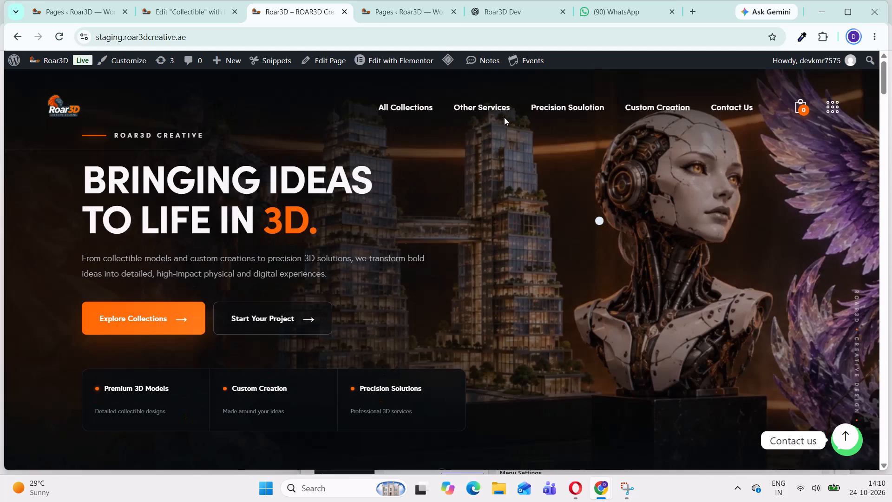
click(495, 111)
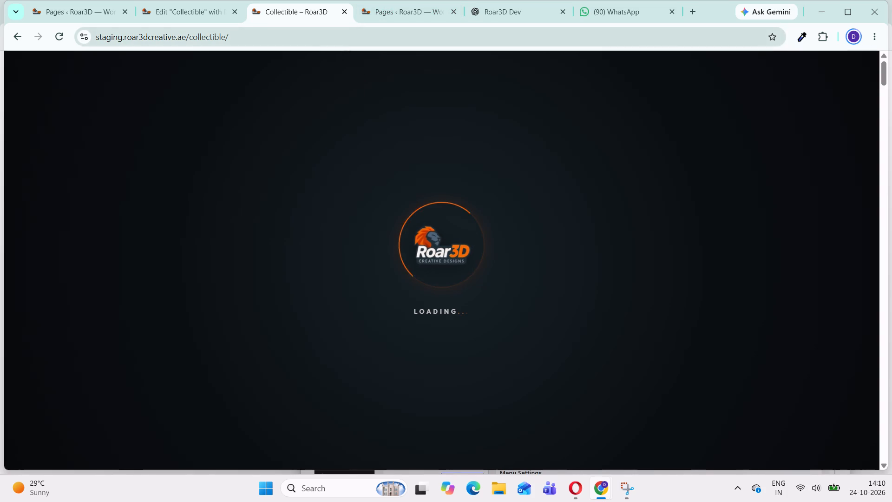
click(374, 12)
click(294, 10)
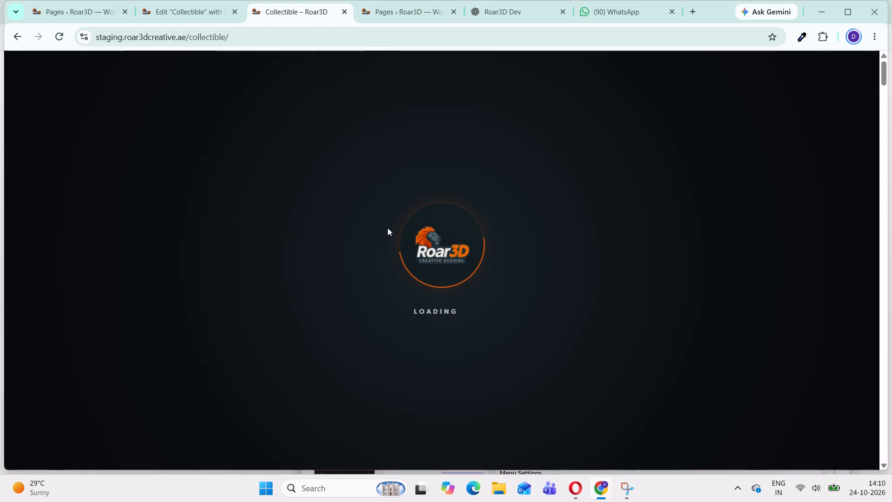
scroll(470, 268, down, 3)
scroll(473, 313, down, 9)
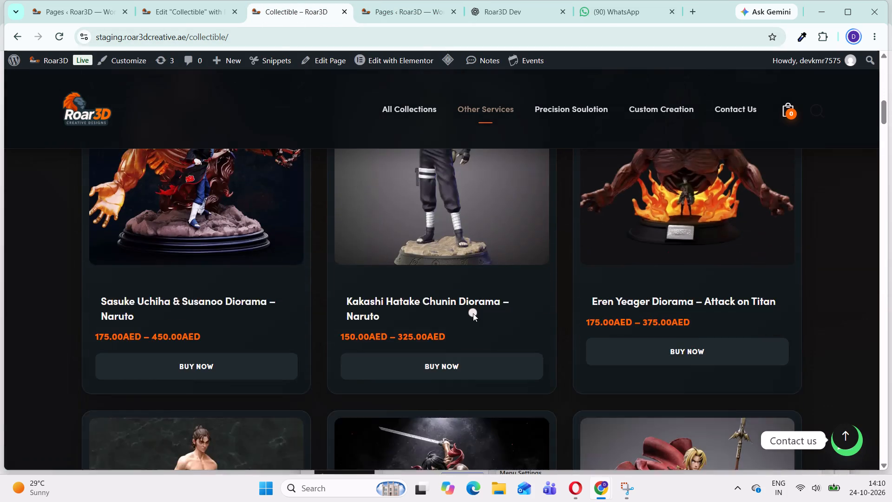
scroll(473, 313, down, 5)
Go to the site's WordPress admin and open the product categories management page.
click(14, 63)
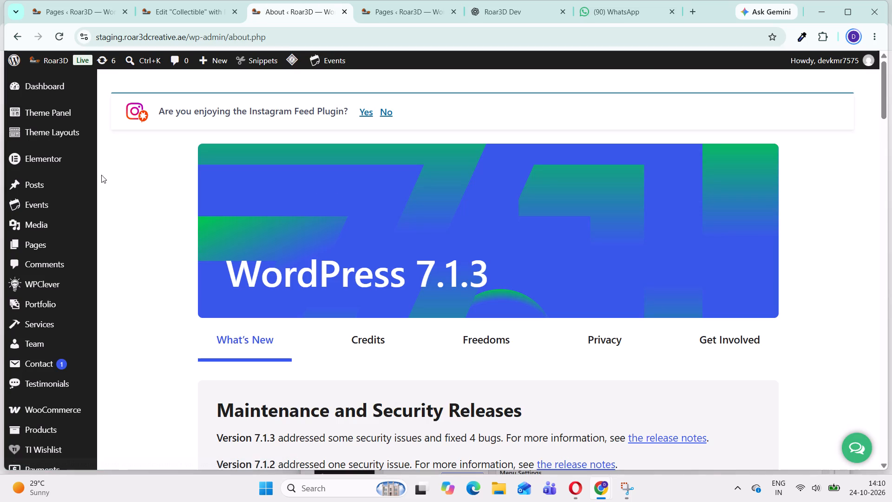
scroll(10, 260, down, 2)
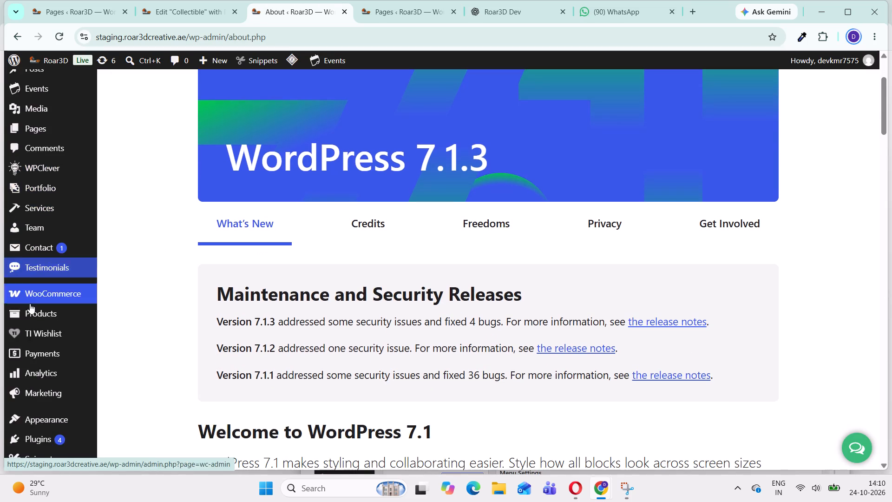
scroll(36, 317, down, 4)
scroll(51, 284, up, 2)
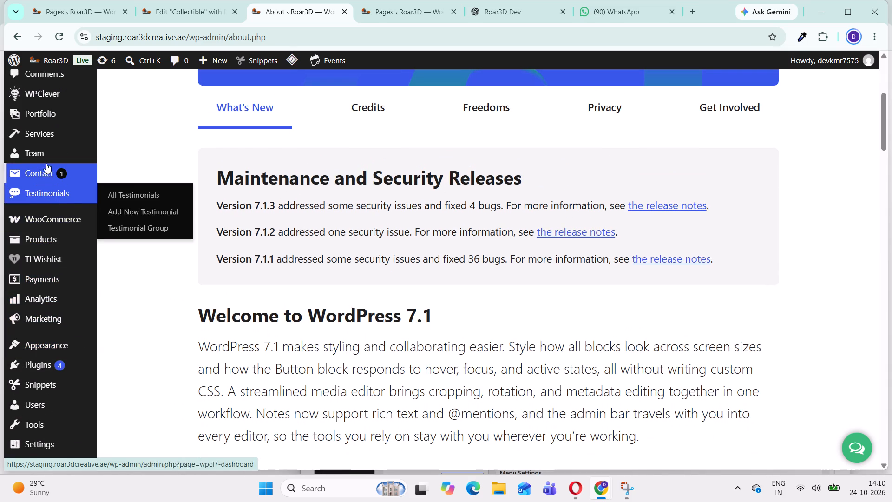
scroll(49, 232, down, 2)
scroll(46, 325, down, 1)
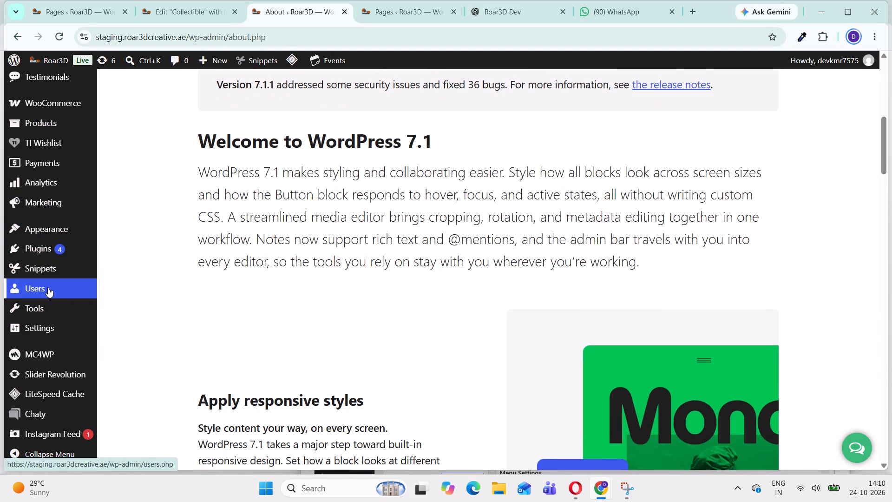
scroll(53, 225, up, 2)
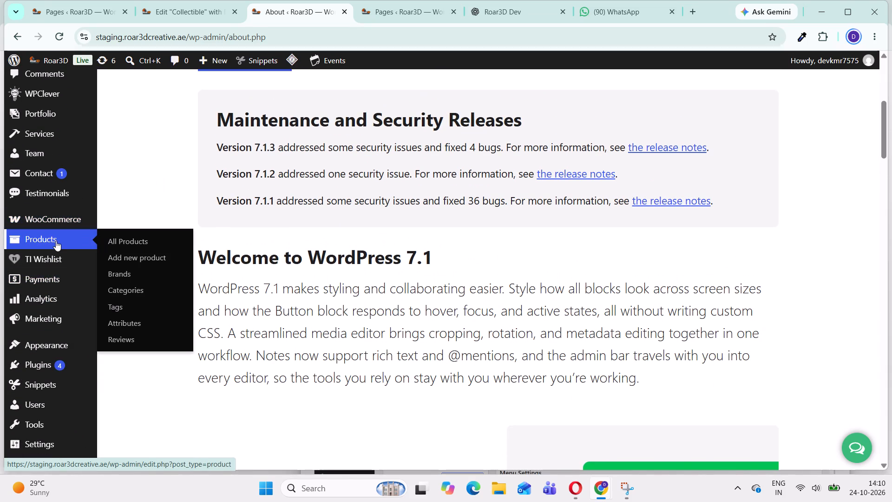
scroll(53, 258, up, 2)
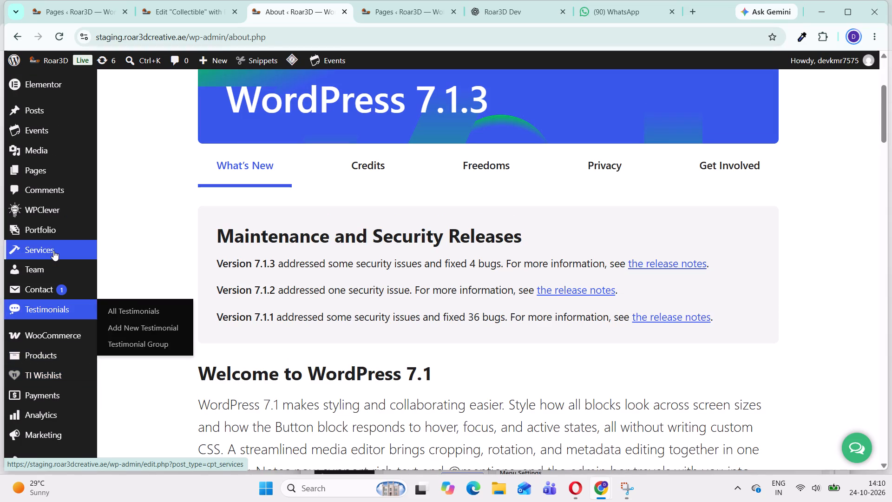
scroll(60, 210, up, 1)
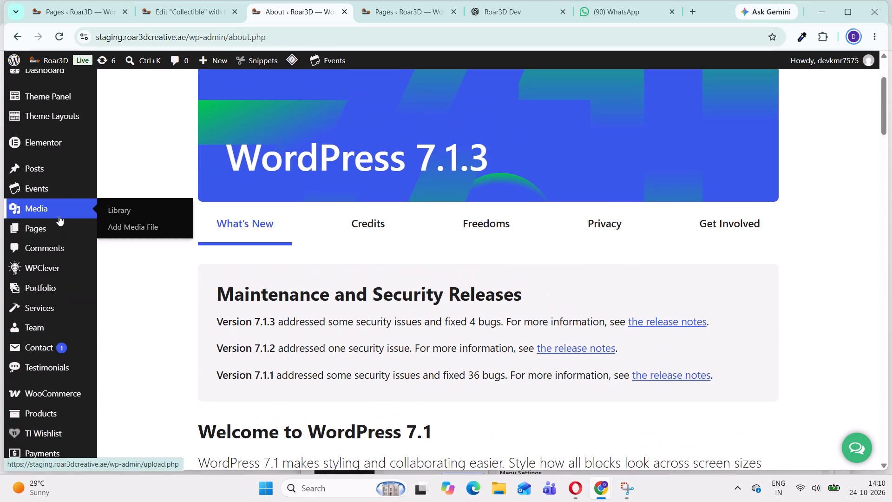
scroll(55, 234, up, 2)
scroll(56, 249, down, 2)
scroll(52, 335, down, 2)
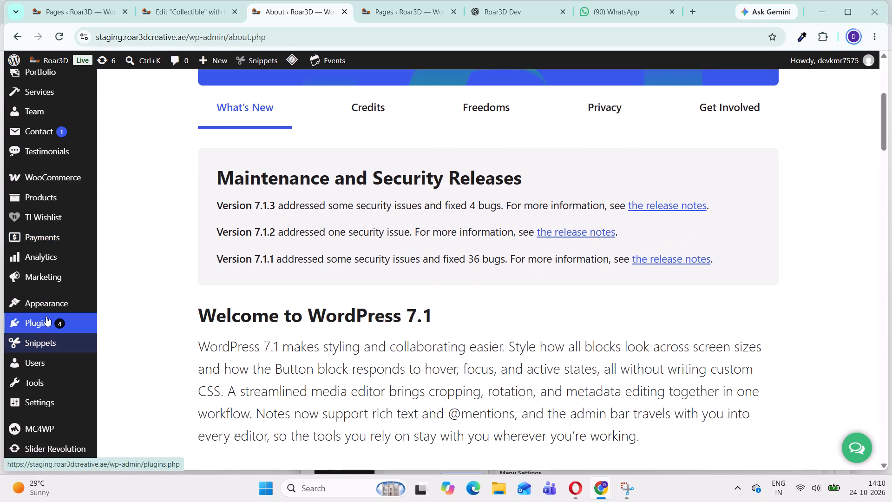
scroll(60, 297, up, 1)
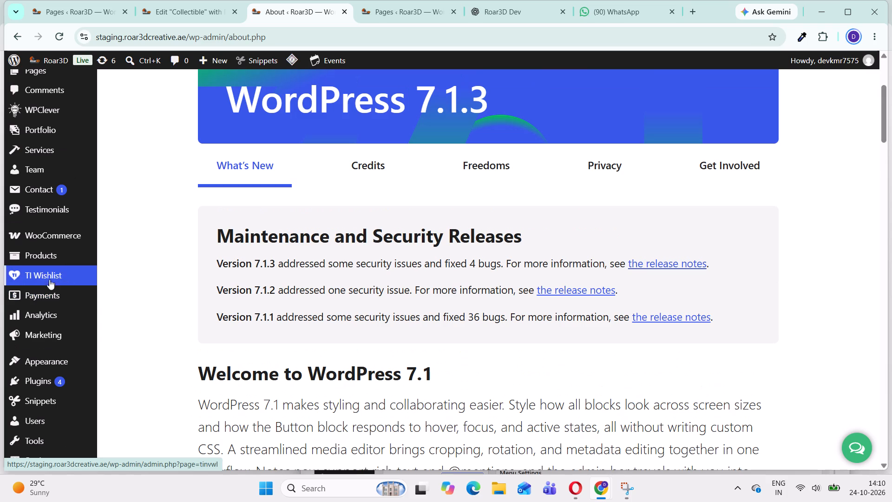
click(129, 309)
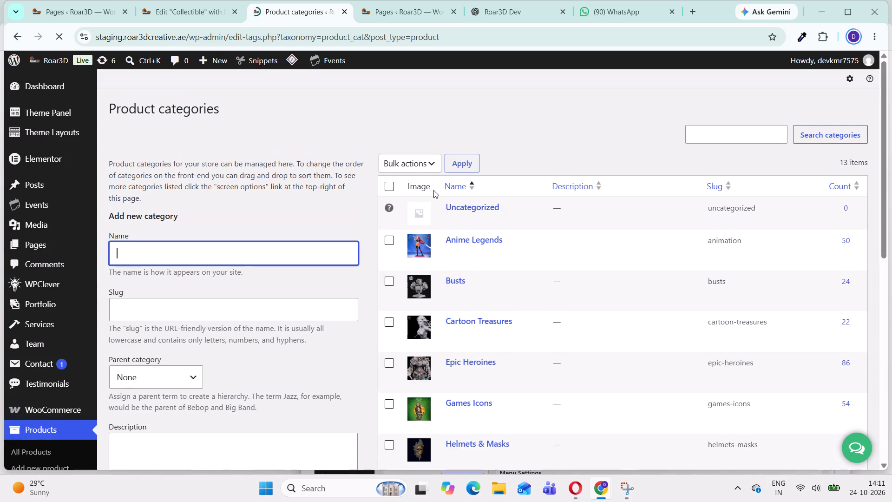
Enter "Customized Printing" as the name of the new product category.
scroll(522, 242, down, 5)
scroll(256, 350, down, 1)
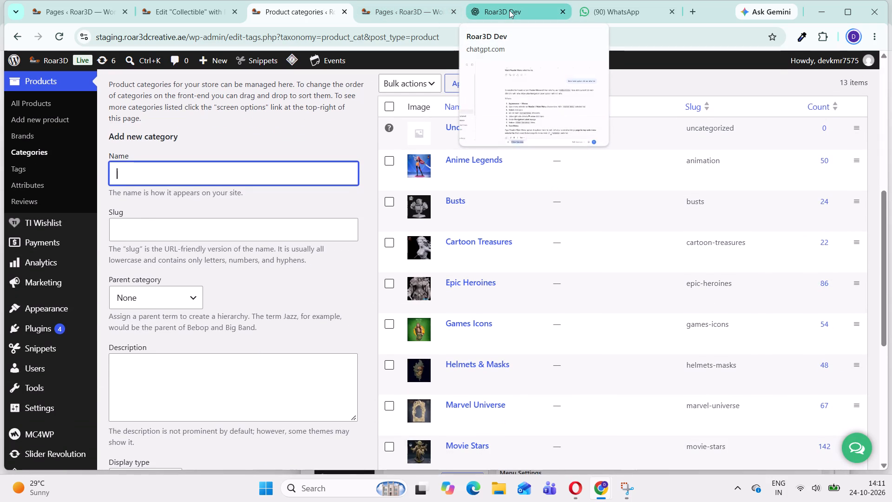
click(155, 169)
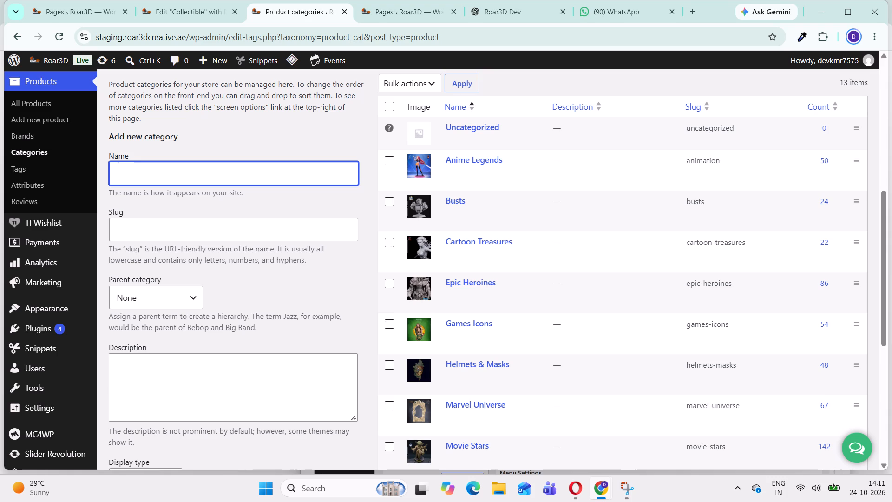
key(shift+c)
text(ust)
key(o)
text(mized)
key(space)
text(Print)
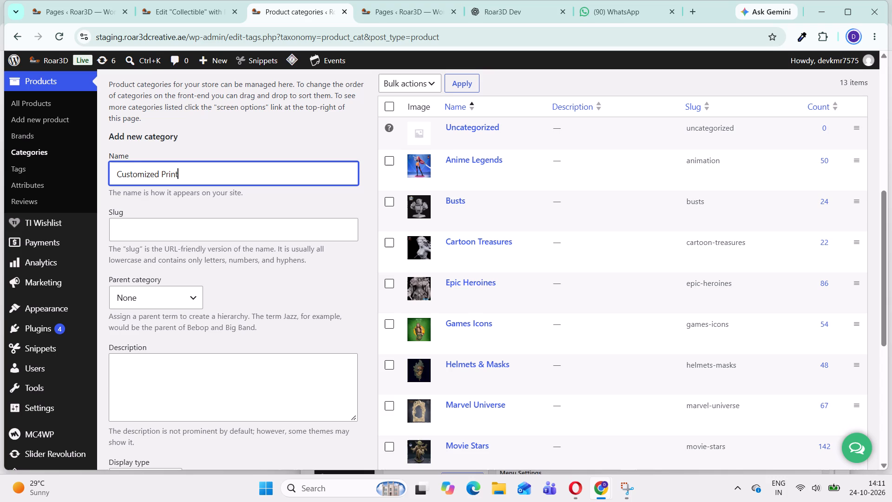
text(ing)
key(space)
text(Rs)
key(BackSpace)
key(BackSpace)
Complete the new product category's name so it reads "Customized Printing Solution", leaving its remaining fields at their defaults.
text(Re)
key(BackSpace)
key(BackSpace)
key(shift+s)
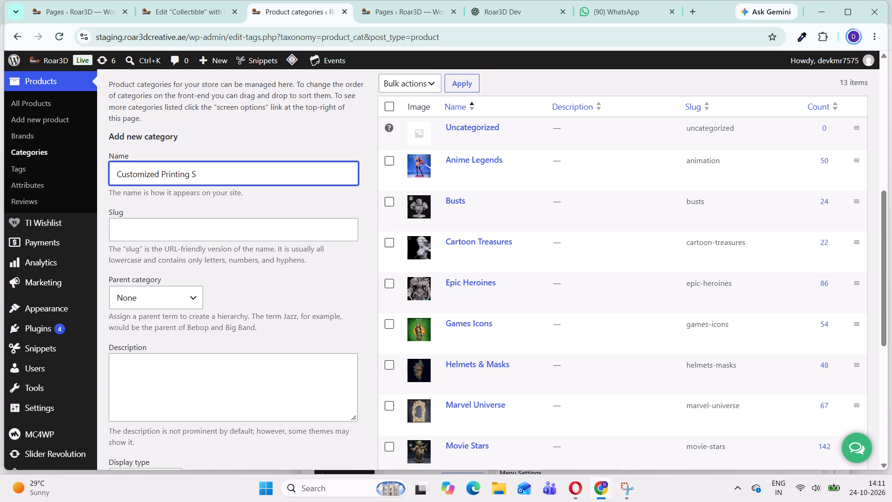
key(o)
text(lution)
scroll(180, 185, down, 1)
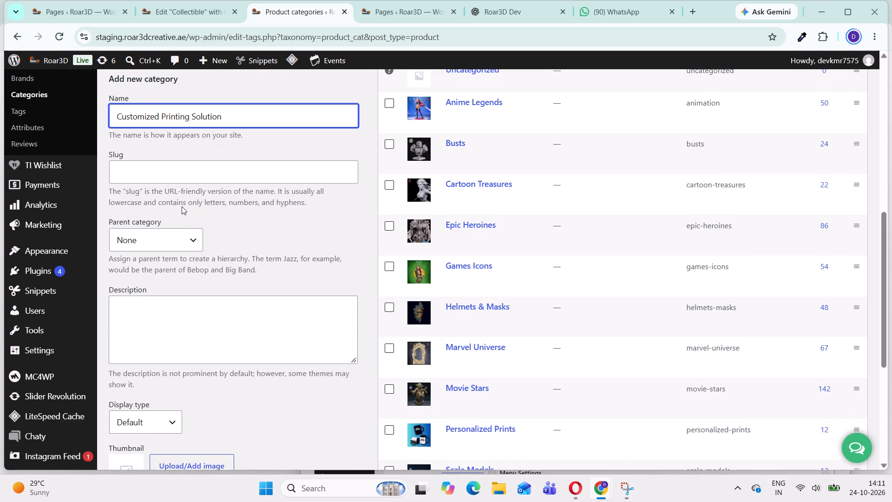
scroll(206, 300, down, 4)
scroll(223, 240, up, 2)
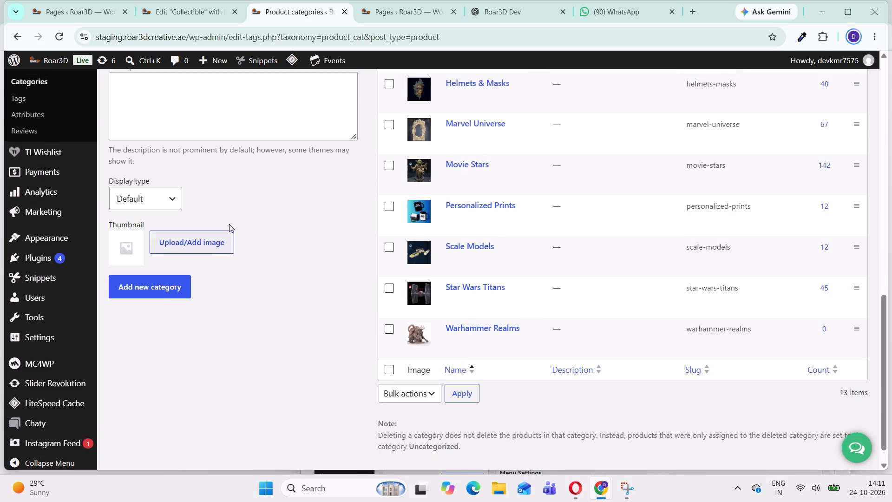
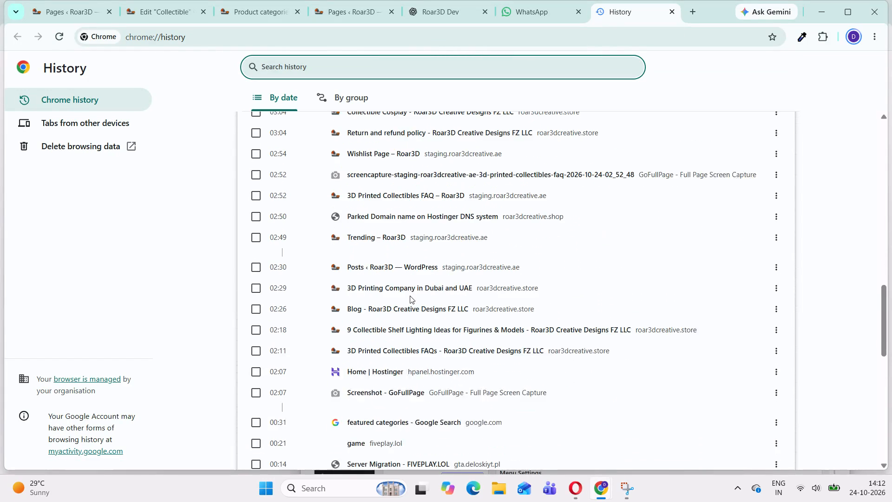
Find yesterday's "Roar 3D Creative Design - Inner Pages" Figma prototype in the browsing history and view it in a new tab.
scroll(410, 296, down, 6)
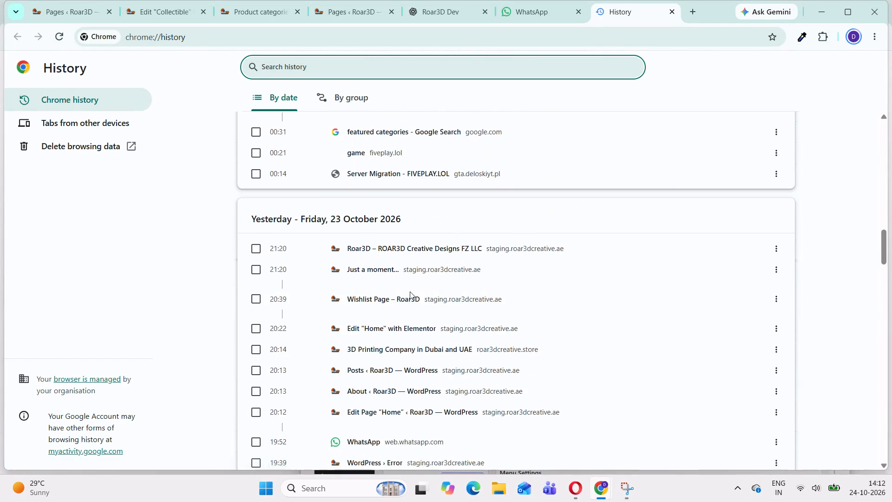
scroll(410, 291, down, 3)
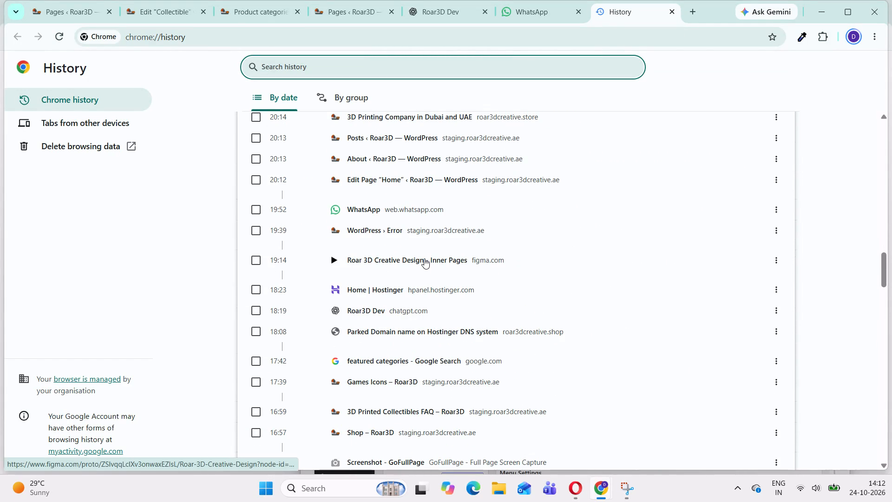
right_click(424, 258)
click(519, 276)
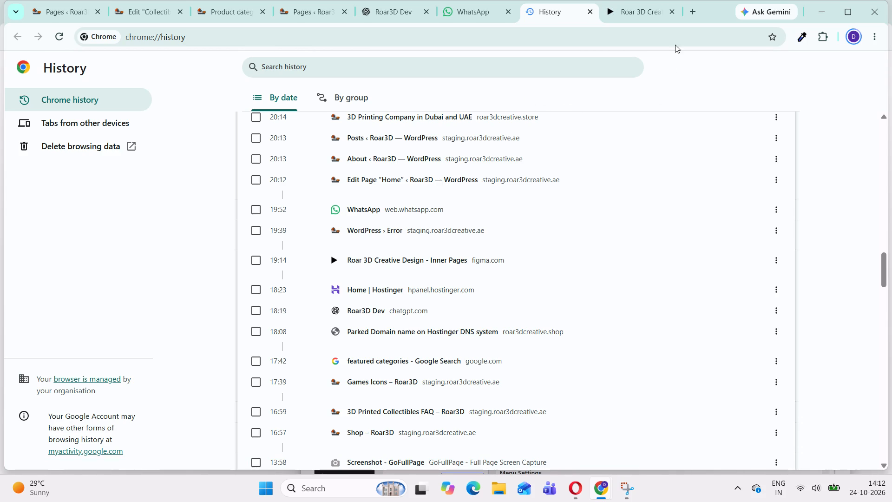
click(629, 21)
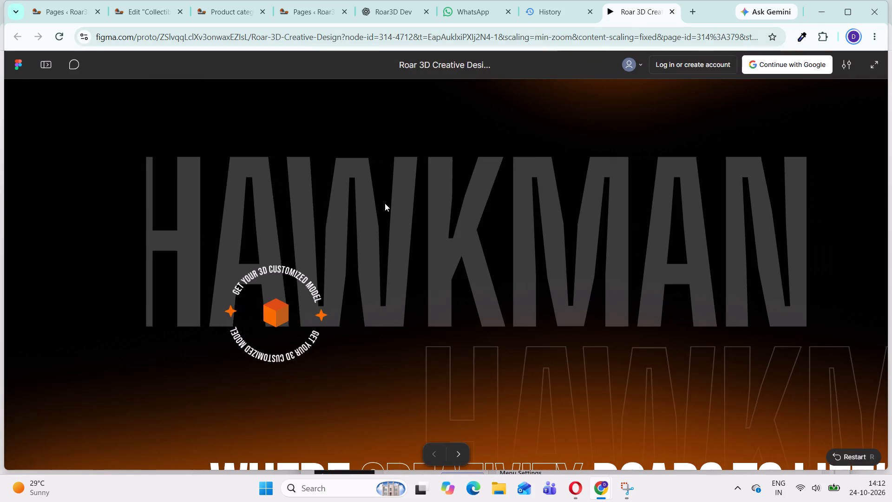
Review the product category carousel in the Roar 3D Creative Design Figma prototype, and close the prototype.
scroll(393, 221, down, 5)
scroll(439, 299, down, 6)
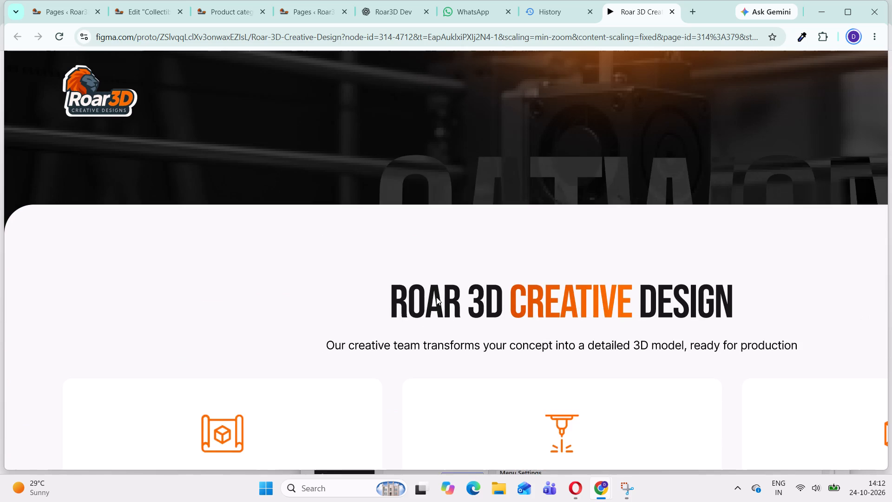
scroll(436, 297, down, 12)
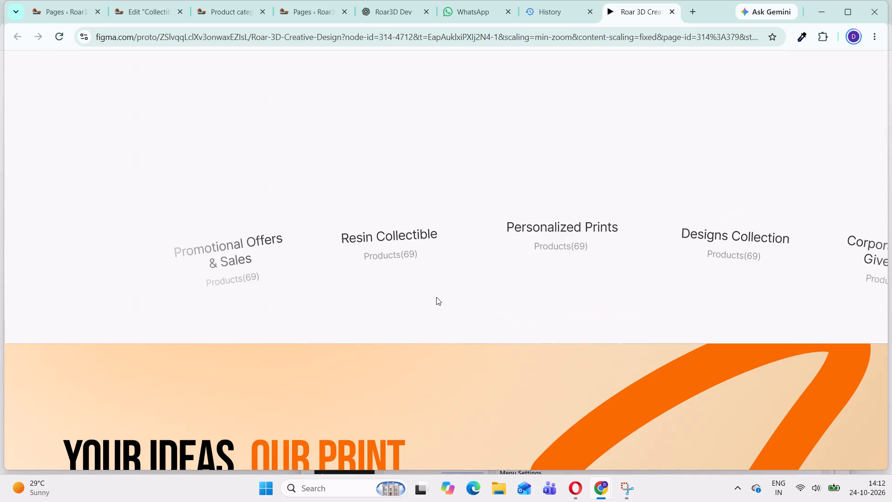
scroll(436, 297, up, 1)
drag(702, 257, 466, 232)
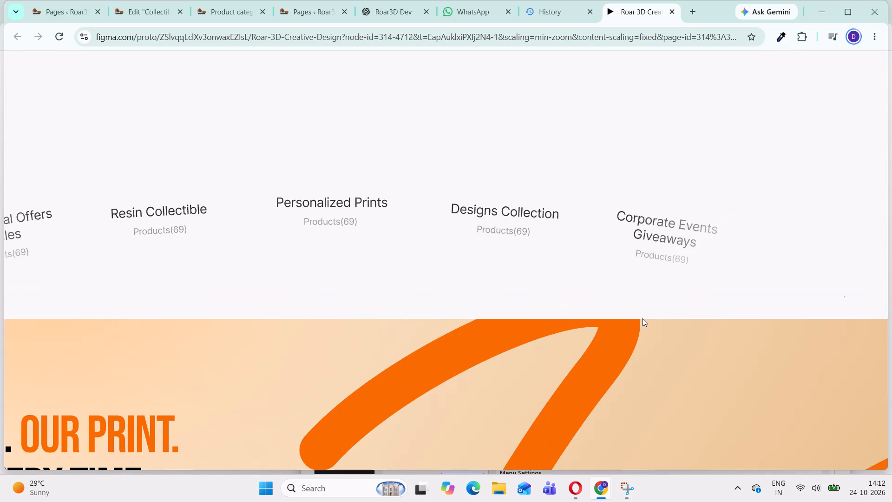
drag(328, 213, 687, 257)
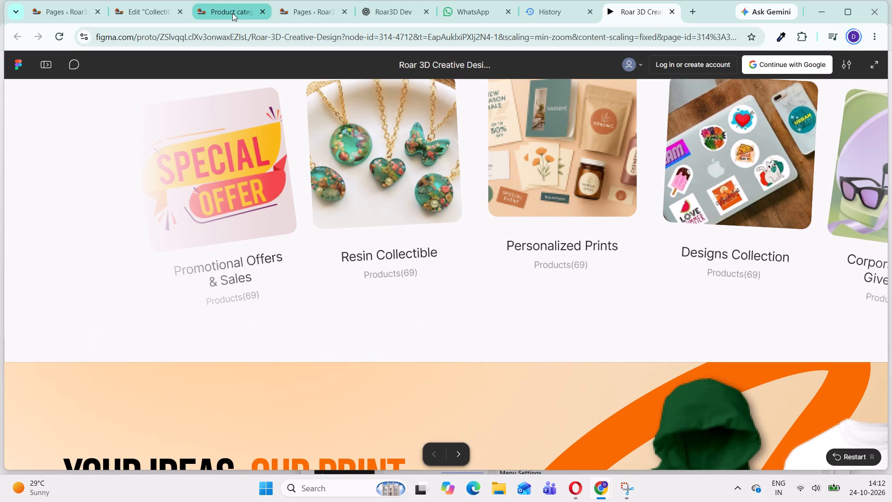
click(142, 14)
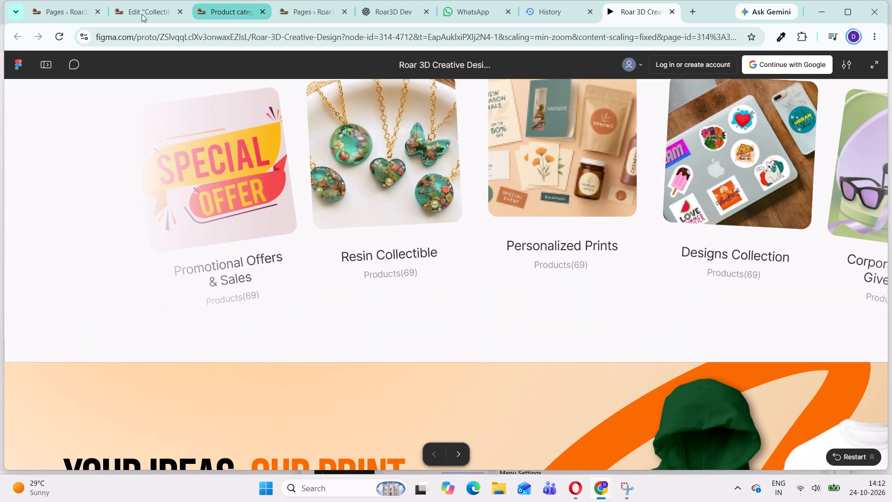
click(671, 15)
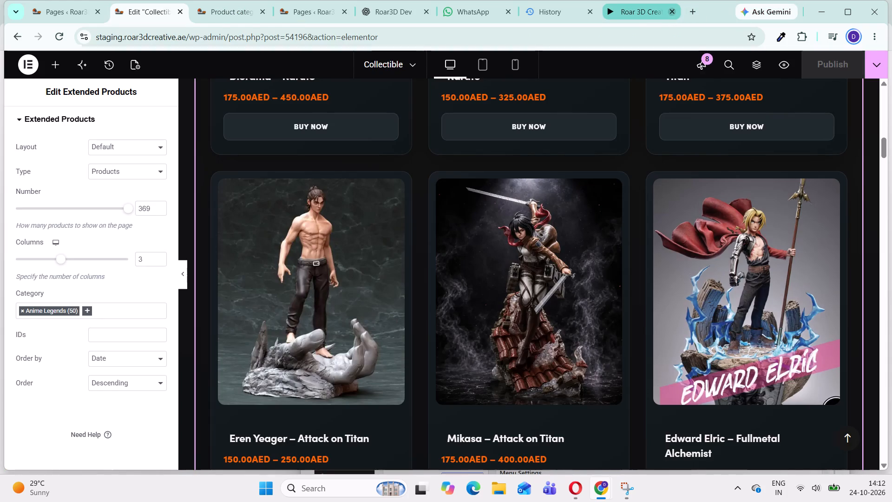
Copy the name "Customized Printing Solution" from the new product category form and search Google Images for it.
click(277, 10)
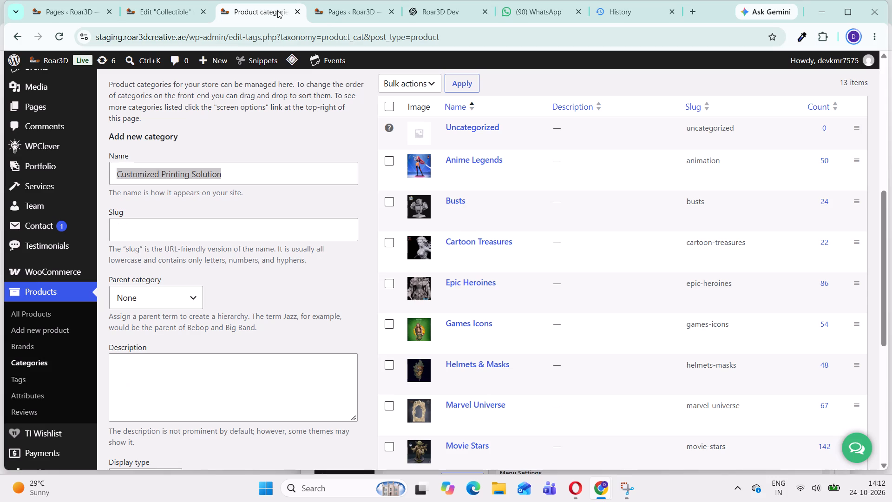
key(ctrl+c)
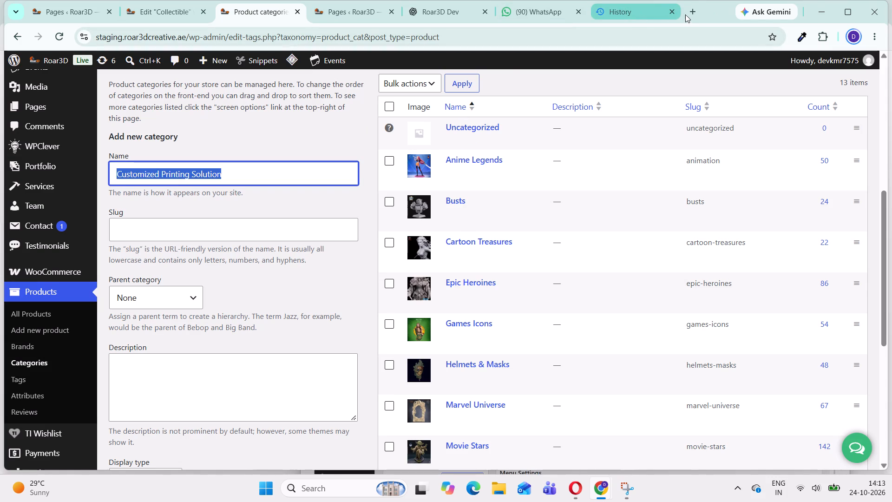
click(688, 12)
click(369, 192)
ctrl+click(344, 217)
key(ctrl+v)
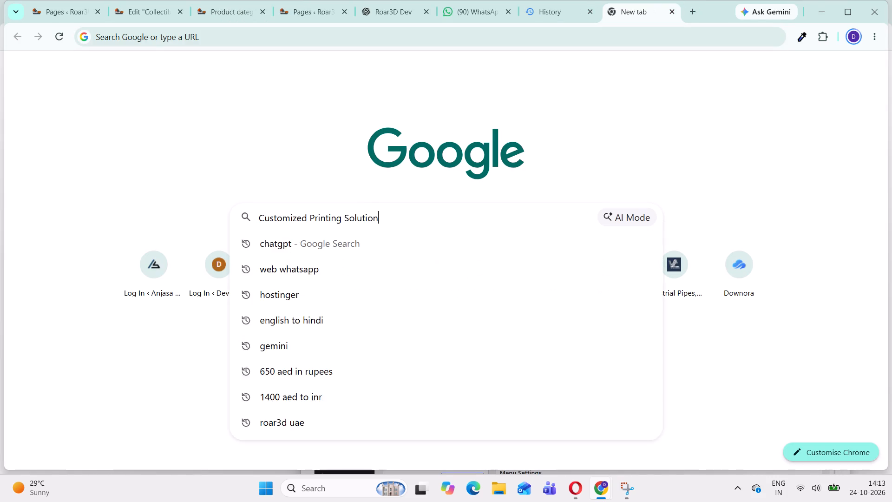
key(Return)
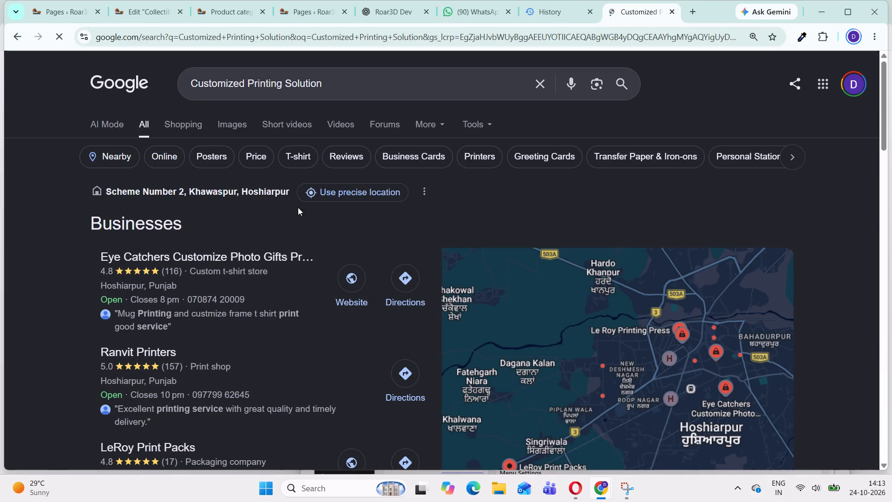
click(219, 128)
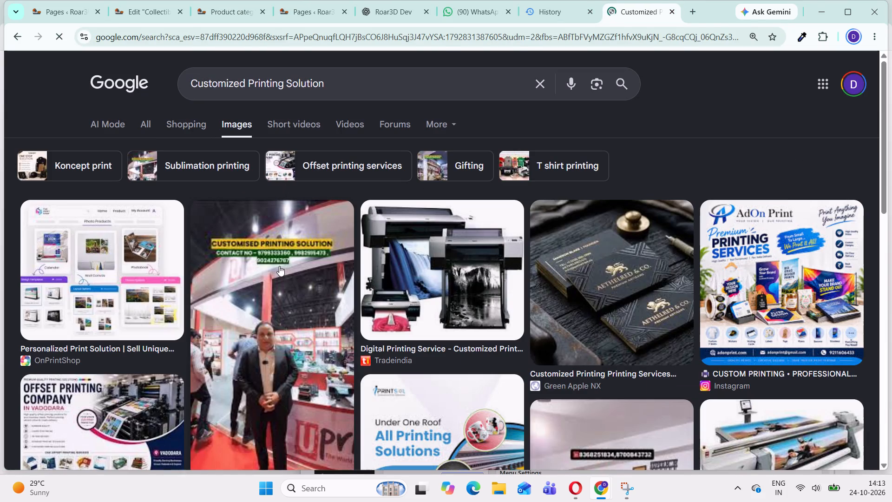
Refine the image search to "Customized Printing Solution image" and browse the pictures for a suitable category image.
click(343, 86)
key(space)
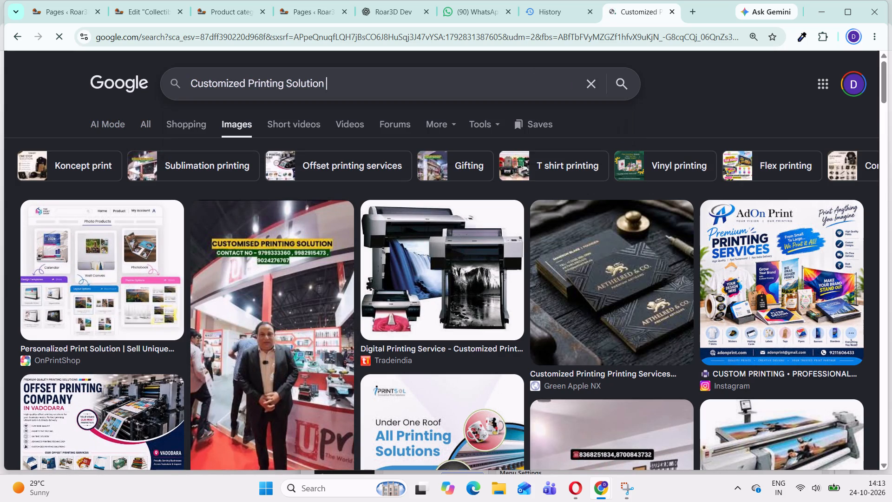
text(iag)
key(BackSpace)
key(BackSpace)
text(mage for ba)
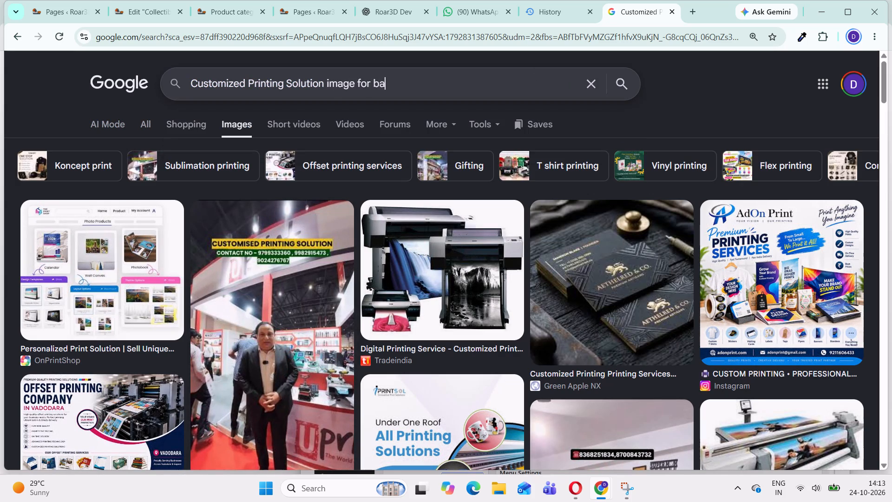
key(BackSpace)
key(BackSpace)
key(BackSpace)
key(BackSpace)
key(BackSpace)
key(Return)
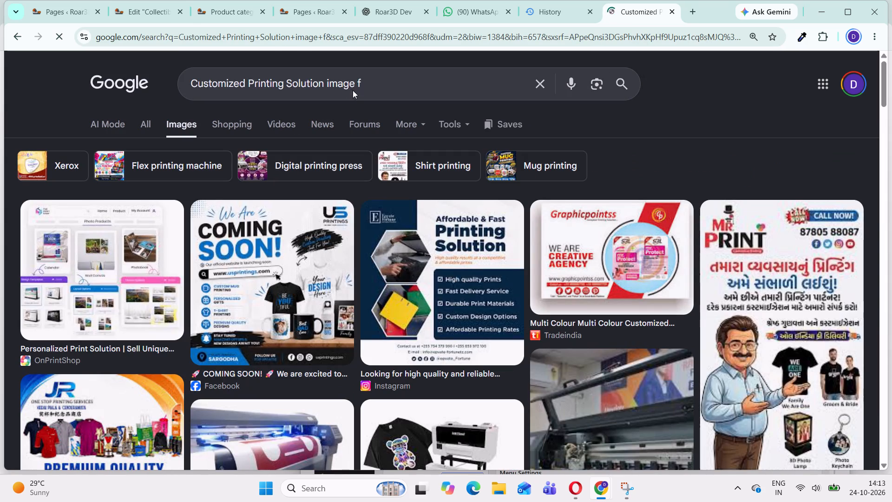
click(370, 86)
key(BackSpace)
key(BackSpace)
key(Return)
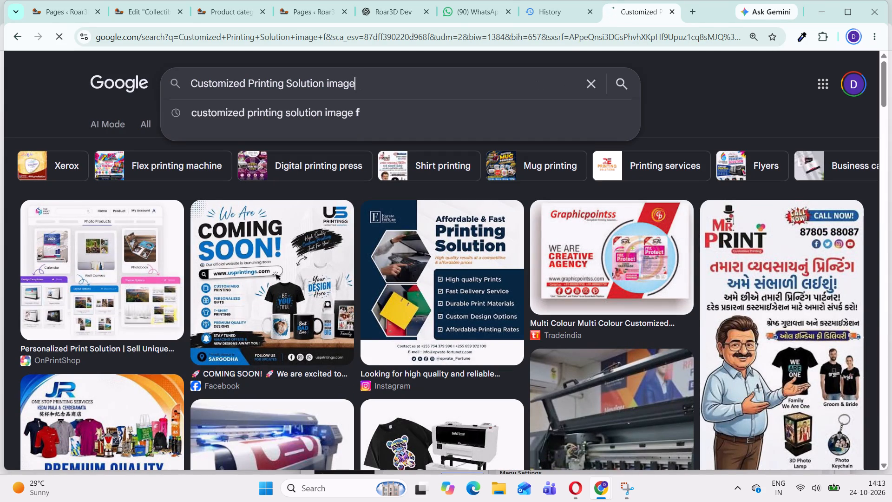
scroll(412, 185, down, 6)
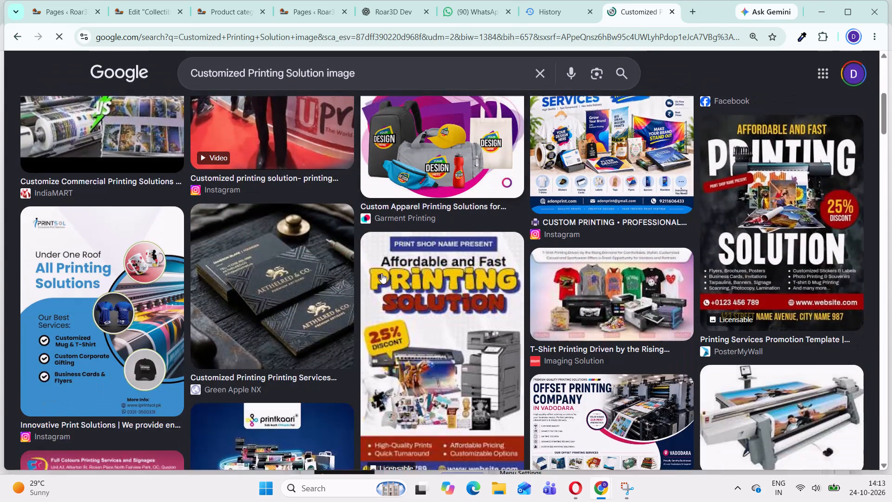
scroll(381, 273, down, 8)
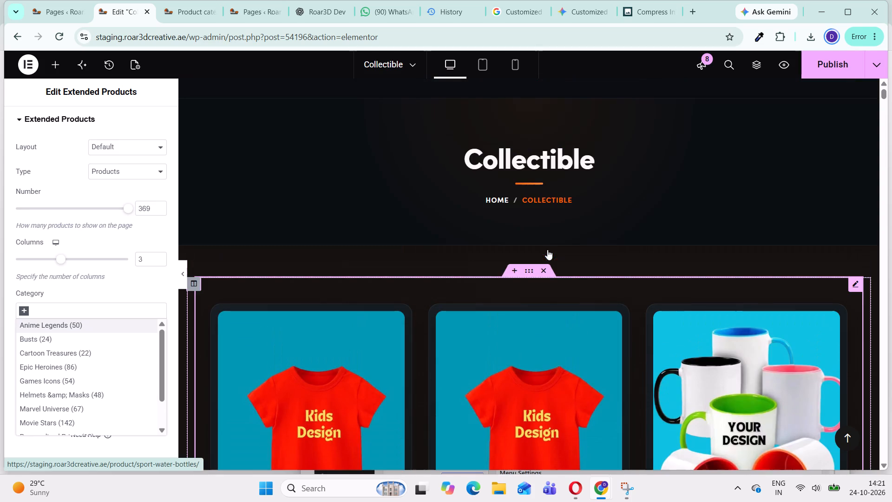
click(509, 273)
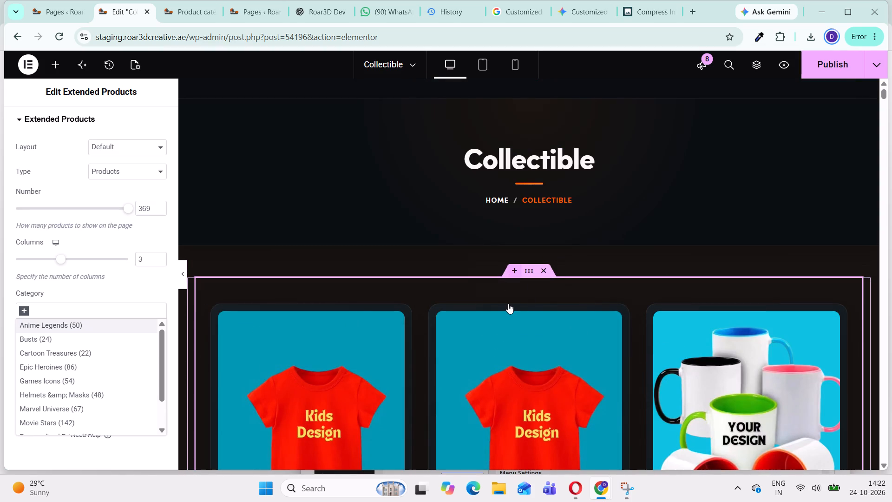
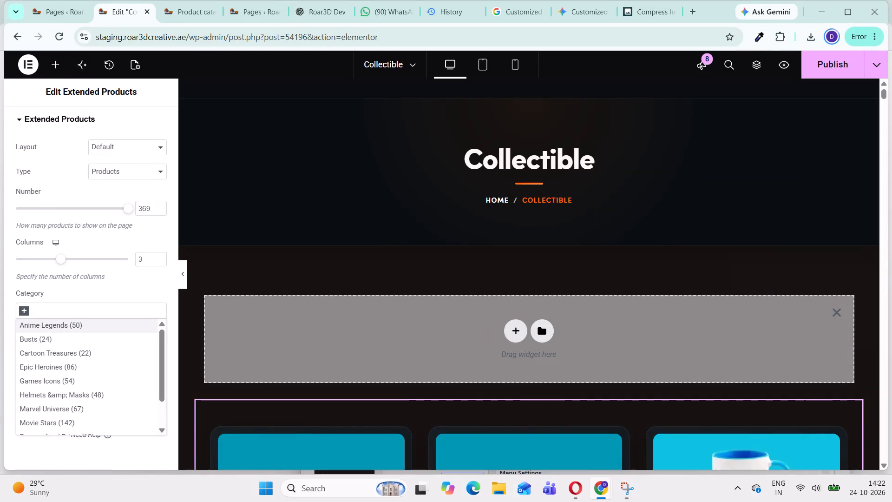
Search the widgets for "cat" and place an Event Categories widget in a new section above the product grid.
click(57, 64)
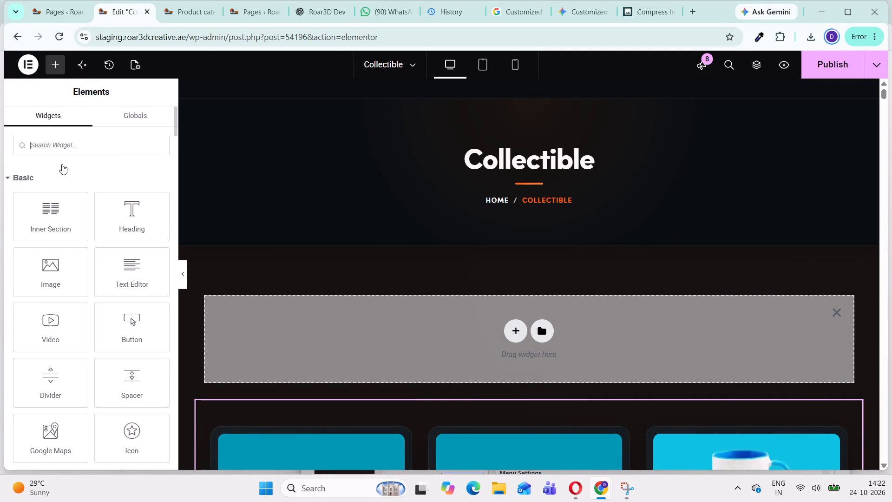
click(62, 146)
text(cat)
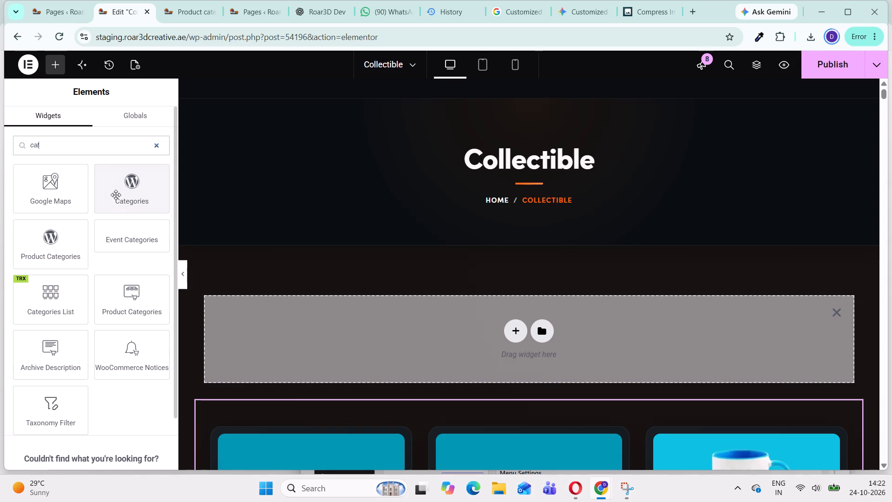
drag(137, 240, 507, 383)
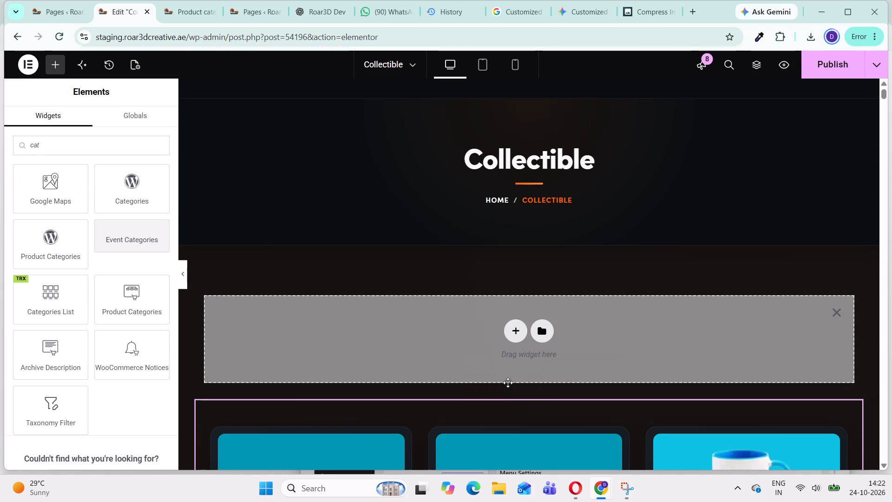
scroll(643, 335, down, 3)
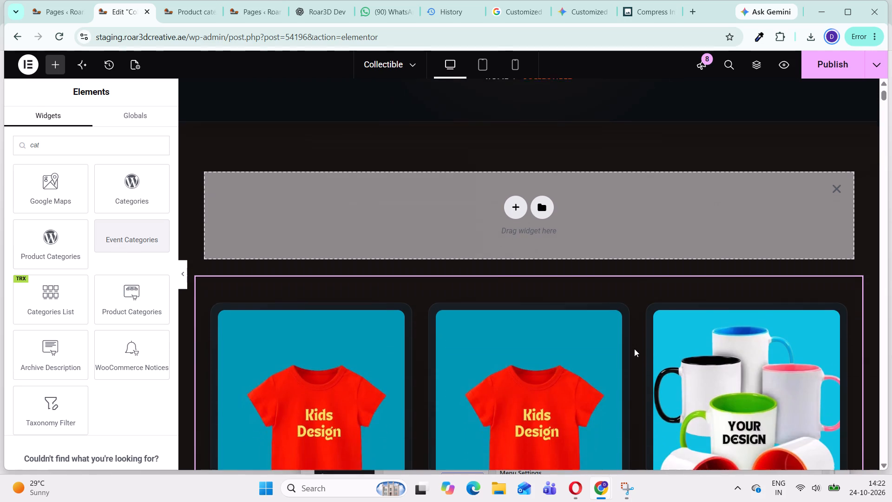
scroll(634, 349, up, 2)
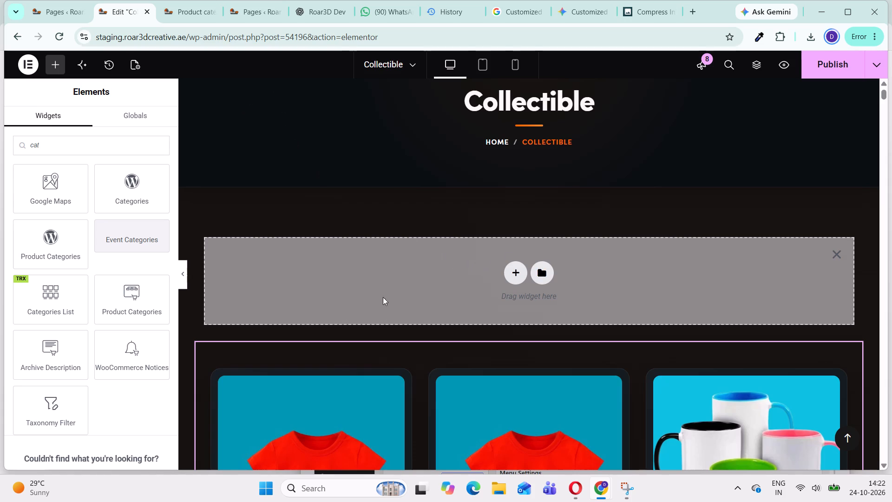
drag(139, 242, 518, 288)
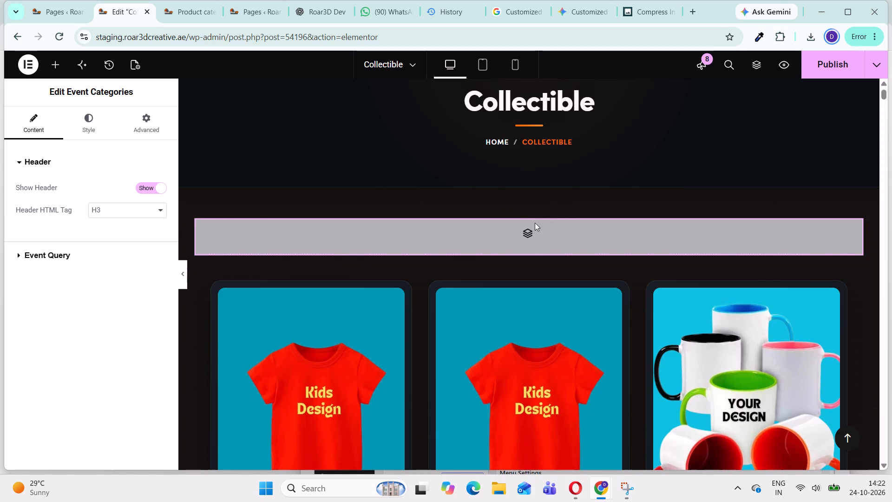
Remove the Event Categories section and the product grid section below the Collectible page heading.
click(545, 211)
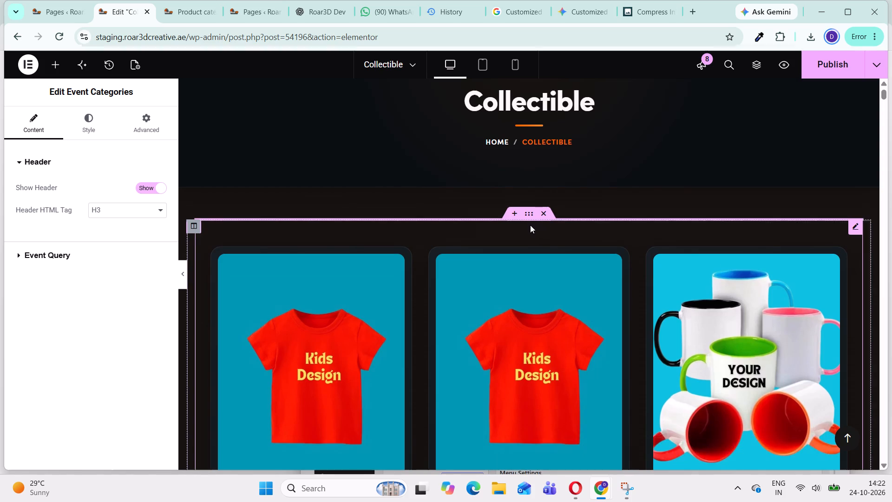
click(514, 211)
scroll(583, 293, down, 2)
scroll(548, 185, up, 2)
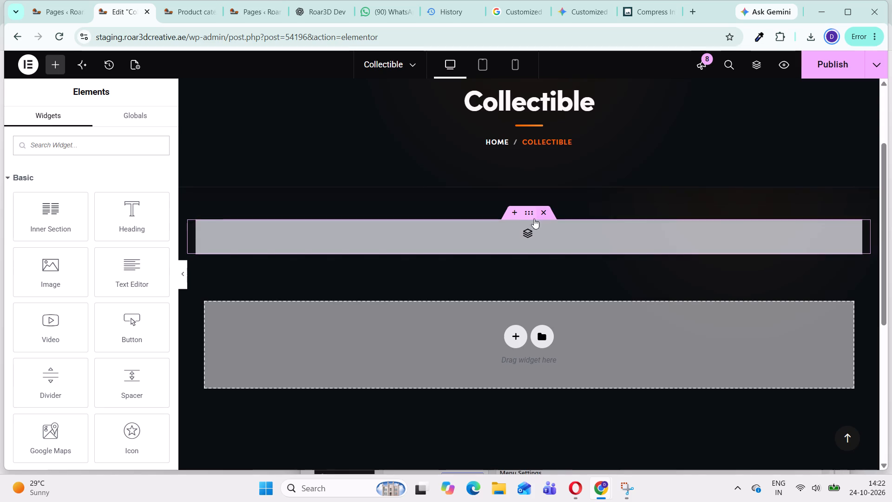
click(526, 215)
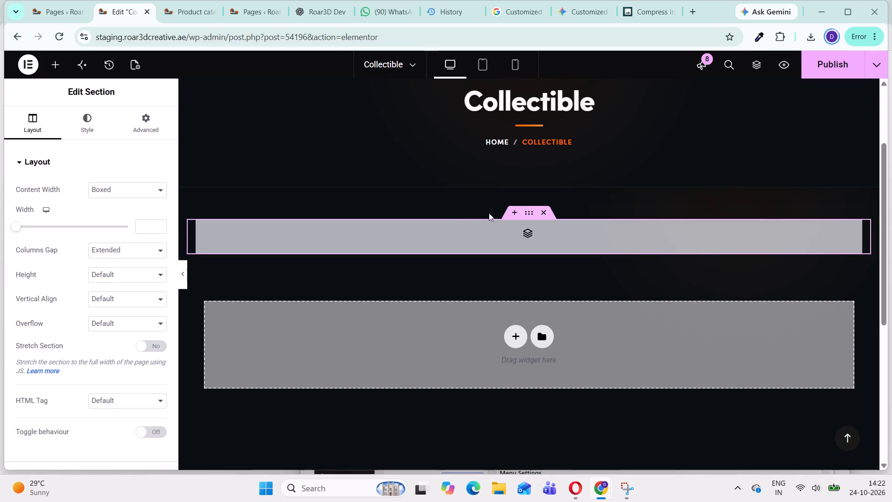
click(545, 214)
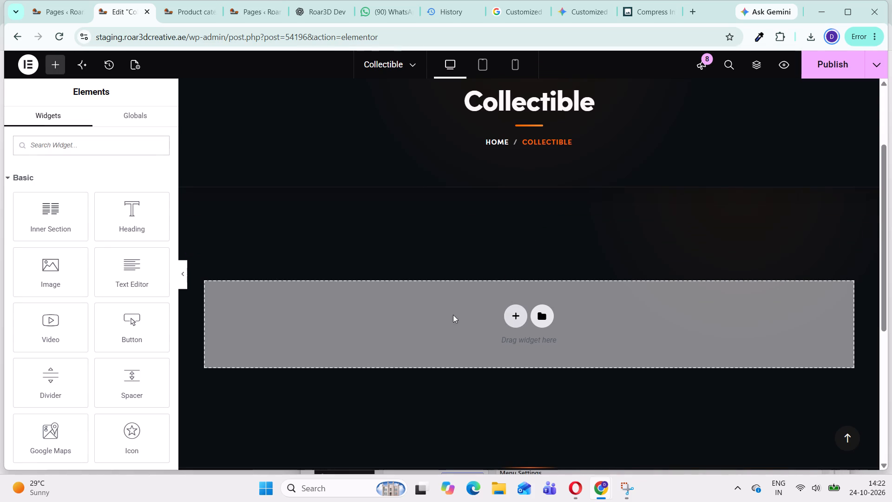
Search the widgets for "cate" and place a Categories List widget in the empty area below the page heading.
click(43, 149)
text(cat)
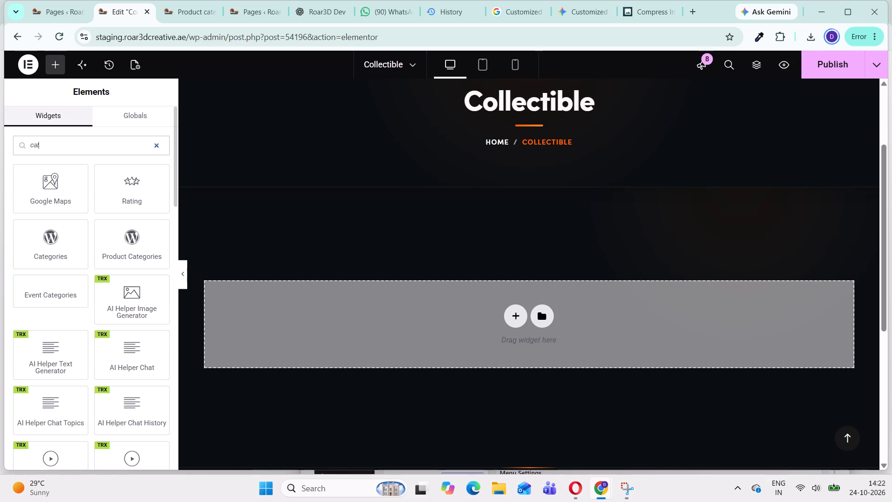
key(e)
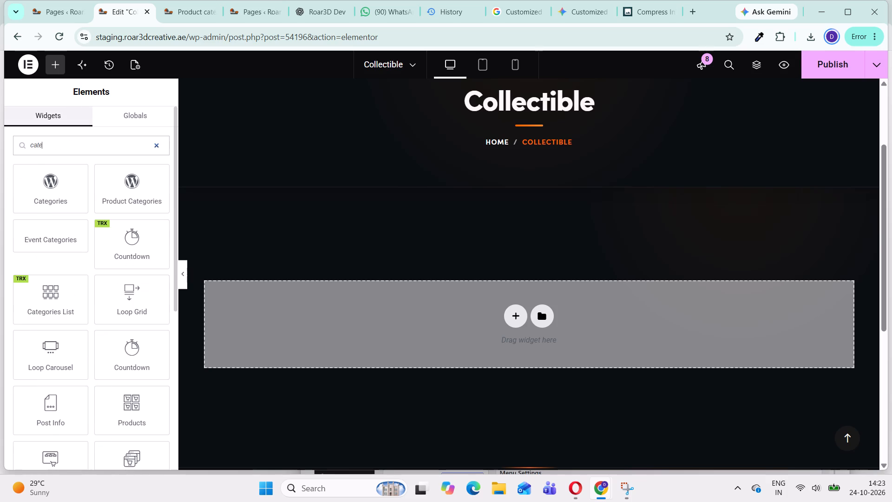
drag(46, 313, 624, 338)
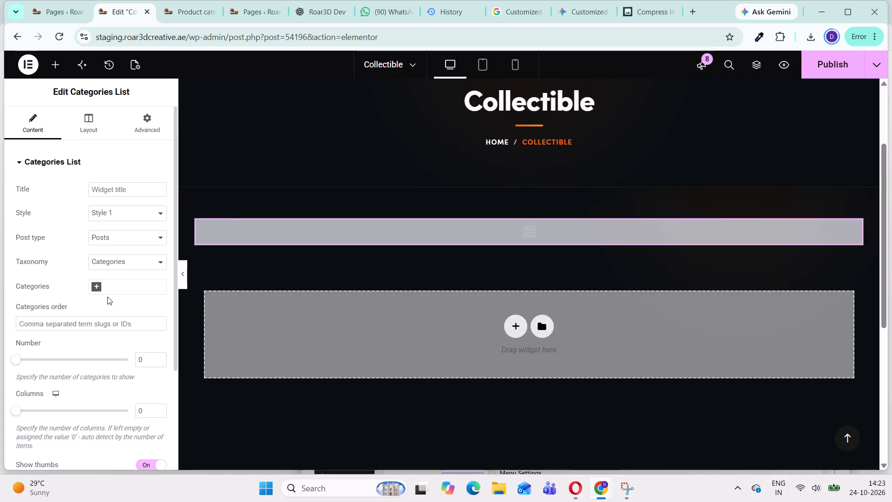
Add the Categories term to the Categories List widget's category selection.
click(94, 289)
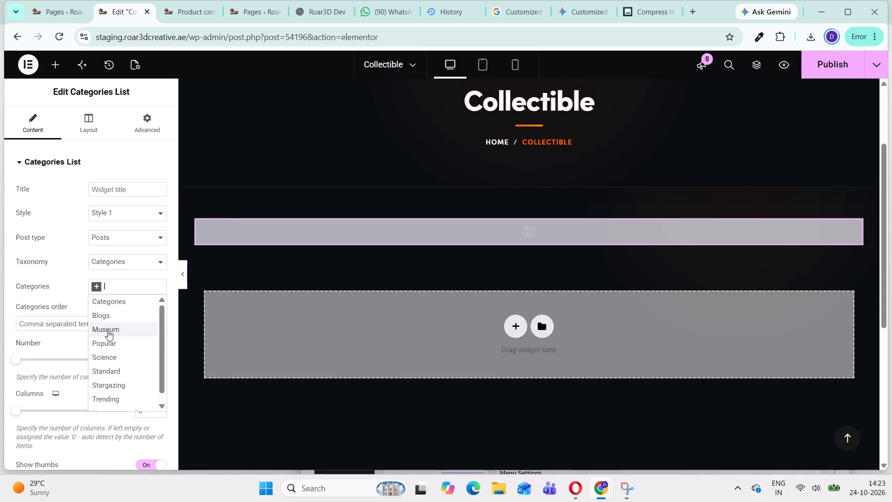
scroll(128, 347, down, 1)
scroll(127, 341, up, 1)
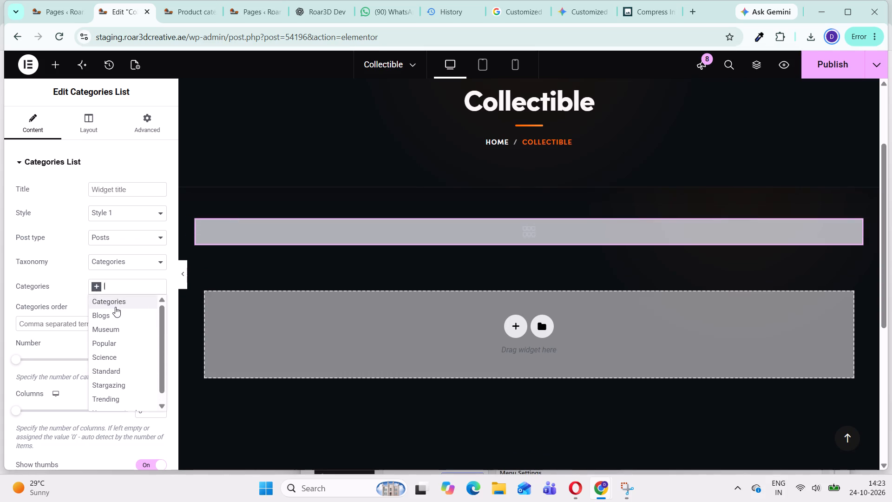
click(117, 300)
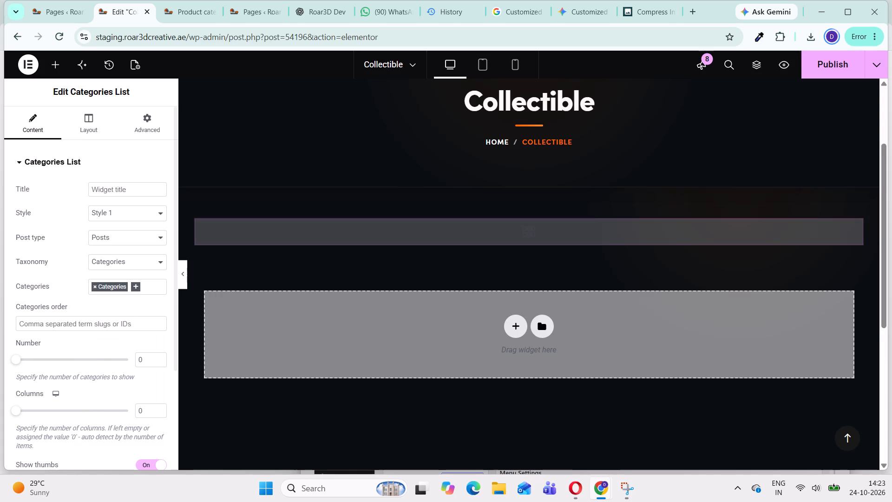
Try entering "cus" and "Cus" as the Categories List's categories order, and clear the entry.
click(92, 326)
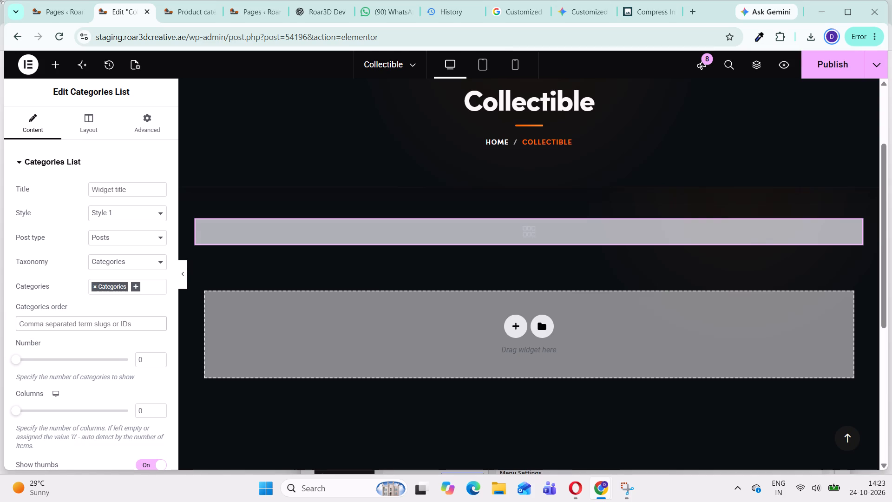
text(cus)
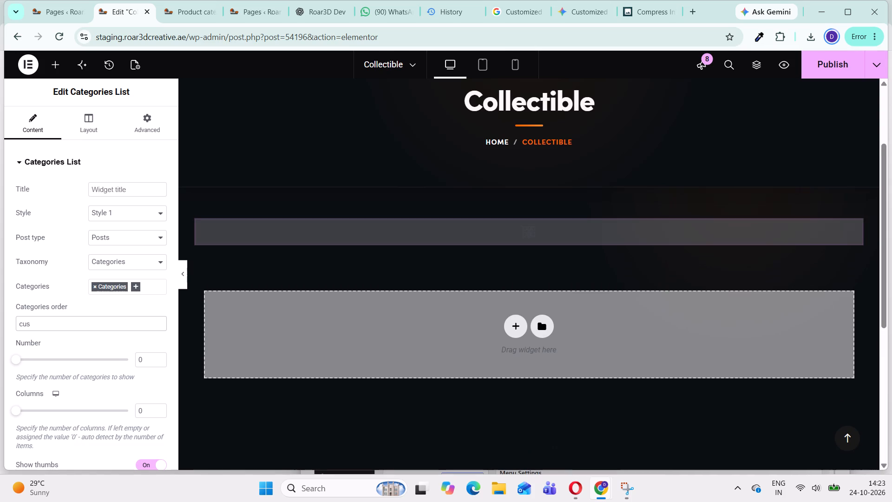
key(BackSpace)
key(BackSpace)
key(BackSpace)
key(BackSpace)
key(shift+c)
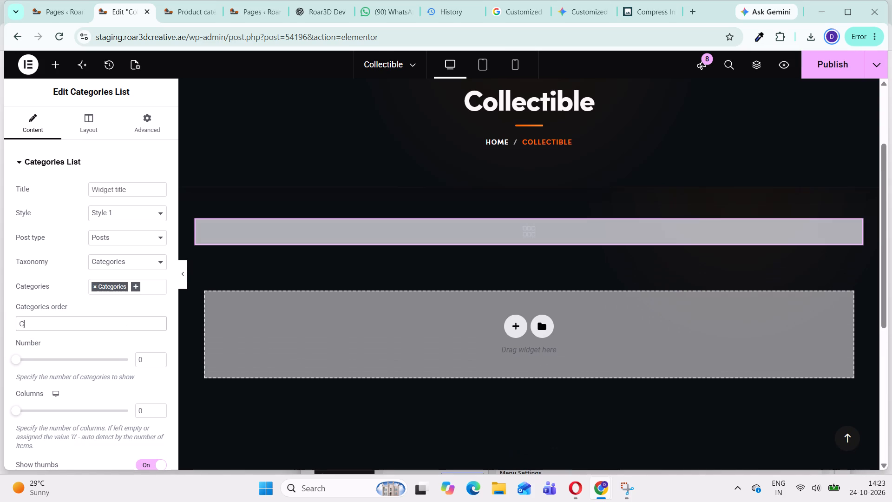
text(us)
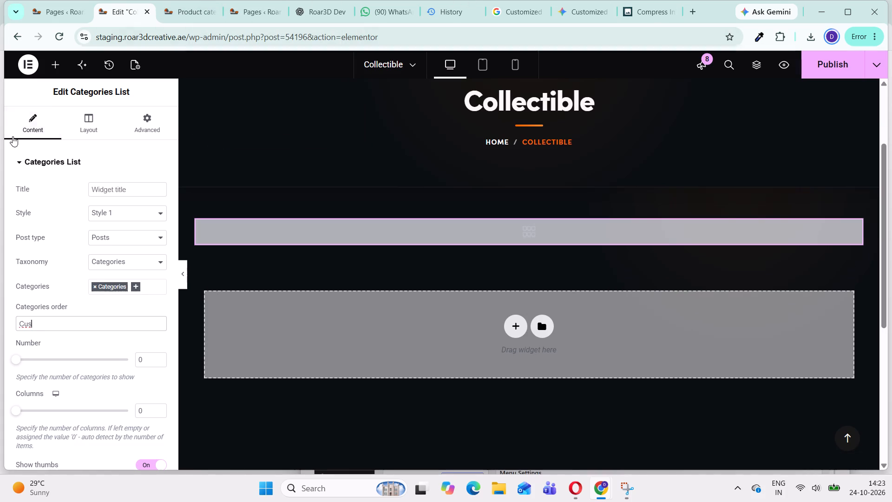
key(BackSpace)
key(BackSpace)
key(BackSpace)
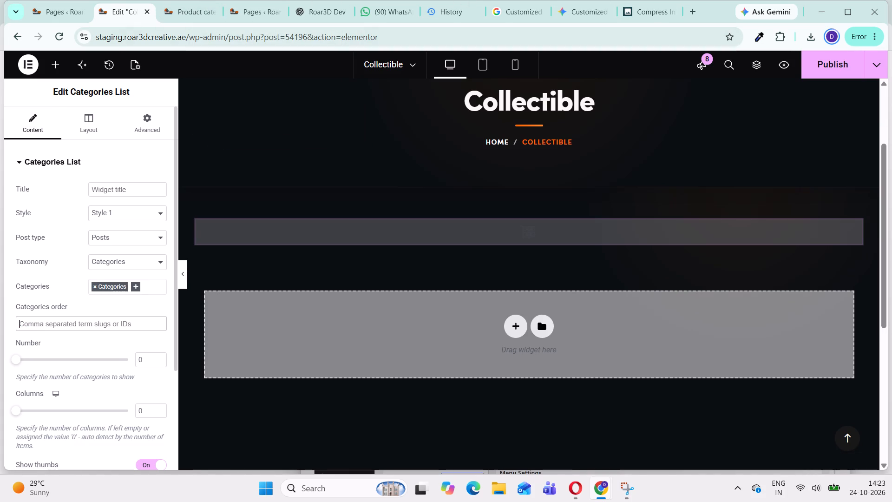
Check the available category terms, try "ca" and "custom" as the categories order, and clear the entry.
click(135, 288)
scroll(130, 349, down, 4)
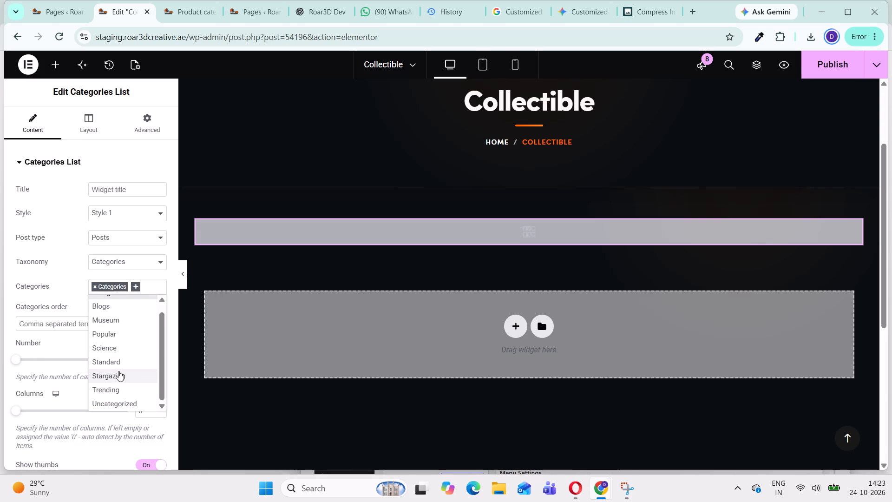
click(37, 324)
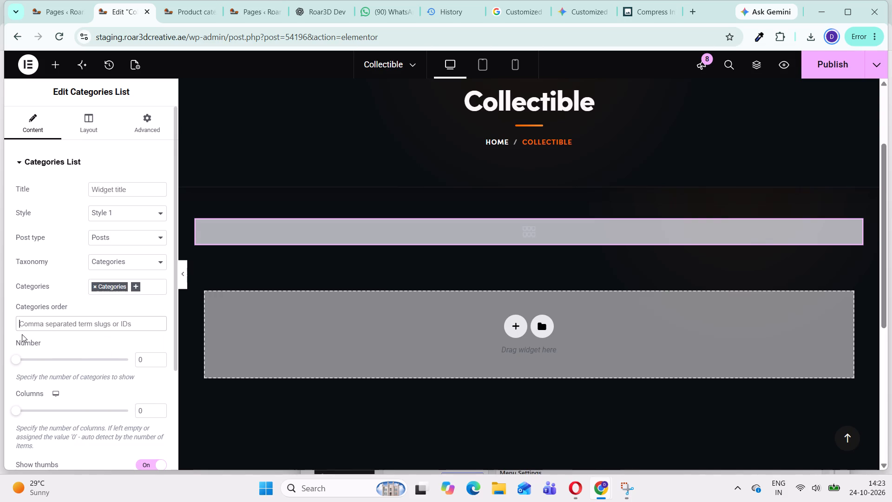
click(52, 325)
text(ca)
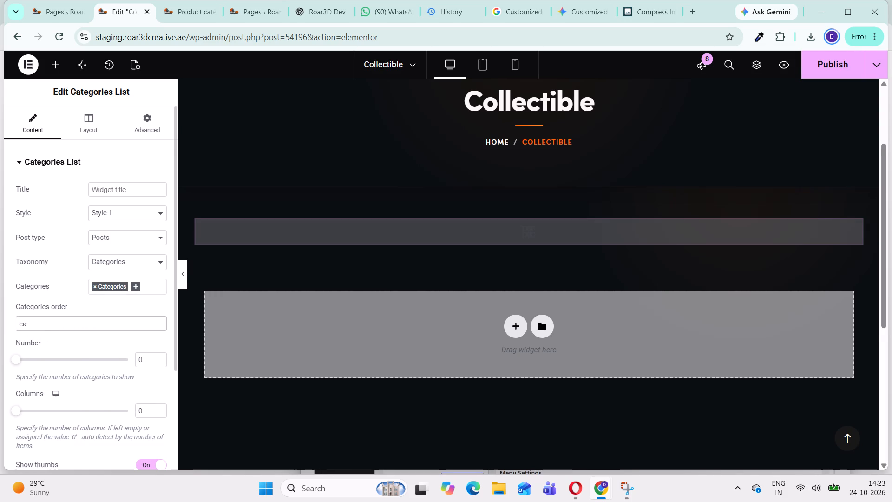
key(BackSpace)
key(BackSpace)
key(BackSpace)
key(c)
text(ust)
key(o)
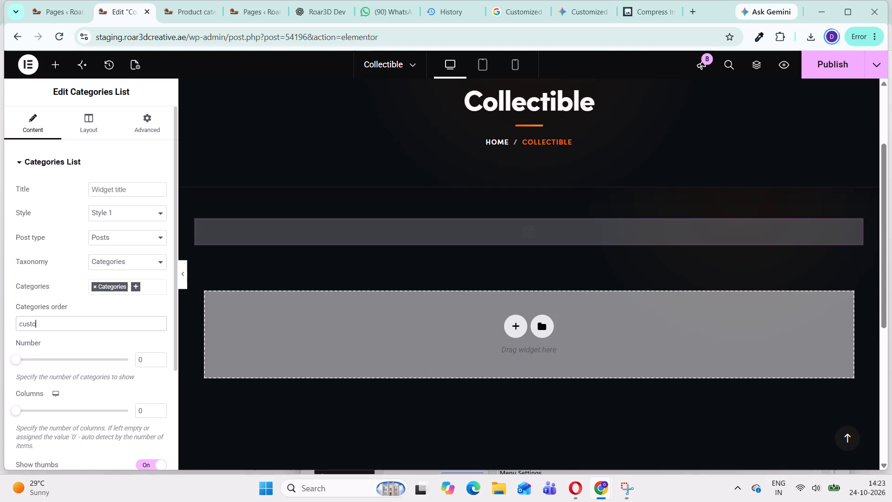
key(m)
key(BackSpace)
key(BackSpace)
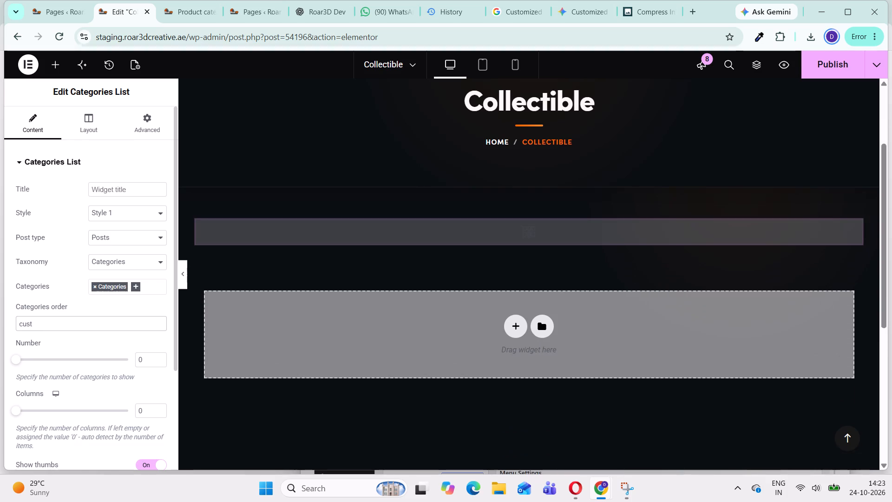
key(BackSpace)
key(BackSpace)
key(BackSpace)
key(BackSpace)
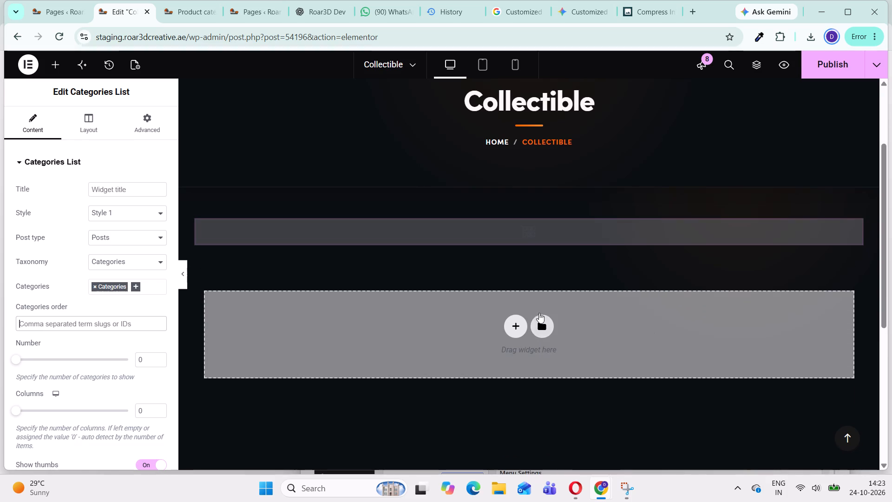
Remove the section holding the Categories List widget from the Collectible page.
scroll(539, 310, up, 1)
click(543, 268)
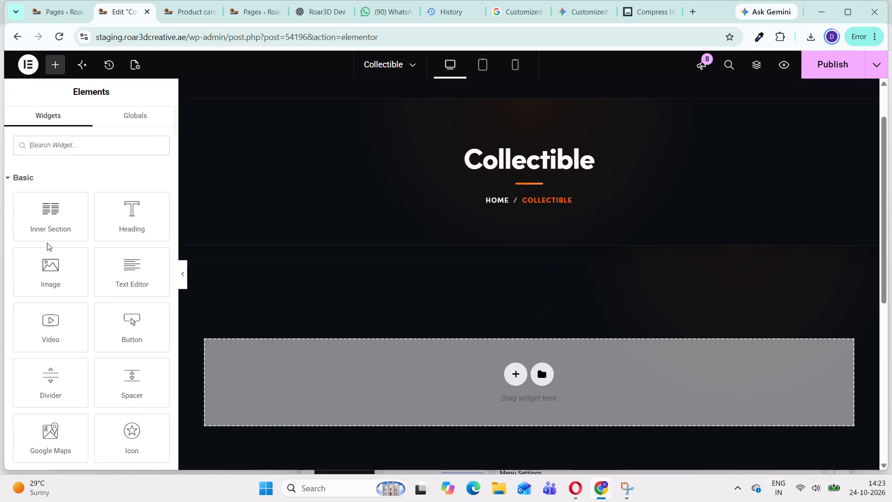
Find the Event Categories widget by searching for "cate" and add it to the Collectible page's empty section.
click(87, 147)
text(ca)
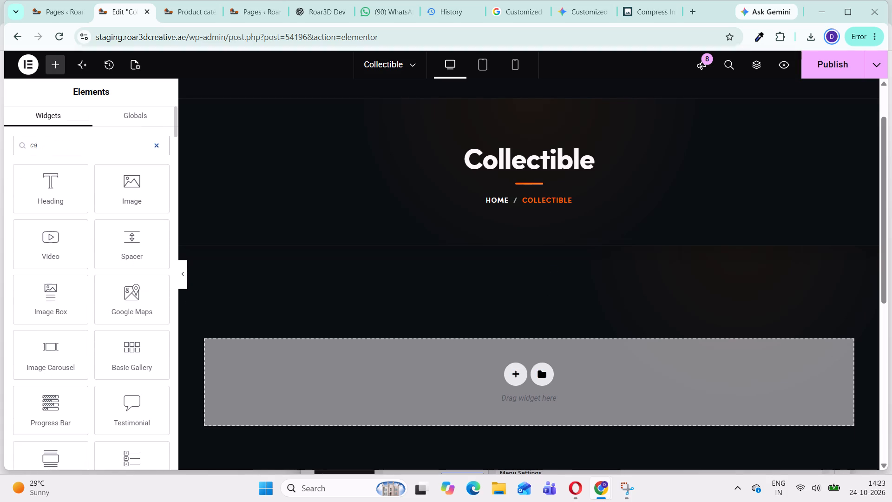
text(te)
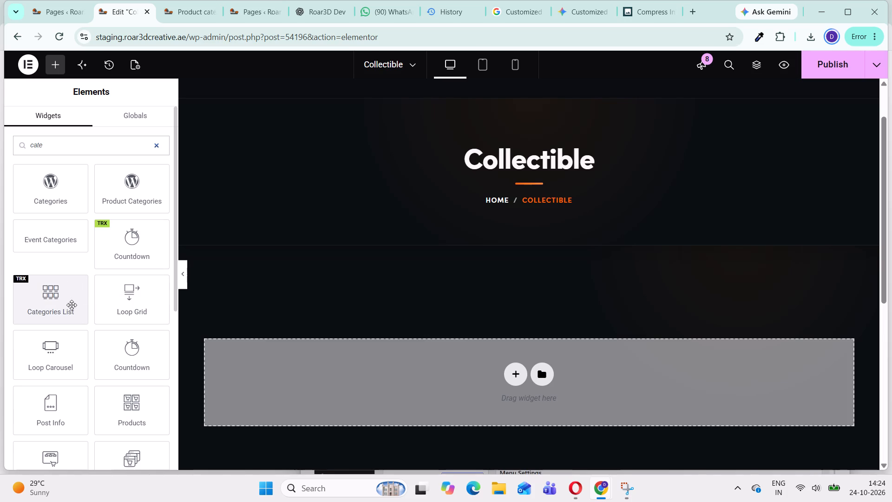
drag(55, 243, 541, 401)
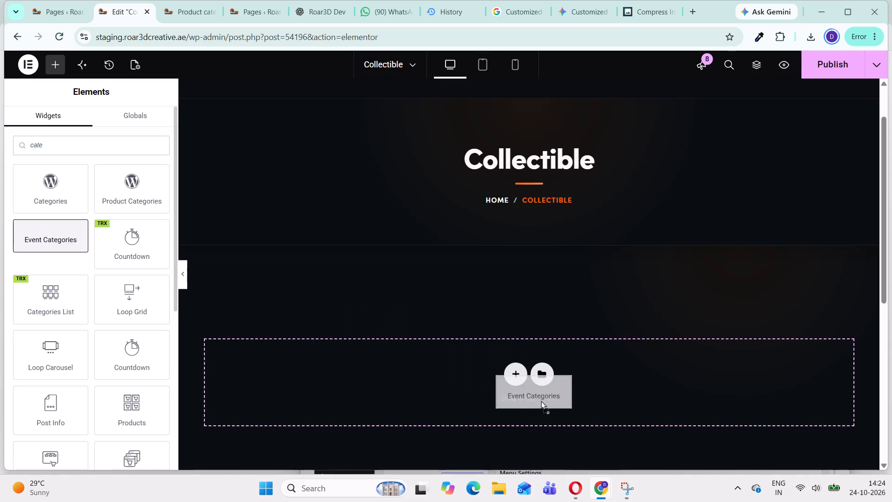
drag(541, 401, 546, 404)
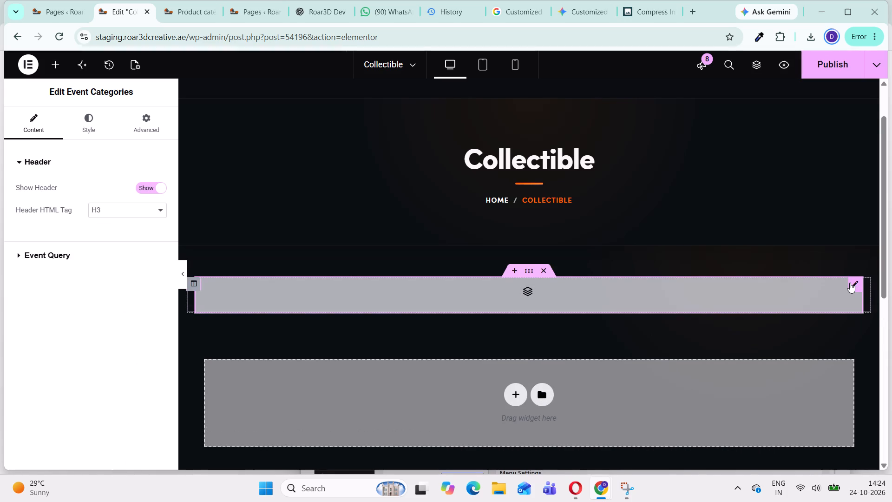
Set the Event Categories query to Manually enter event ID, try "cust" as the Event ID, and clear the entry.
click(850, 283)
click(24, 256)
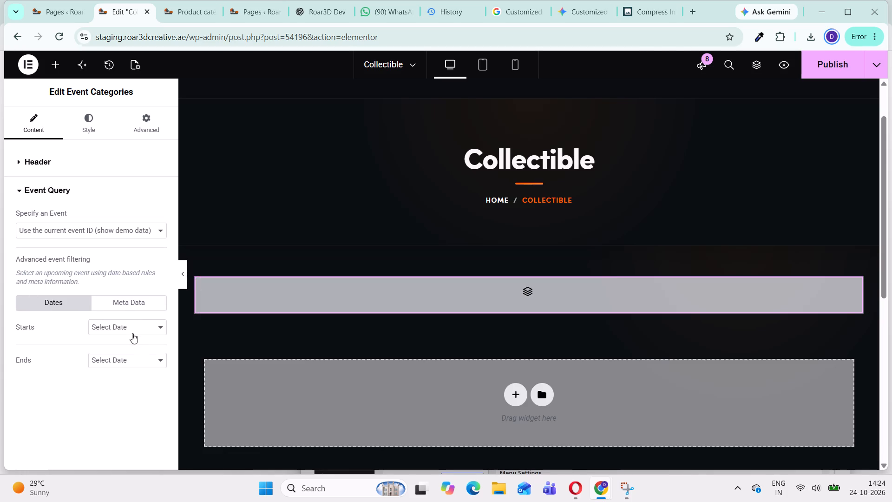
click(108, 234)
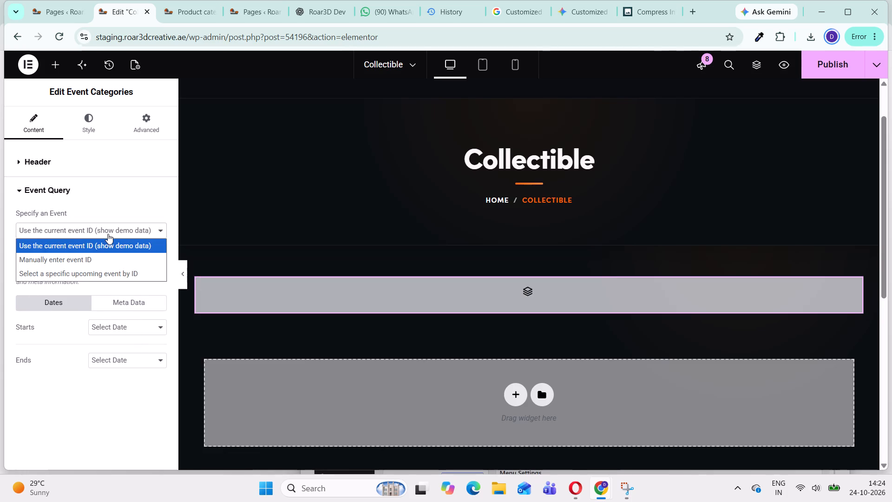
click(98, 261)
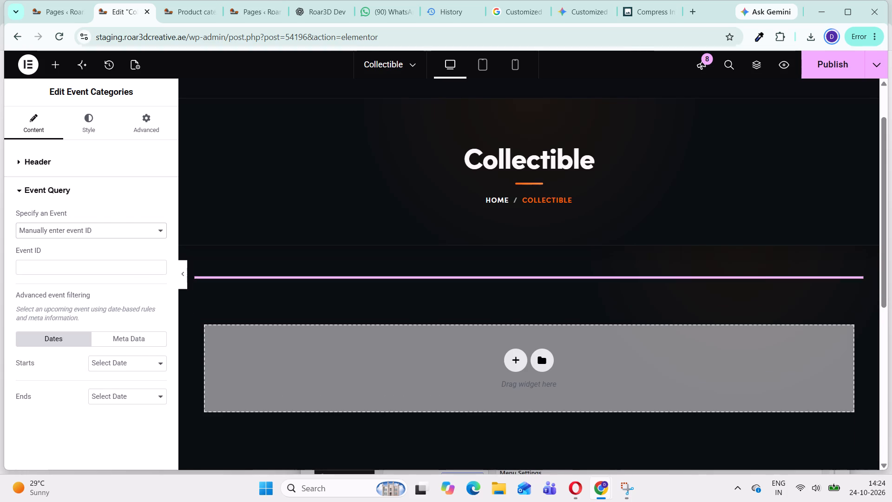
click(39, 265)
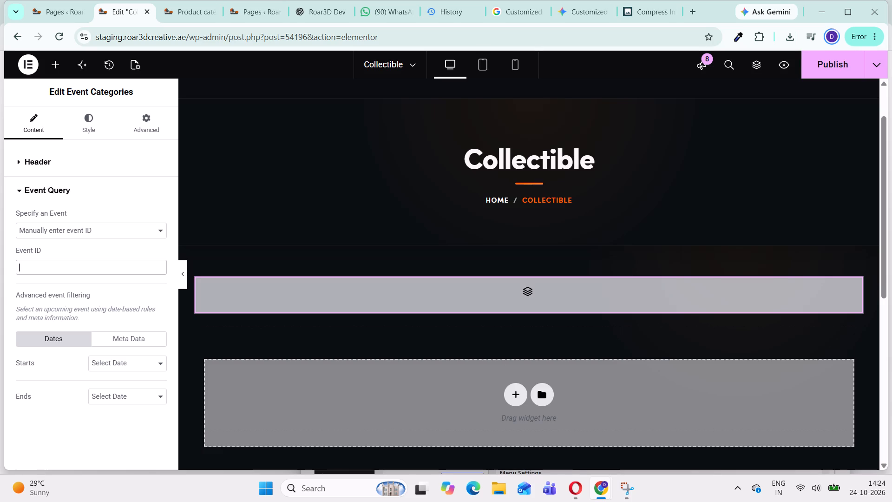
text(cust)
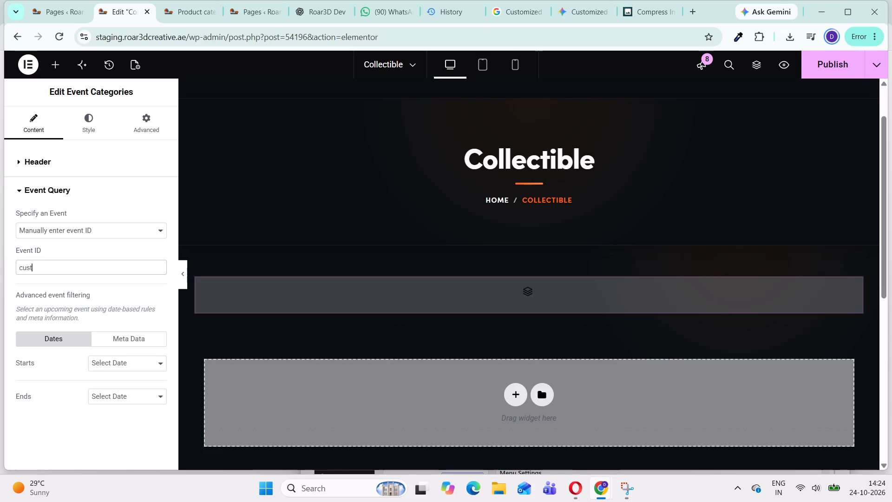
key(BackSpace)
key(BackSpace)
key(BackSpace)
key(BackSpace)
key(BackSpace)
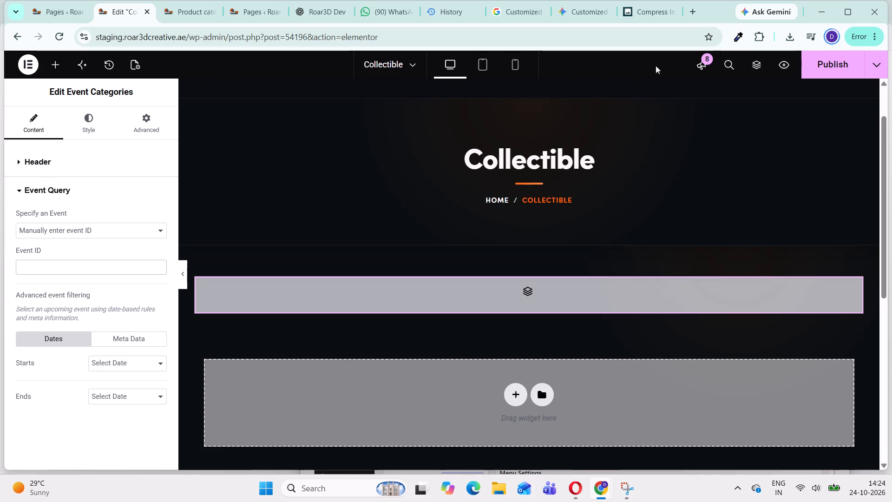
Preview the Collectible page and check how its content area displays.
click(780, 65)
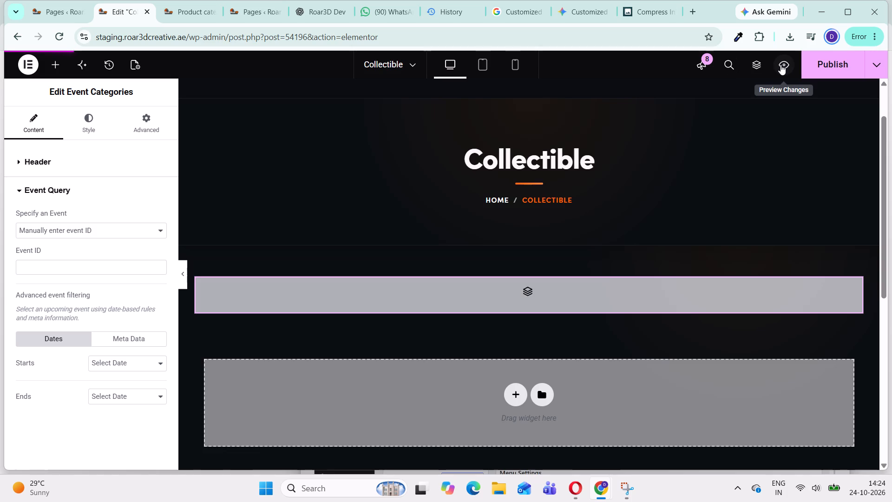
click(780, 65)
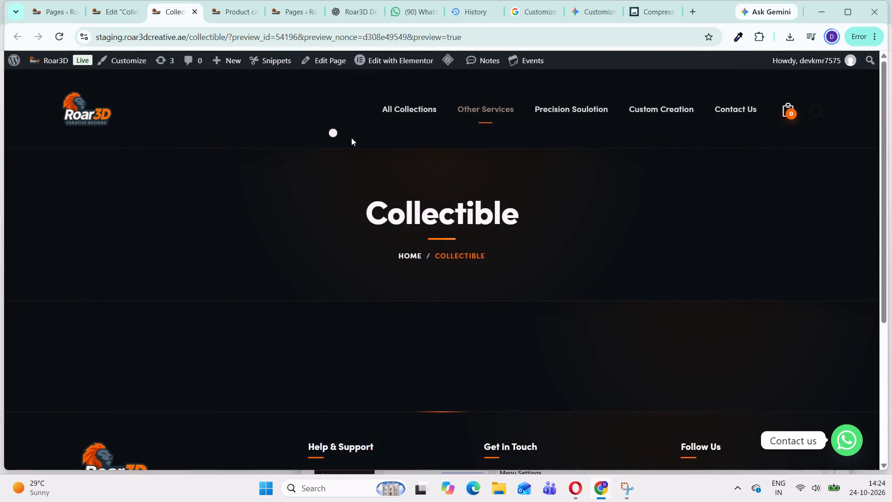
scroll(503, 267, down, 4)
scroll(500, 312, up, 3)
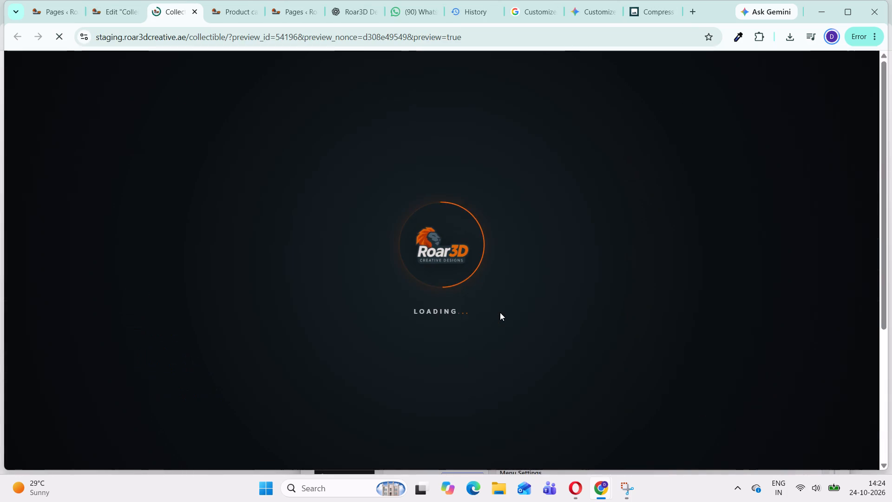
scroll(477, 244, down, 1)
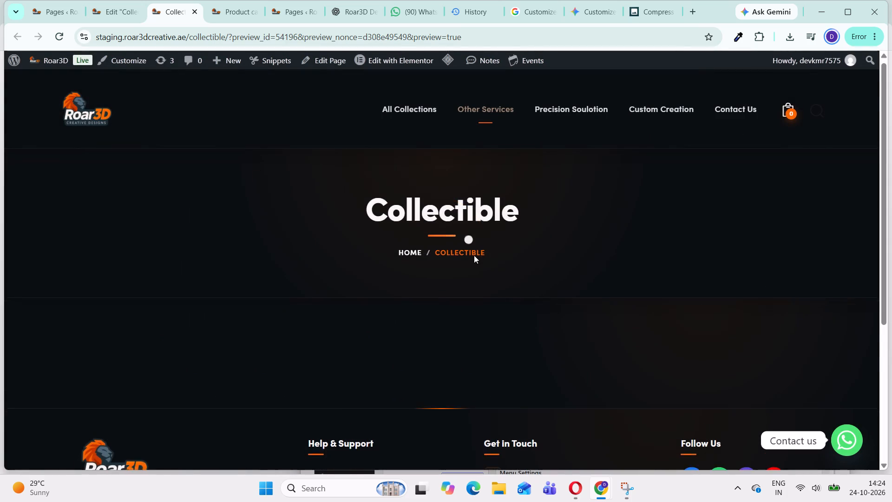
scroll(473, 257, up, 3)
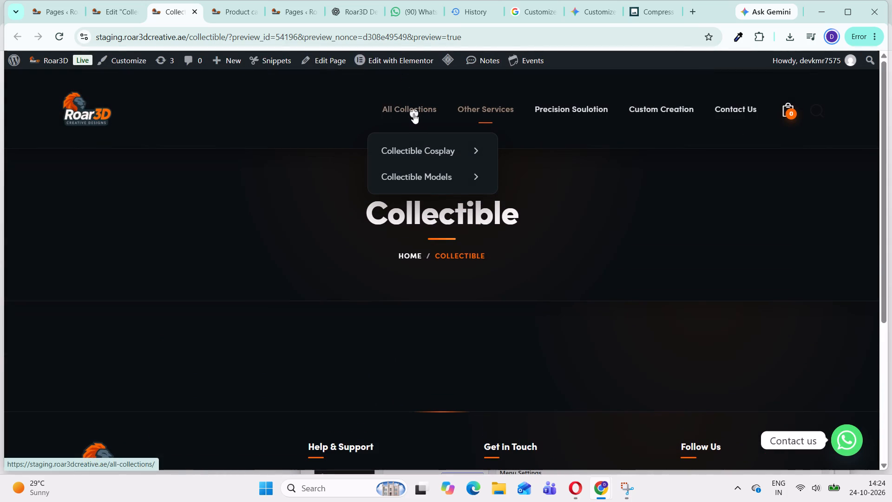
Open the site's All Collections page and examine how its product category grid is laid out.
click(413, 113)
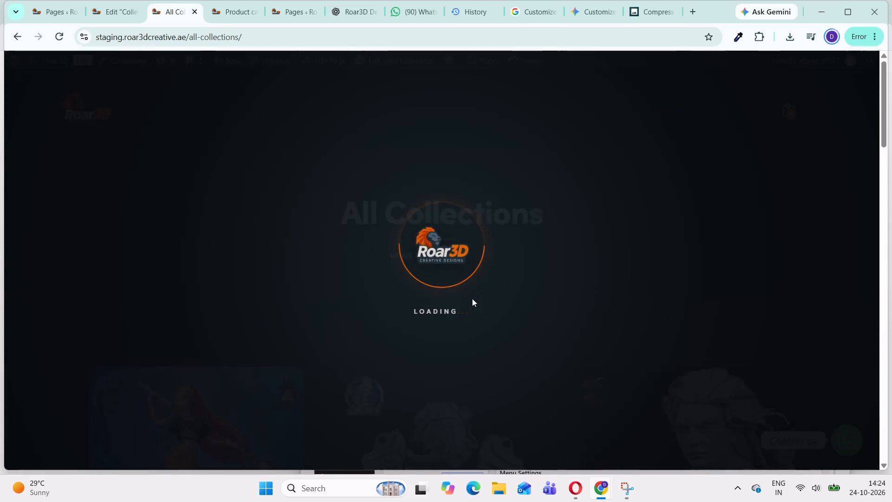
scroll(472, 298, down, 7)
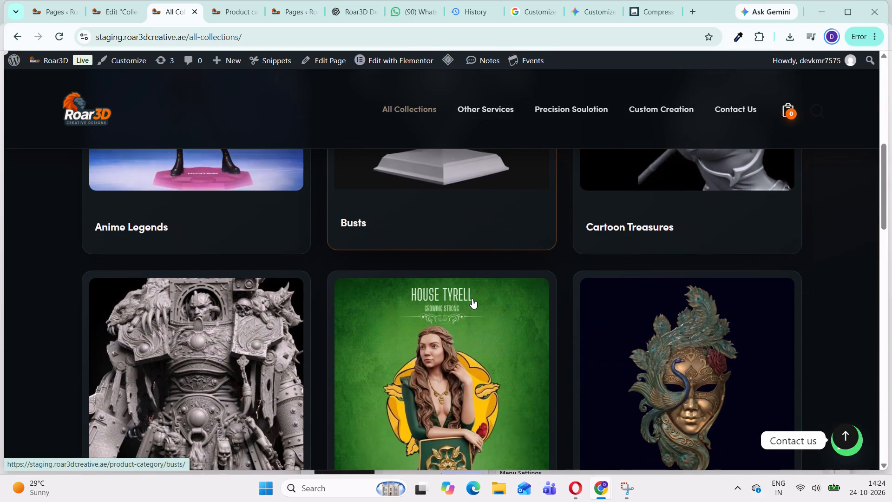
scroll(472, 298, down, 3)
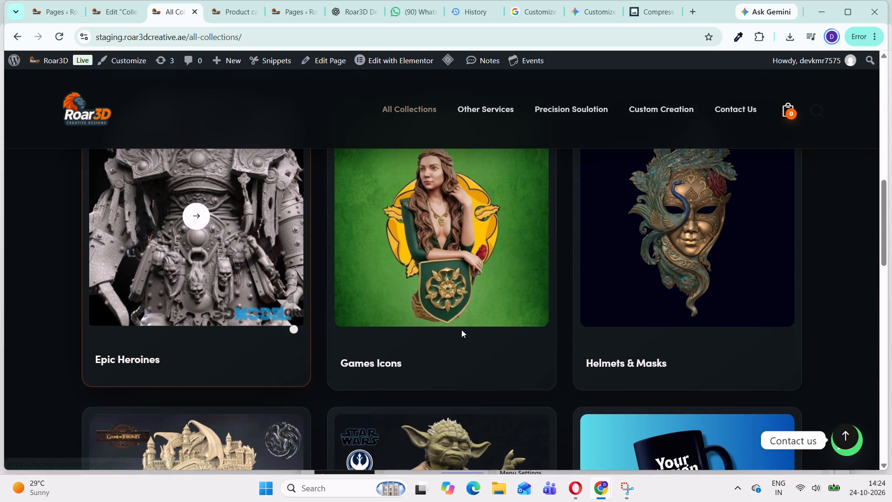
scroll(615, 297, down, 2)
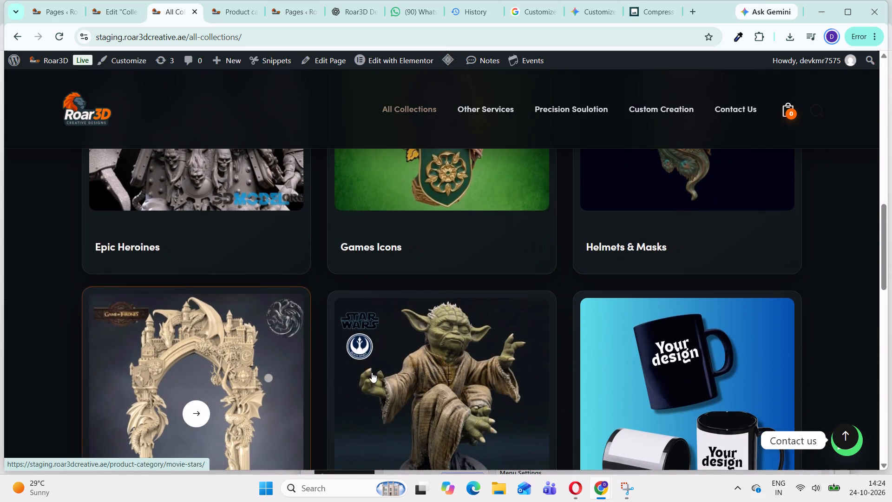
scroll(454, 299, up, 12)
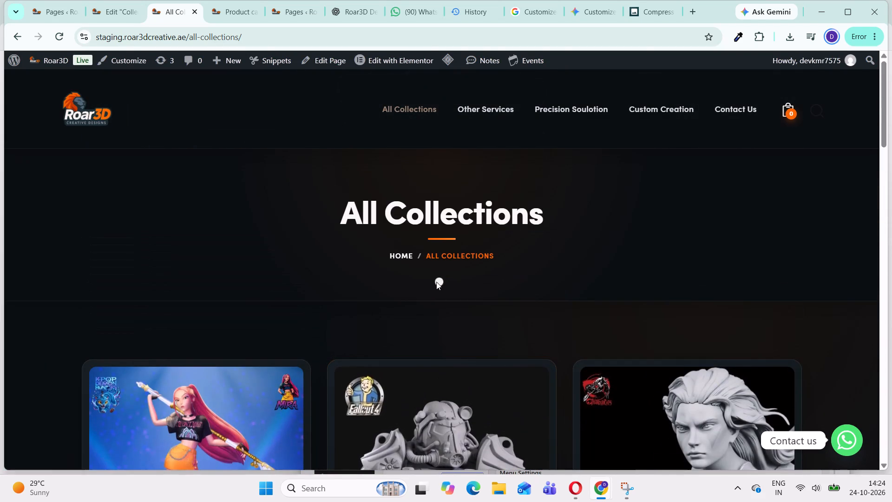
Open the All Collections page in Elementor and inspect which widget and settings its category grid uses.
click(401, 66)
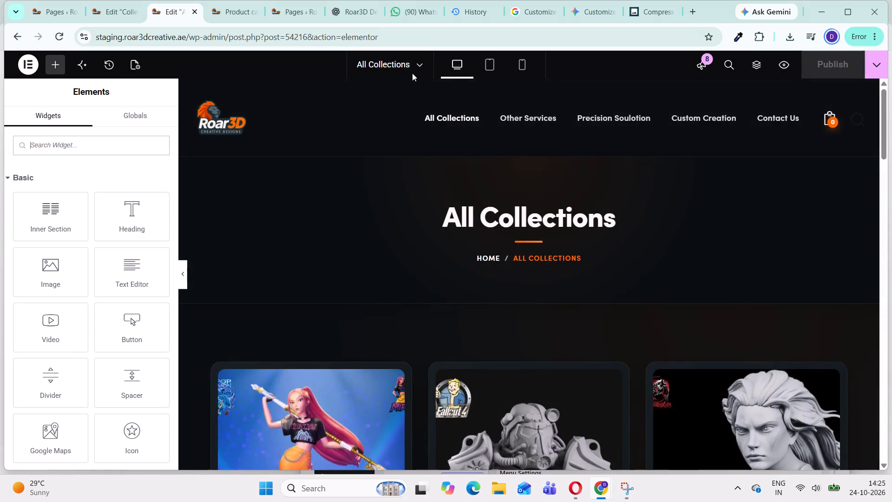
scroll(703, 192, down, 2)
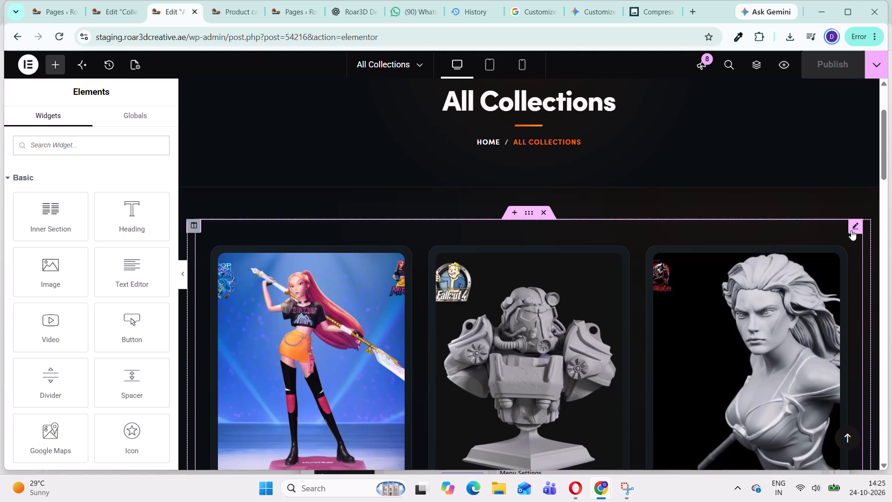
click(853, 228)
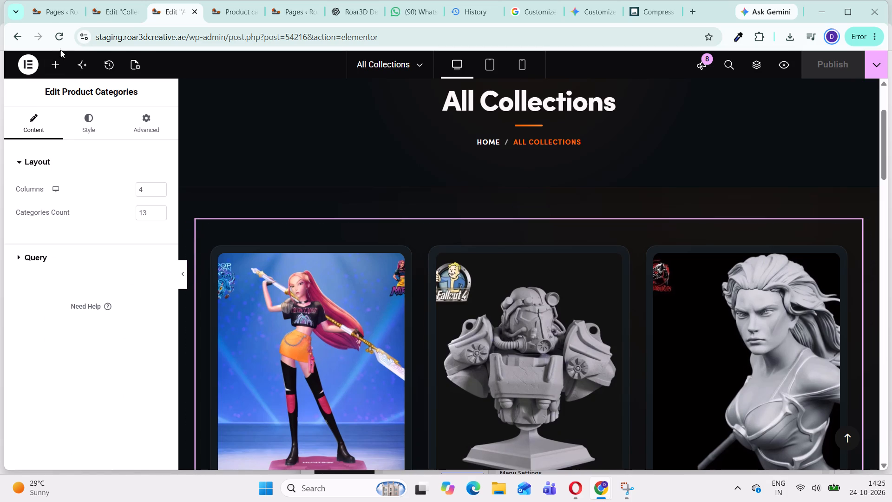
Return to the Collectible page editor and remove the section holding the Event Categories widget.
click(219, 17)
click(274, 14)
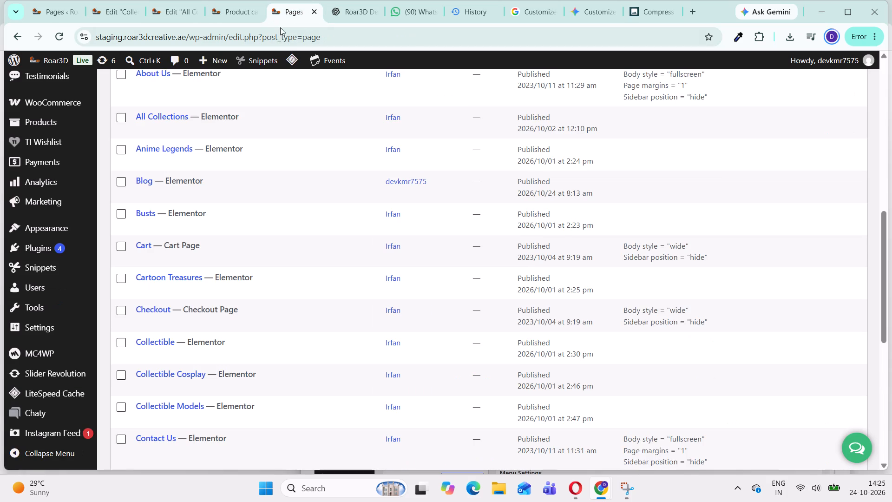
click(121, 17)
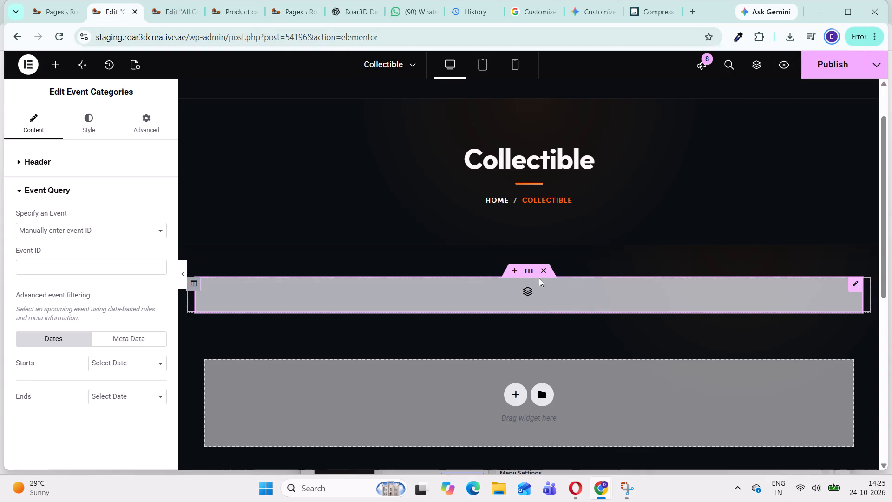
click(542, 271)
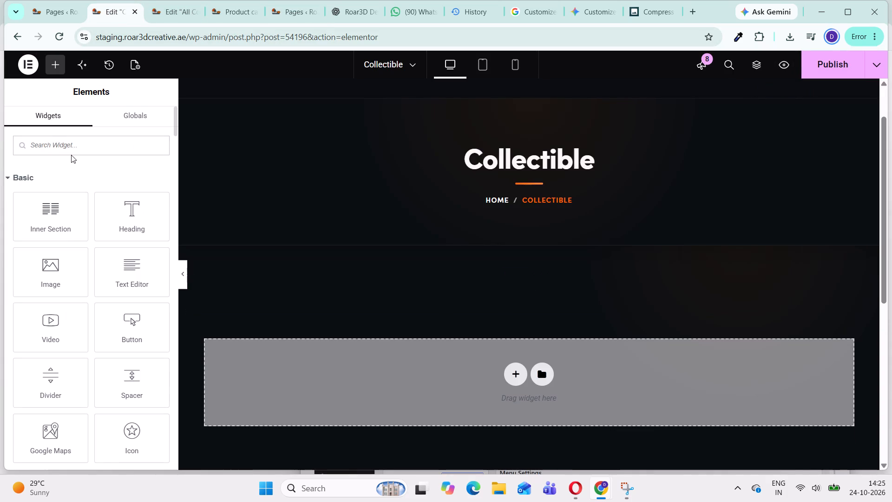
Search the widgets for "product ca" and add the Product Categories widget with the non-WordPress icon to the Collectible page's empty section.
click(73, 145)
text(product)
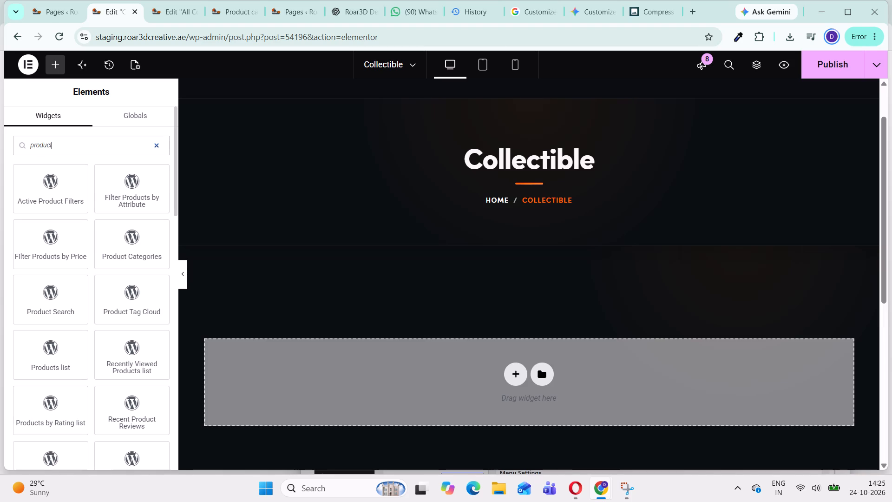
key(space)
text(ca)
key(BackSpace)
key(BackSpace)
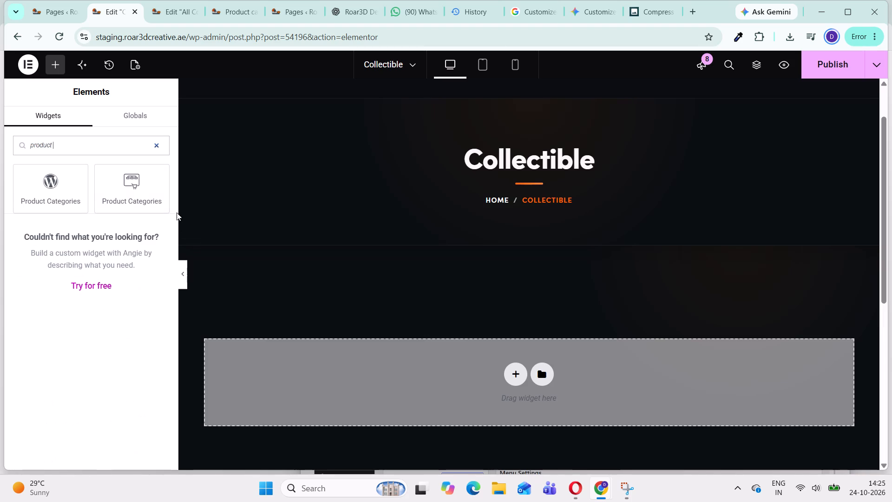
drag(147, 189, 529, 379)
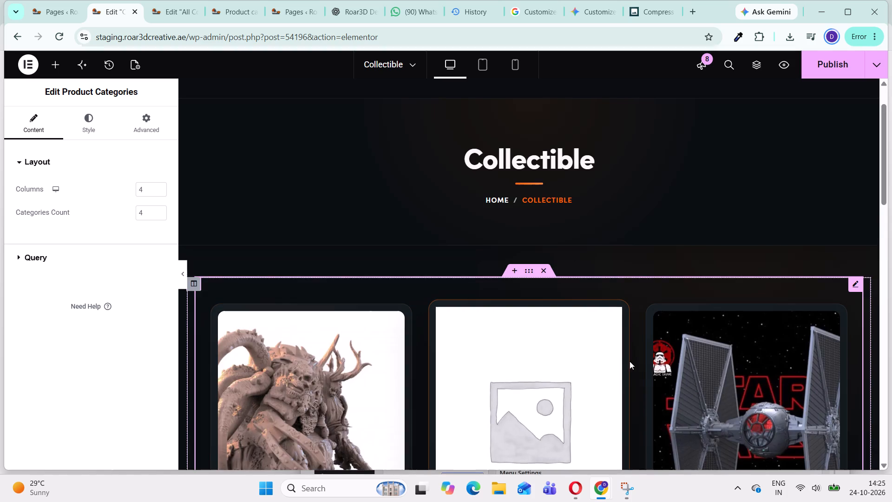
Review the new category grid and set the Product Categories widget's query source to Manual Selection.
scroll(630, 361, down, 2)
scroll(566, 357, down, 3)
scroll(571, 328, up, 3)
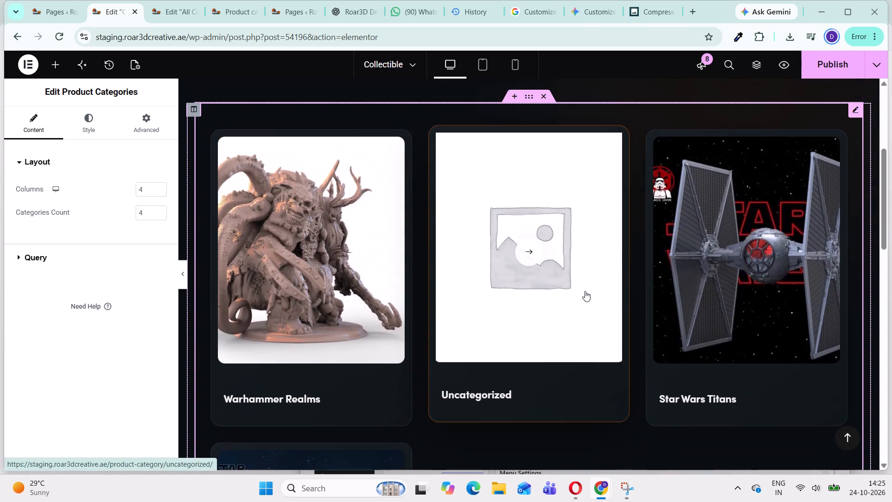
scroll(585, 291, up, 1)
click(855, 225)
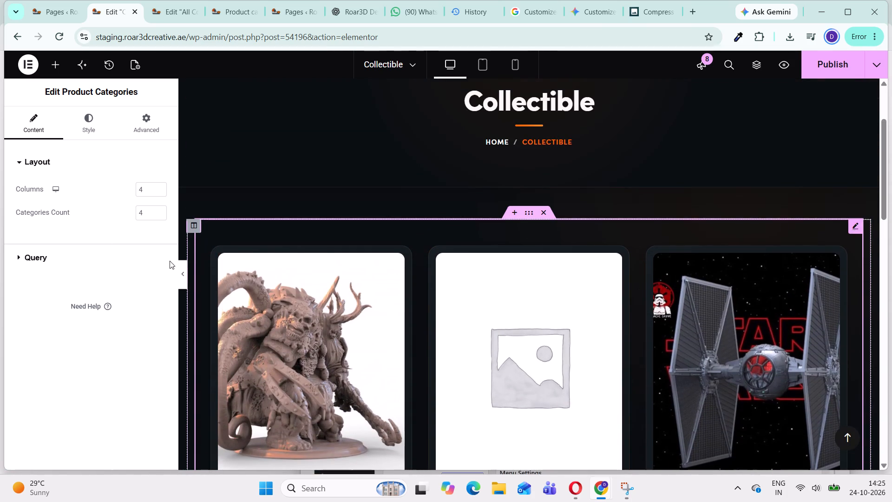
click(21, 258)
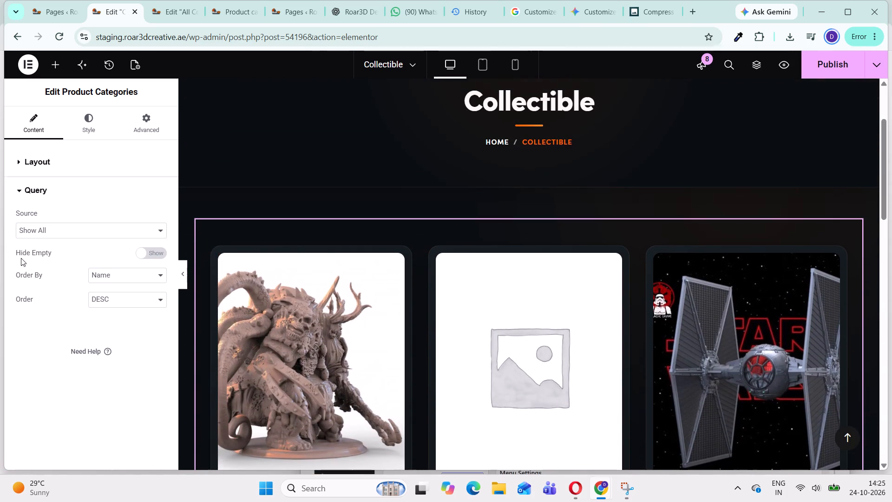
click(72, 230)
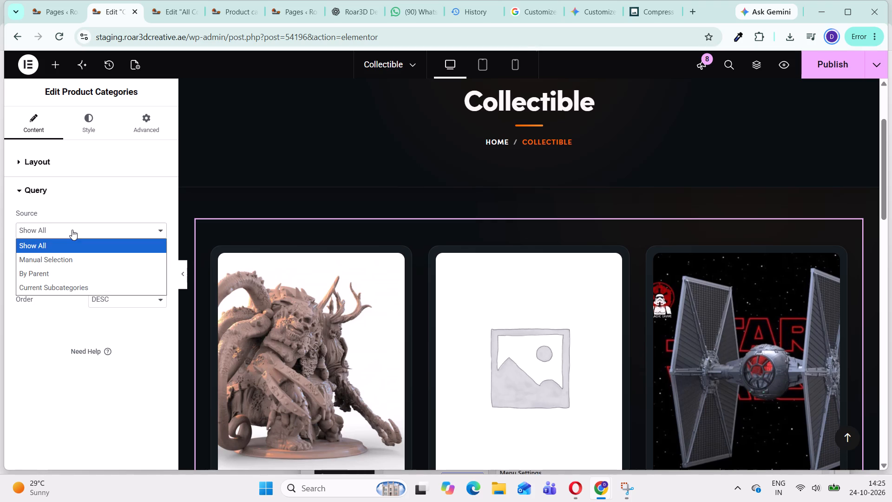
click(70, 260)
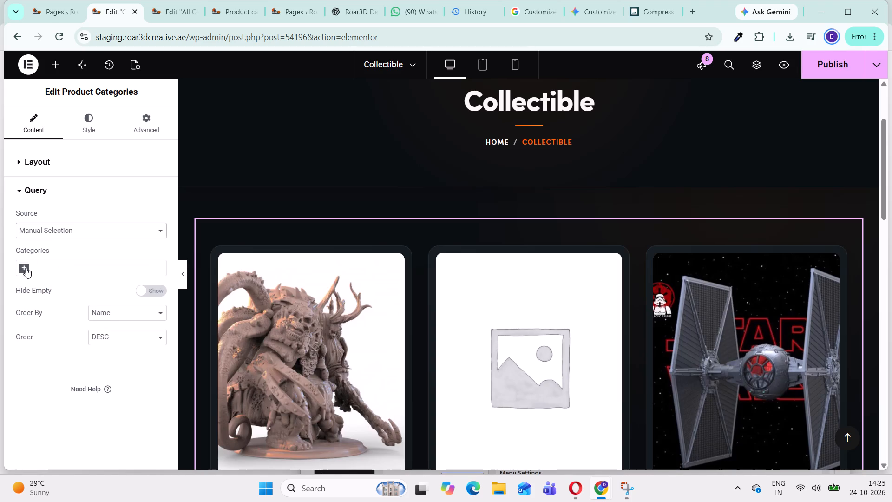
Browse the categories offered for manual selection in the Collectible page's Product Categories widget.
click(23, 268)
scroll(80, 325, down, 1)
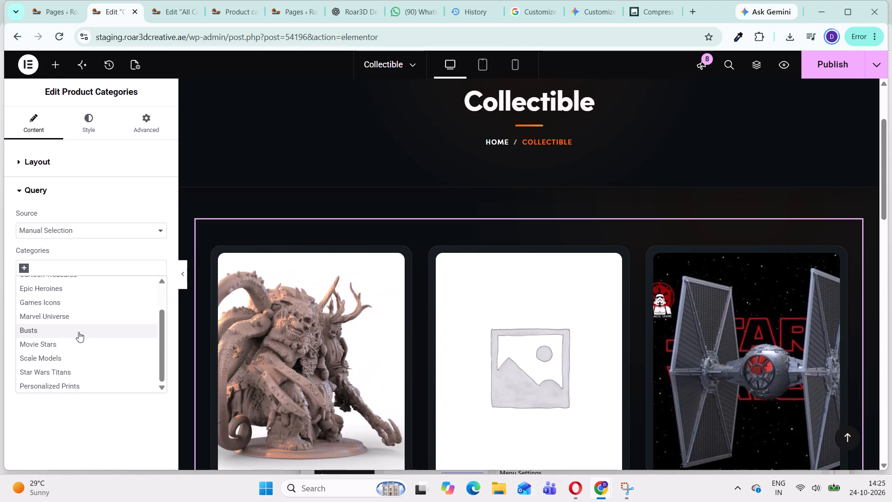
scroll(84, 347, down, 2)
scroll(84, 360, up, 2)
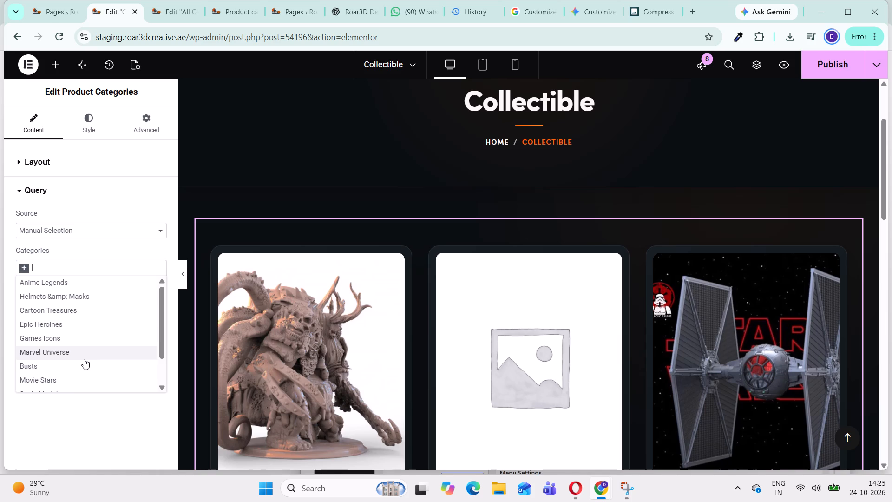
click(84, 249)
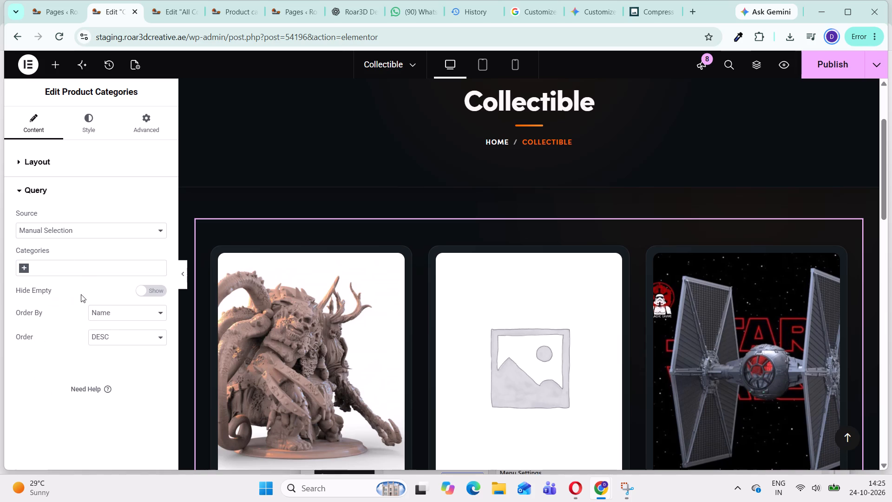
Examine the site's full product categories list in WordPress admin, checking the newly added categories against the existing ones.
click(168, 19)
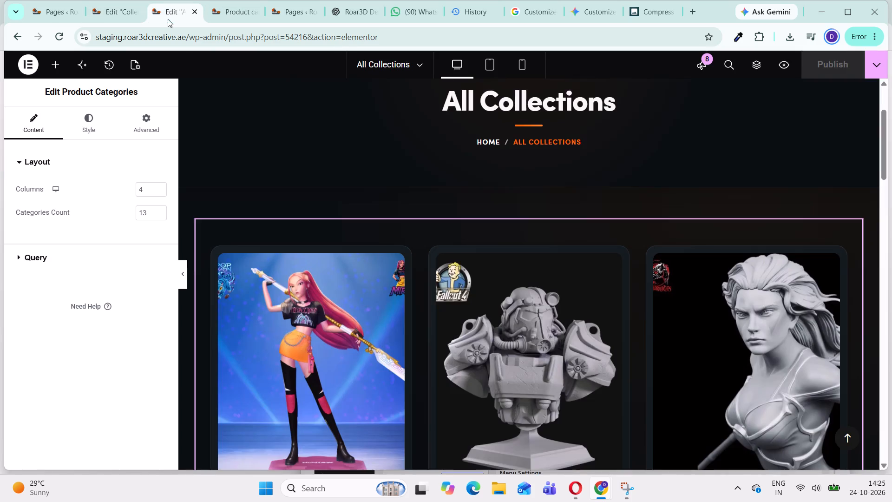
click(226, 11)
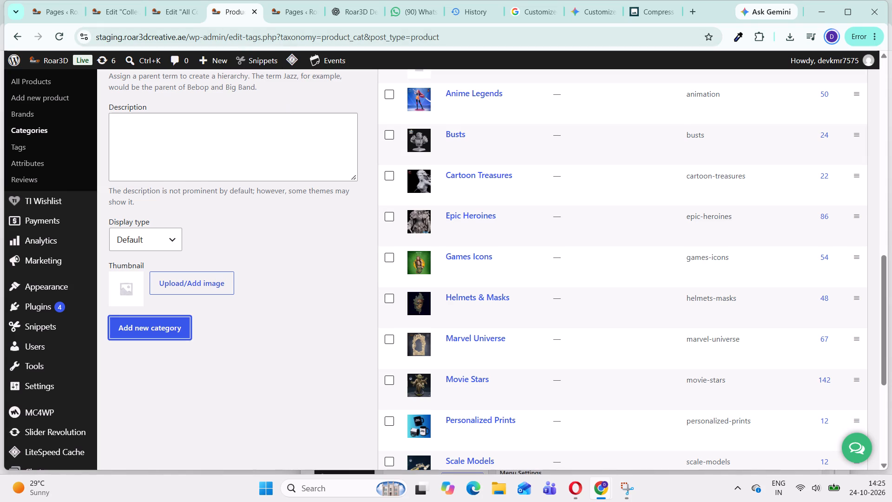
scroll(561, 167, up, 2)
scroll(650, 211, up, 4)
scroll(652, 205, down, 2)
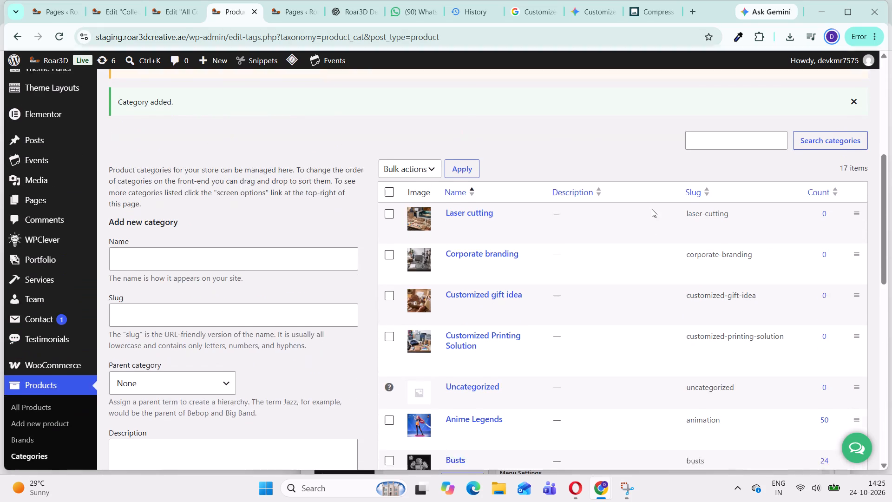
scroll(652, 209, down, 9)
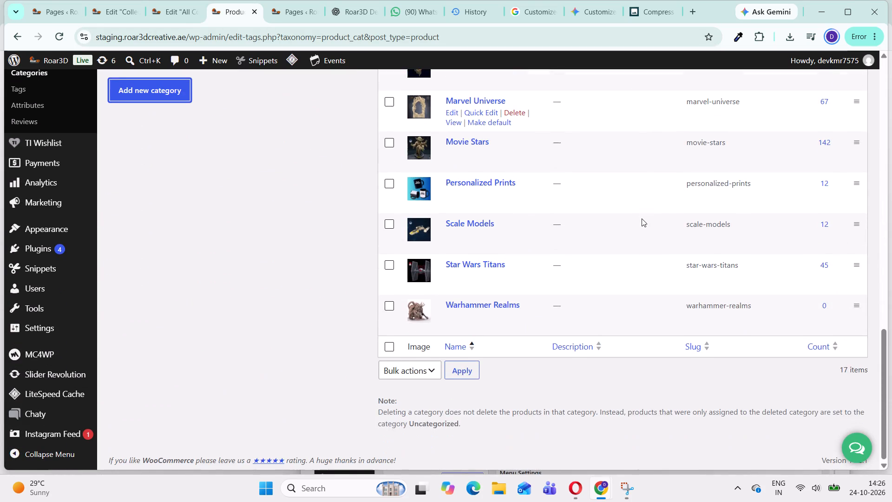
scroll(642, 218, up, 8)
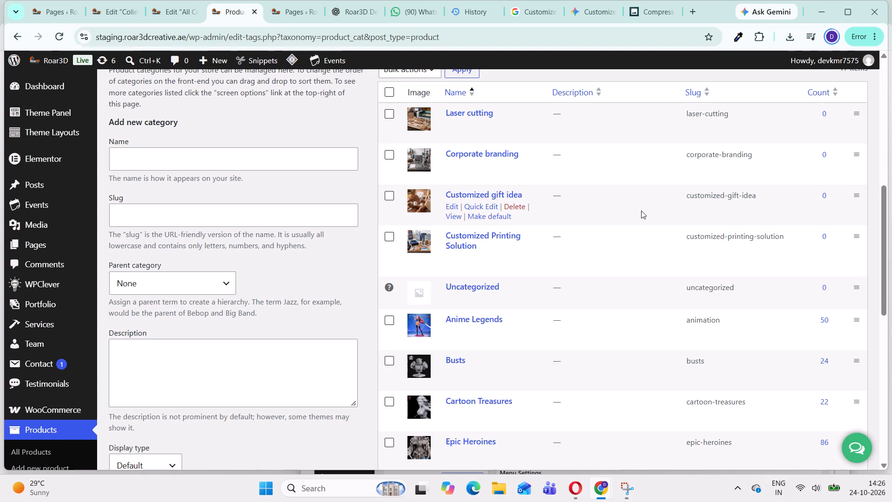
scroll(641, 210, up, 2)
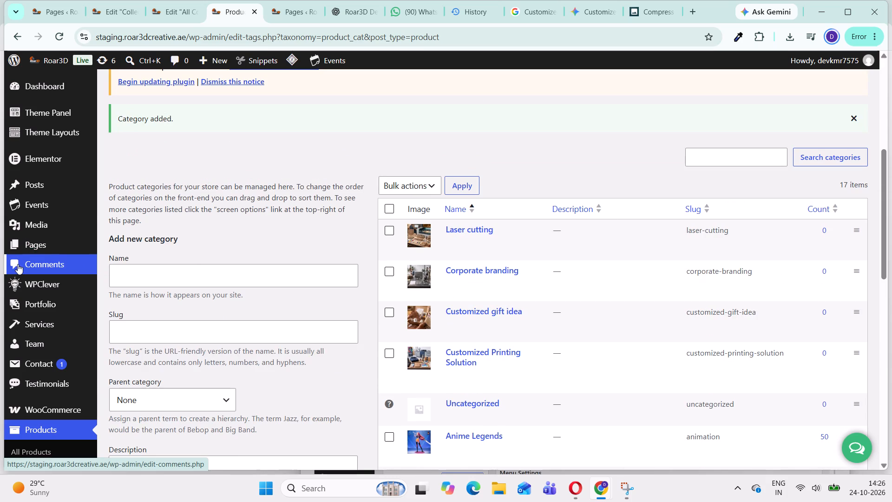
scroll(5, 266, down, 3)
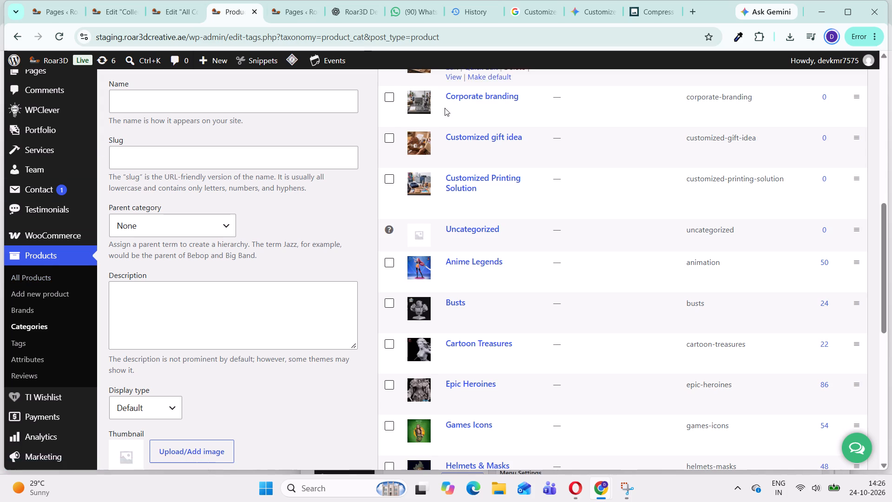
scroll(457, 126, up, 1)
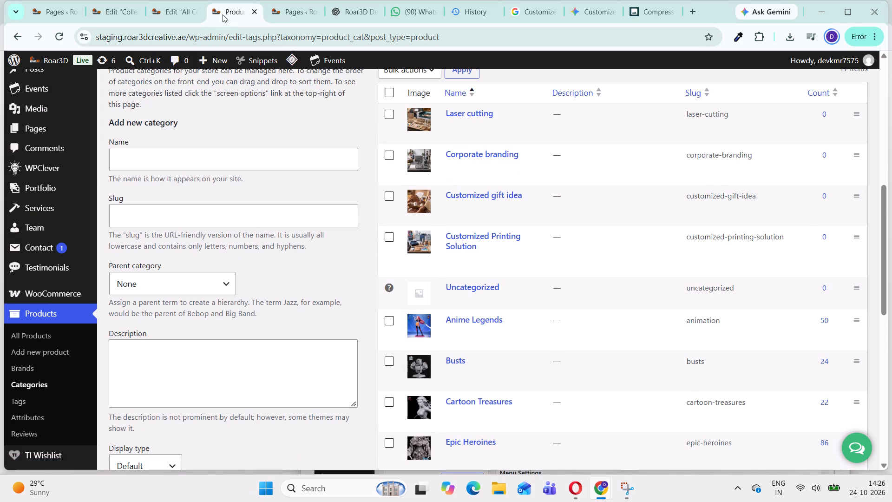
Return to the Collectible page editor and search the Product Categories widget's manual selection for "cus".
click(171, 12)
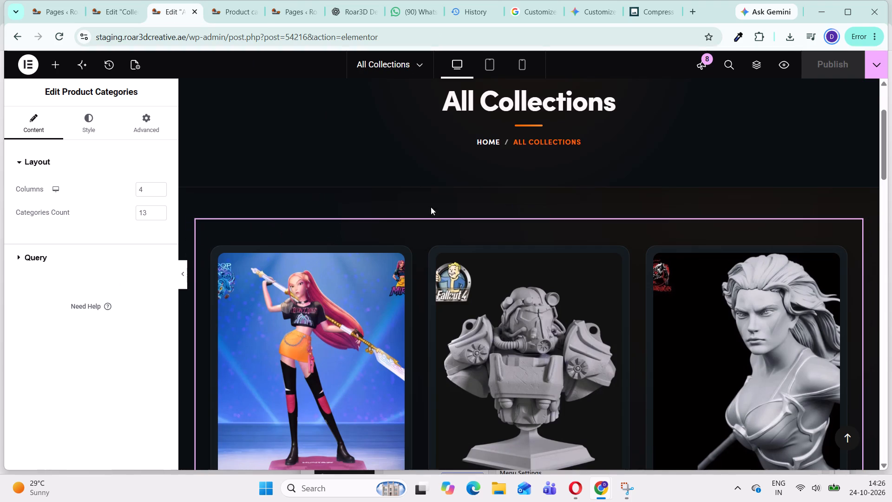
click(299, 11)
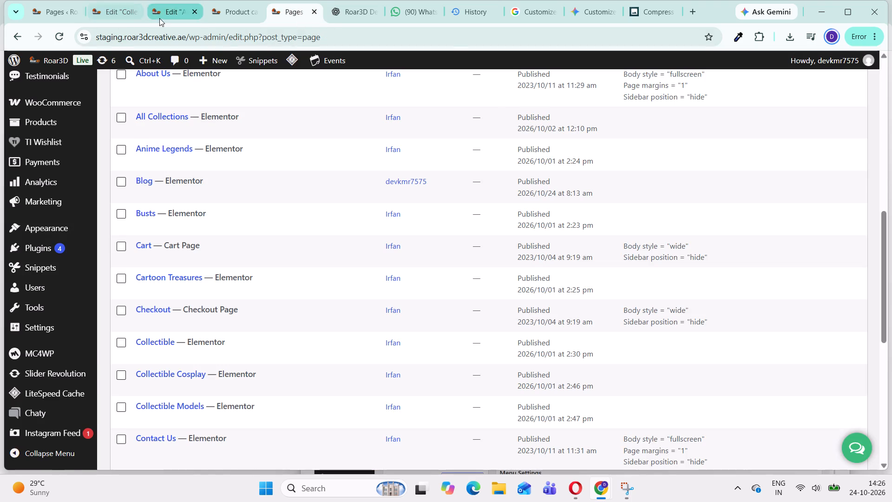
click(160, 18)
click(106, 12)
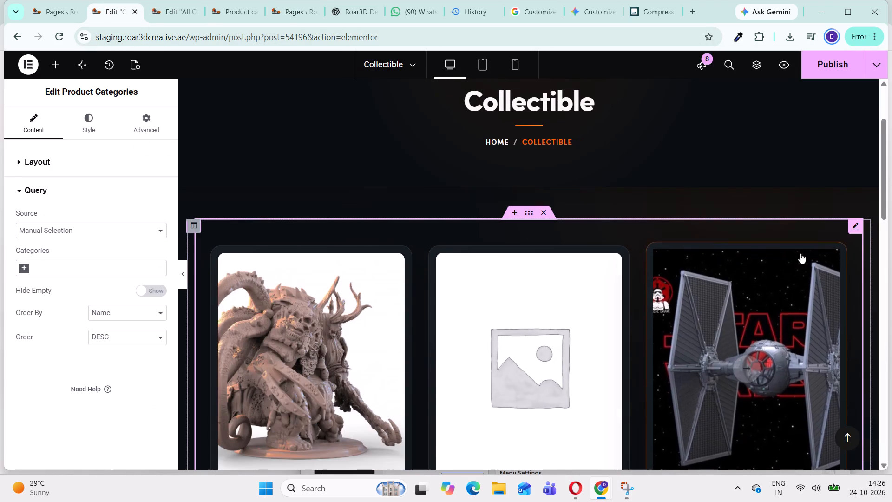
click(851, 228)
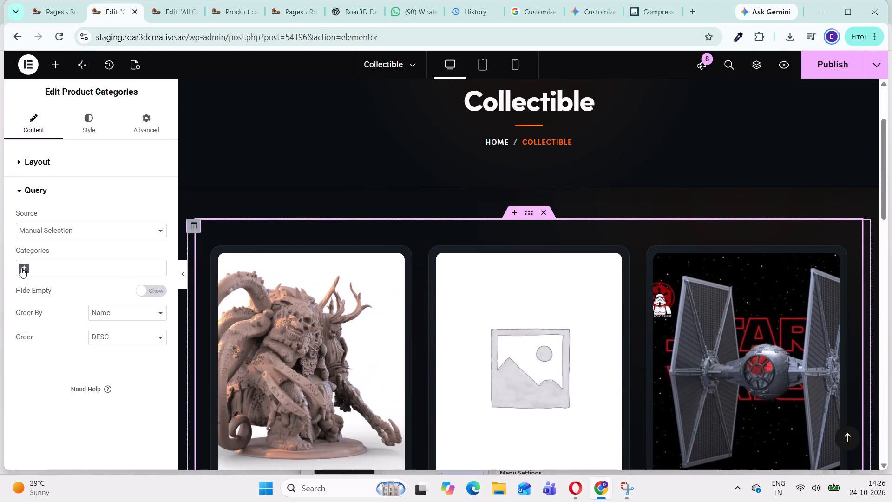
click(21, 268)
scroll(66, 326, down, 2)
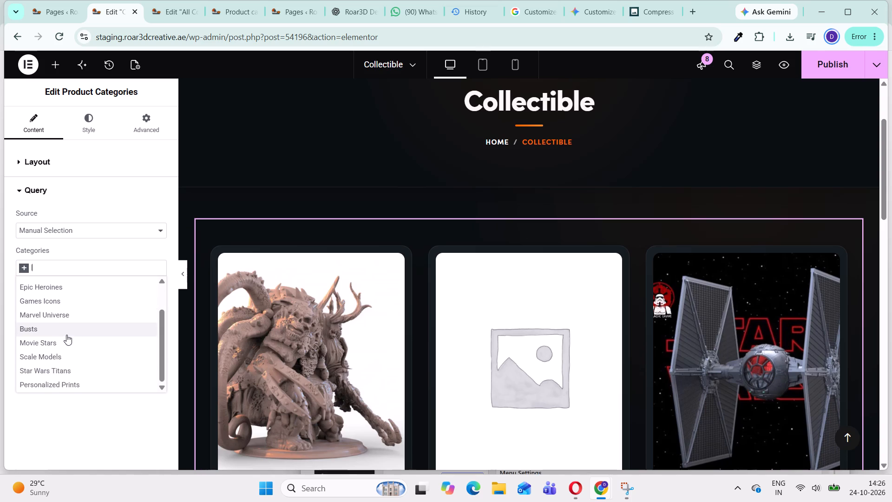
key(c)
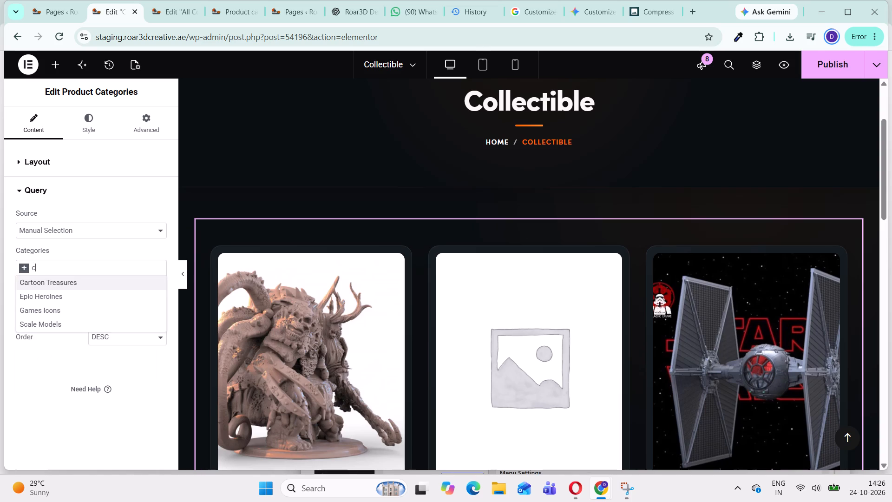
key(s)
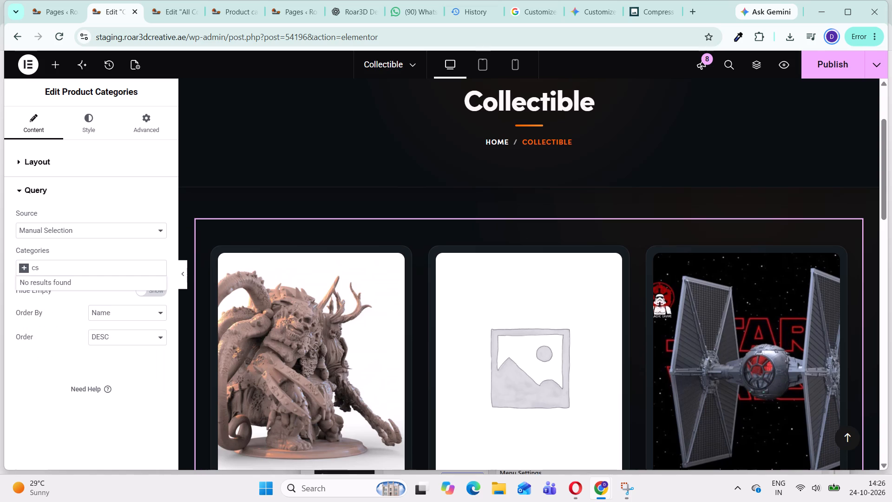
key(BackSpace)
key(u)
key(s)
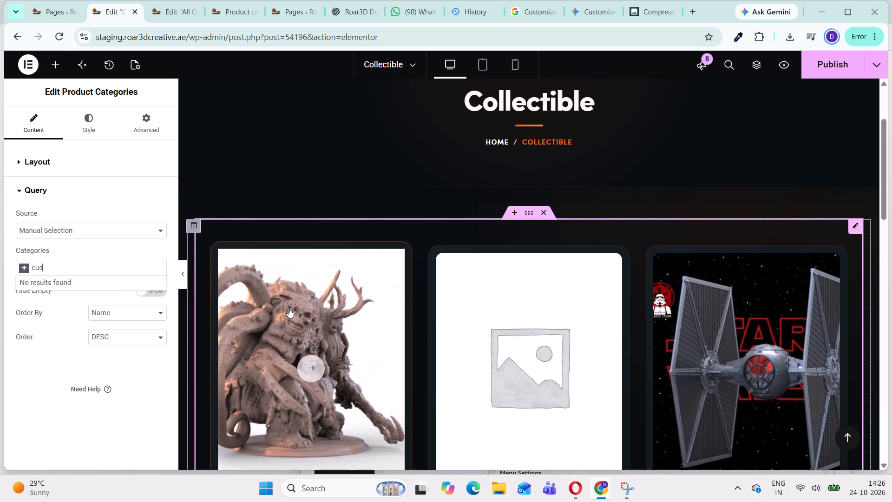
Copy the slug "customized-printing-solution" from the product categories list and search the widget's manual category selection for it.
scroll(289, 308, down, 2)
click(55, 17)
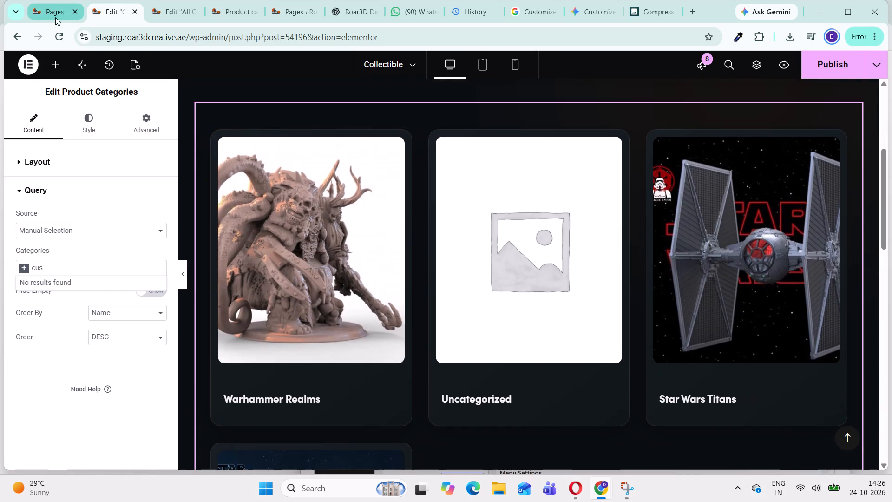
click(182, 20)
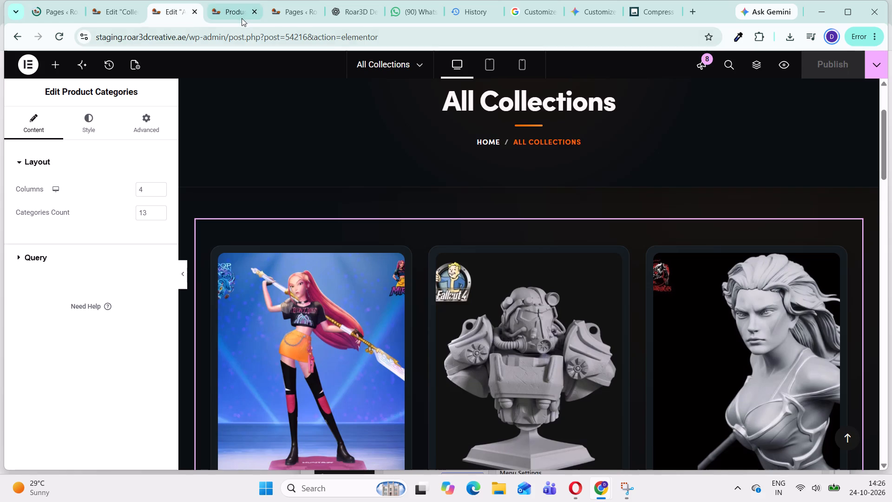
click(241, 18)
scroll(428, 240, up, 1)
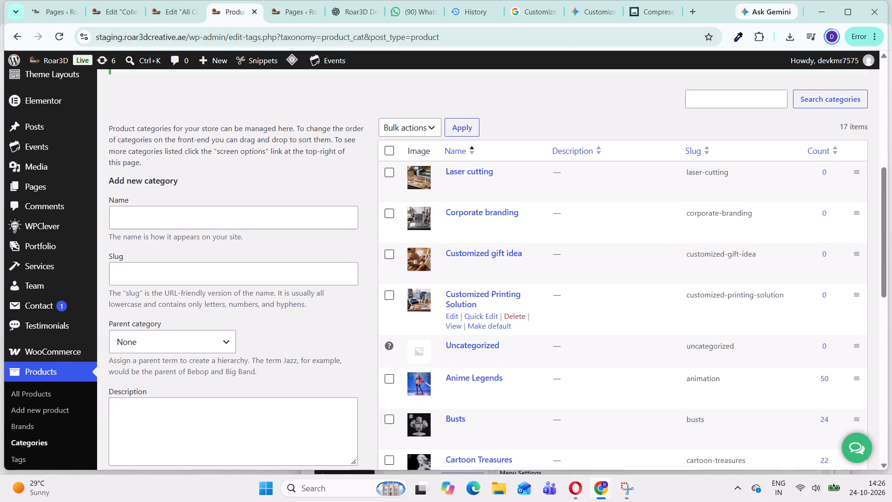
drag(784, 296, 674, 306)
key(ctrl+c)
key(ctrl+c)
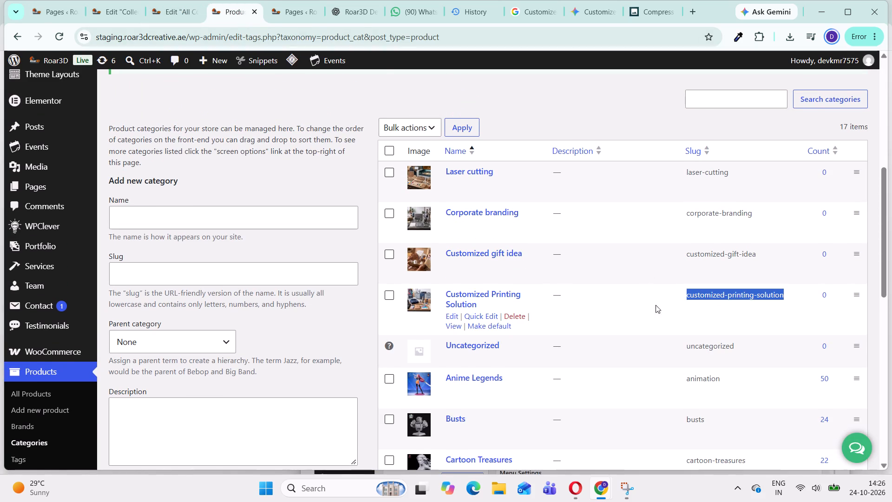
click(294, 12)
click(115, 18)
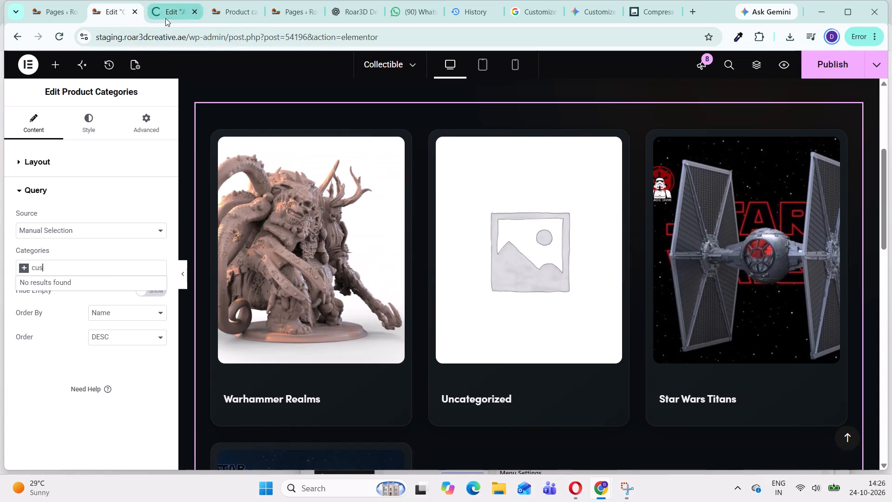
drag(54, 268, 24, 268)
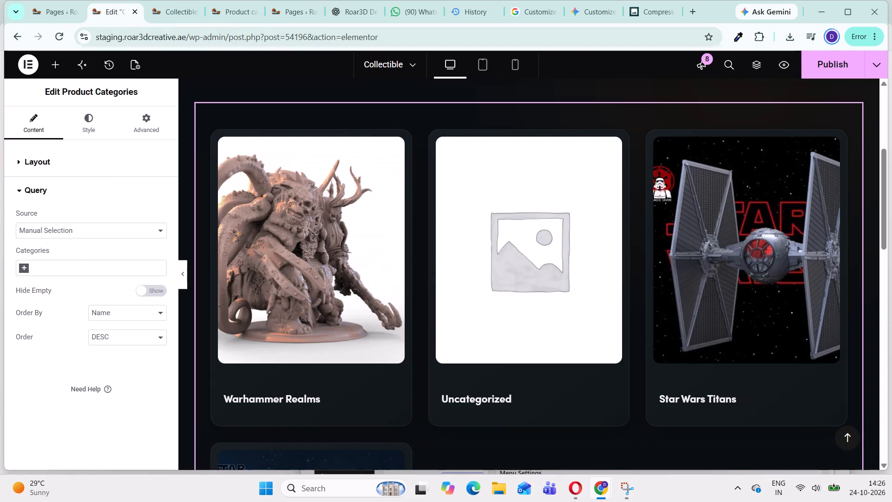
ctrl+click(37, 270)
key(ctrl+v)
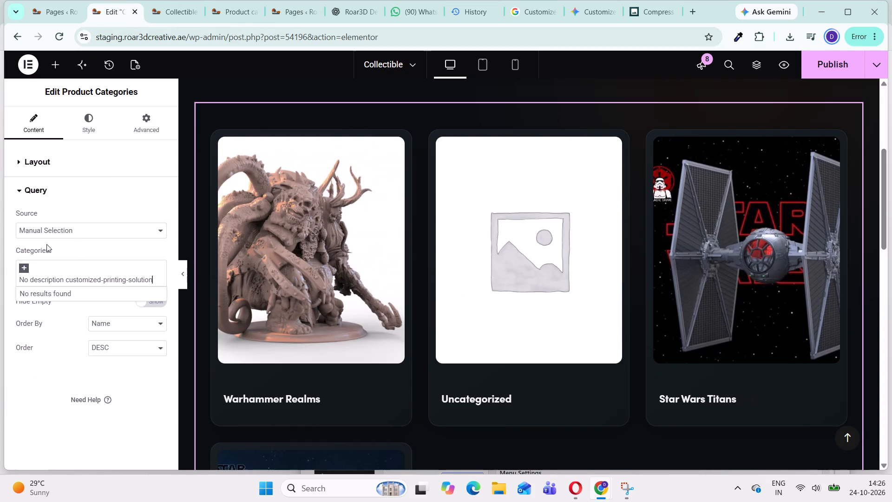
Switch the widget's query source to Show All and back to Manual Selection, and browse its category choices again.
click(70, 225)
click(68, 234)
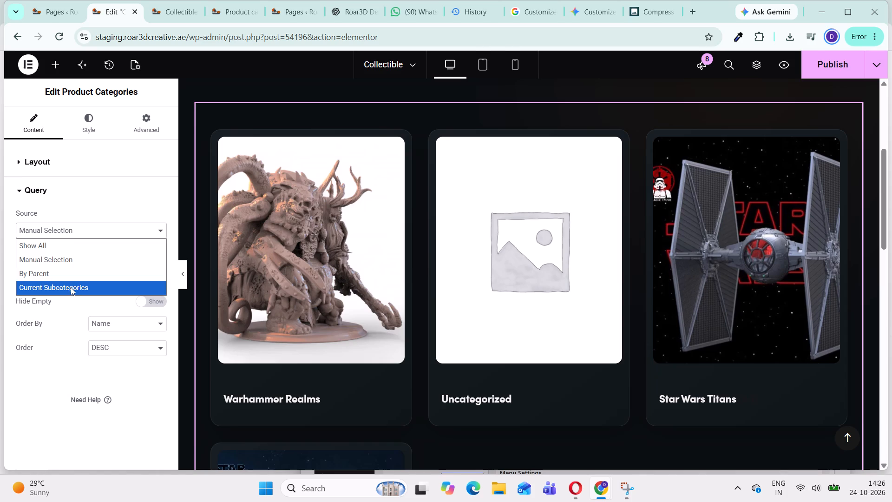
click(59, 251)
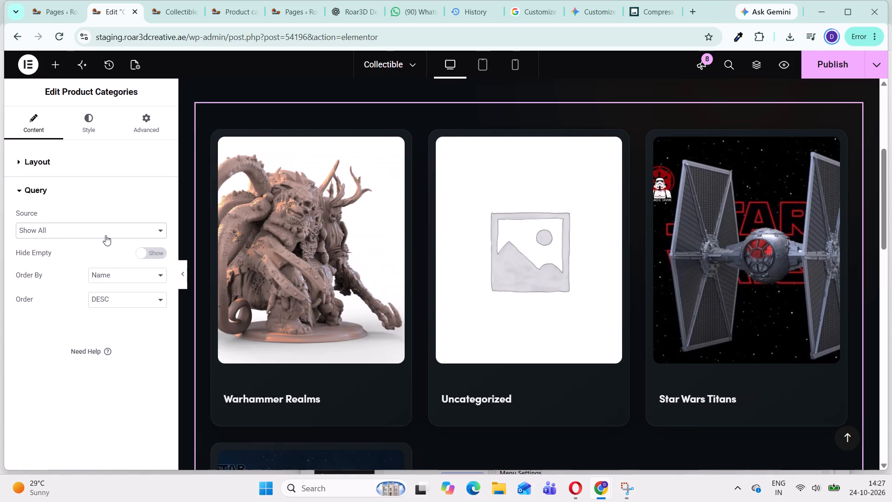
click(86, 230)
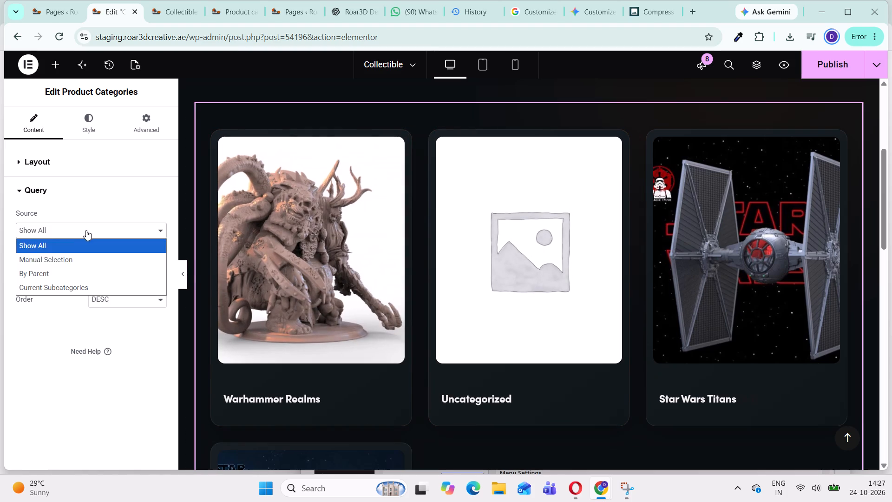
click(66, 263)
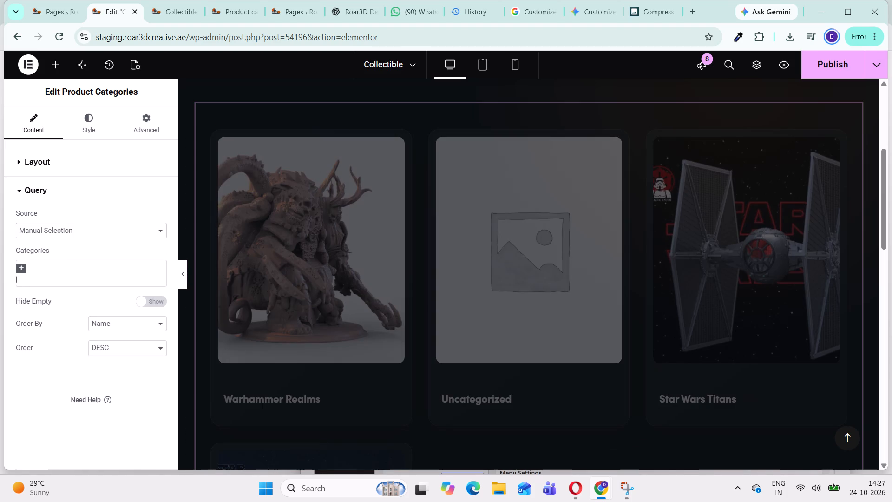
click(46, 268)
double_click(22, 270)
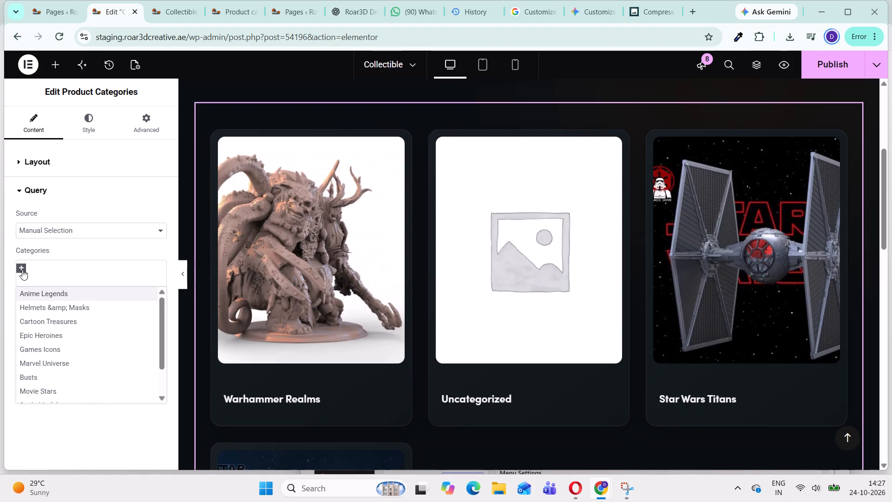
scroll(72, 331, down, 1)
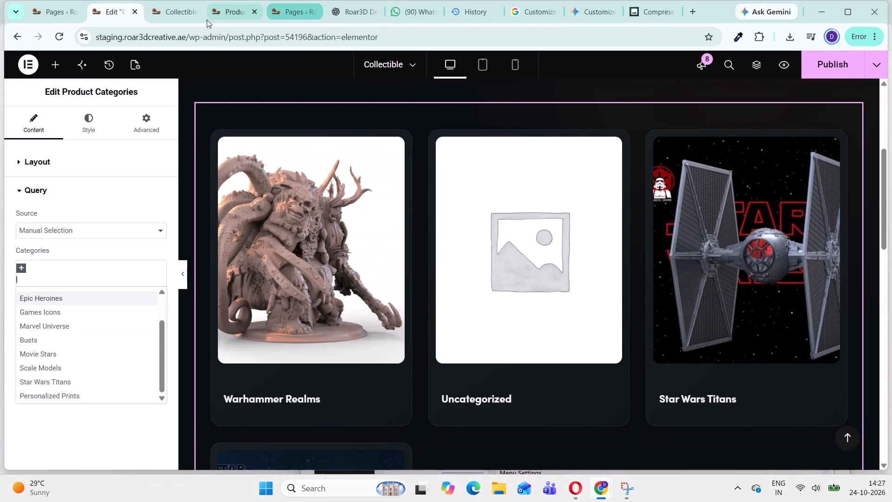
click(174, 18)
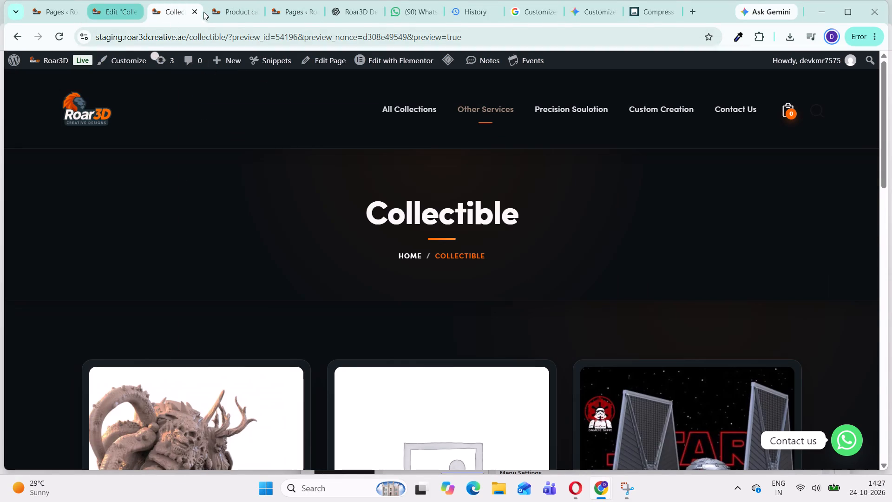
click(248, 18)
scroll(491, 226, down, 1)
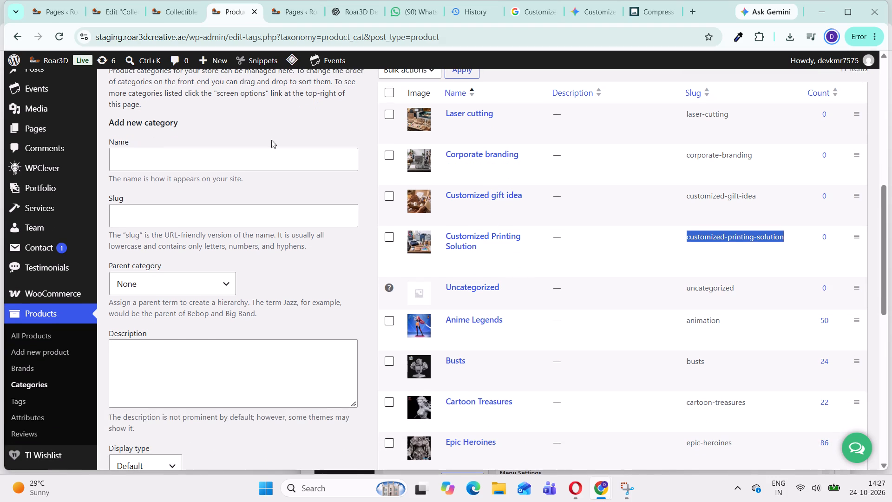
click(284, 112)
scroll(569, 274, down, 2)
scroll(569, 277, up, 2)
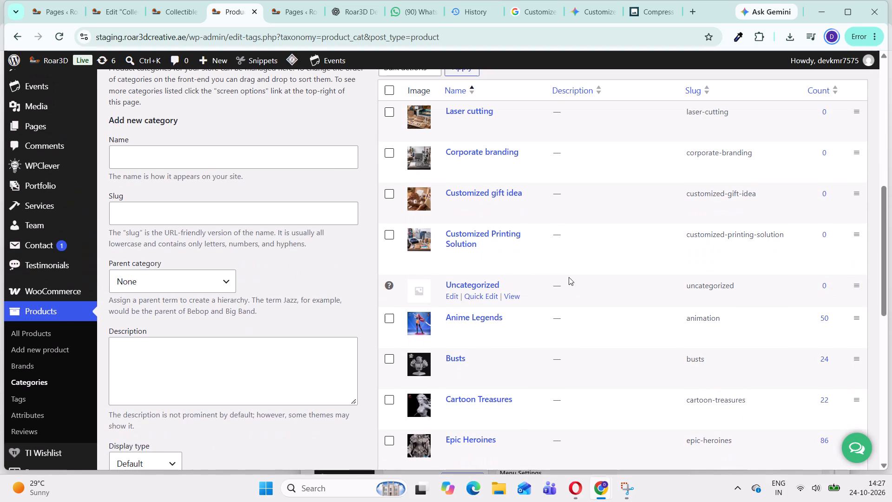
key(shift+super+s)
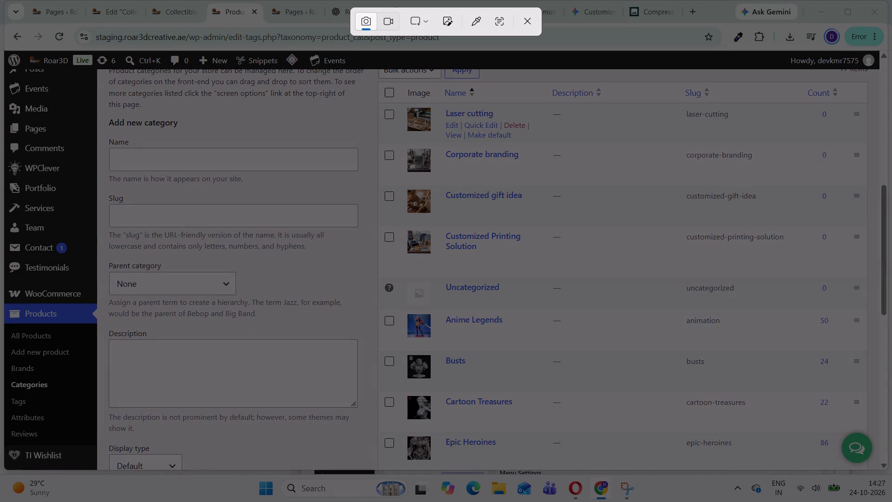
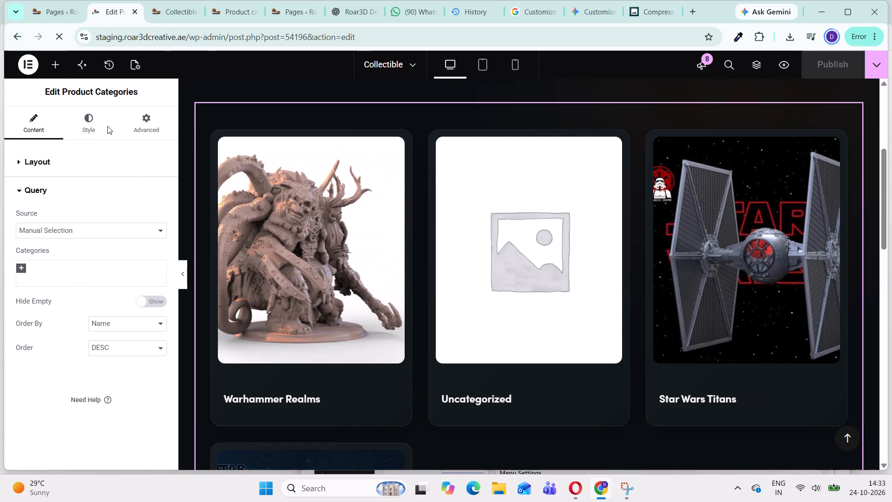
click(16, 66)
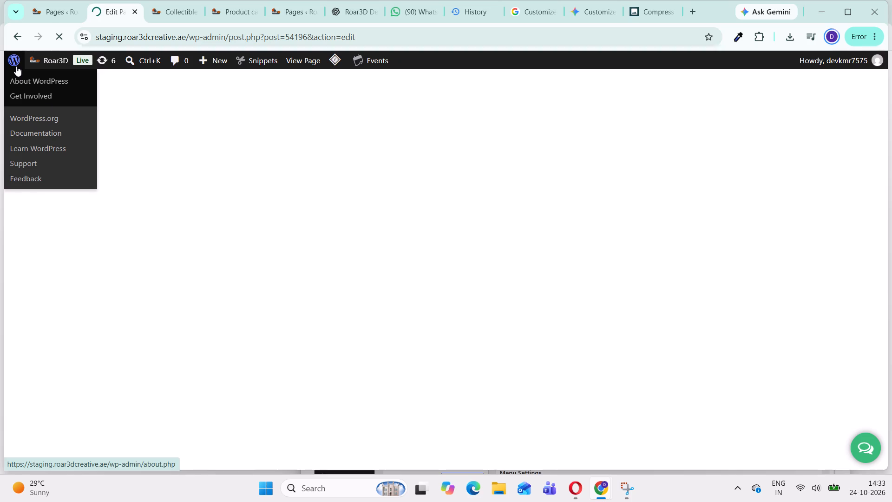
Open the list of all WooCommerce products in the WordPress admin.
scroll(95, 264, down, 2)
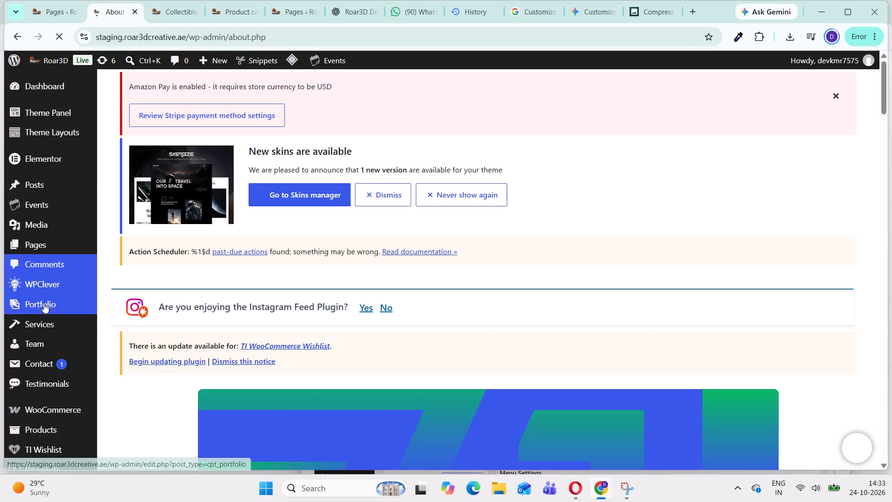
scroll(48, 232, down, 5)
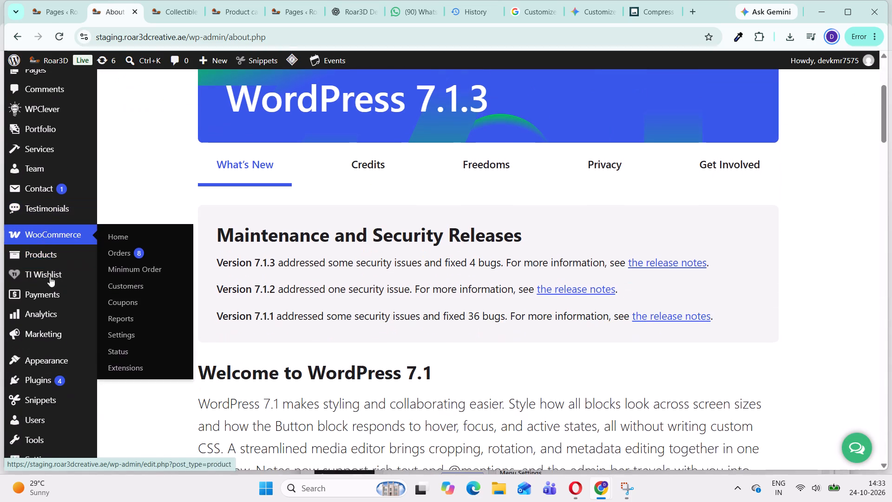
scroll(48, 307, down, 1)
scroll(48, 285, up, 1)
scroll(66, 236, up, 6)
scroll(37, 185, up, 1)
scroll(50, 238, up, 2)
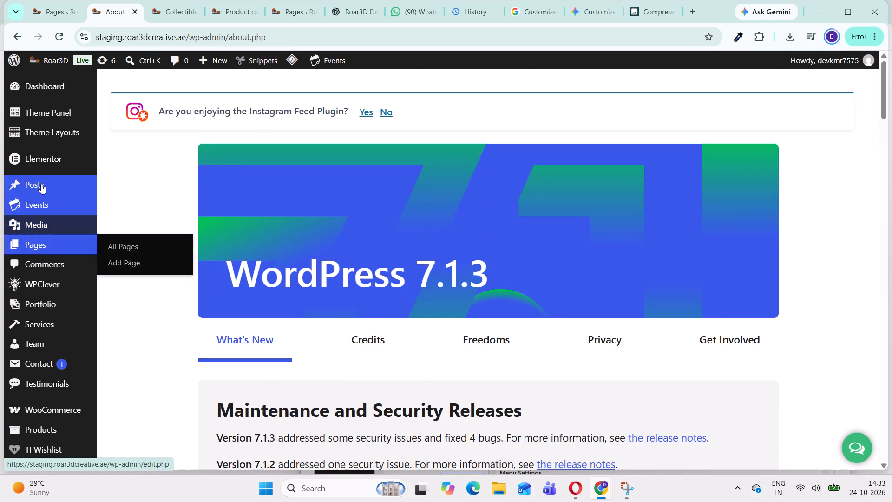
scroll(43, 200, down, 2)
scroll(44, 274, down, 3)
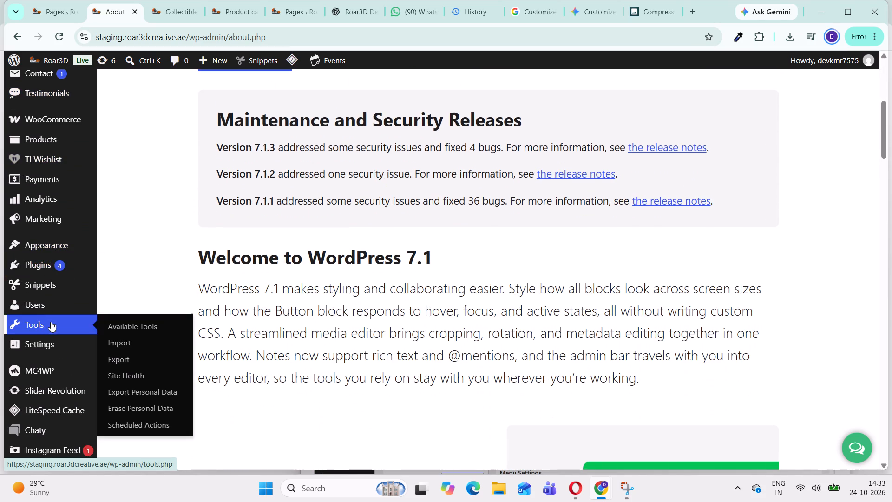
scroll(53, 293, up, 1)
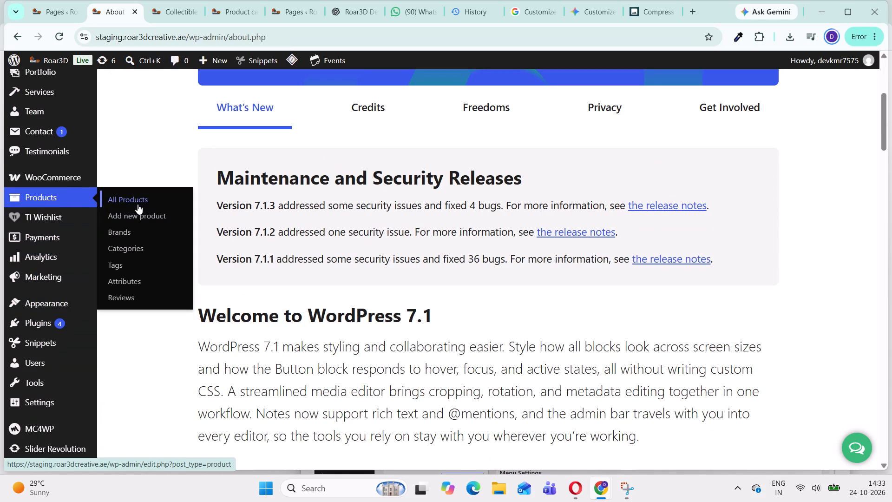
click(138, 204)
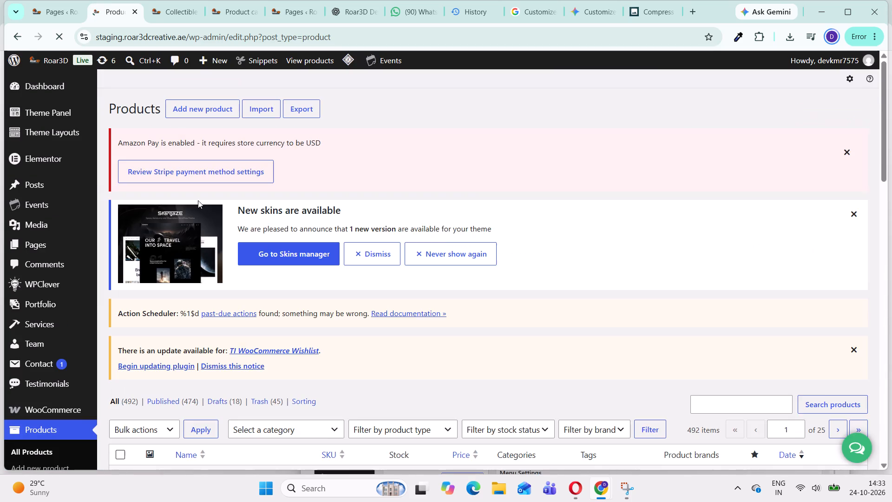
Open the product "Ceramic Coffee Mug – White" for editing.
scroll(258, 300, down, 3)
scroll(212, 334, down, 9)
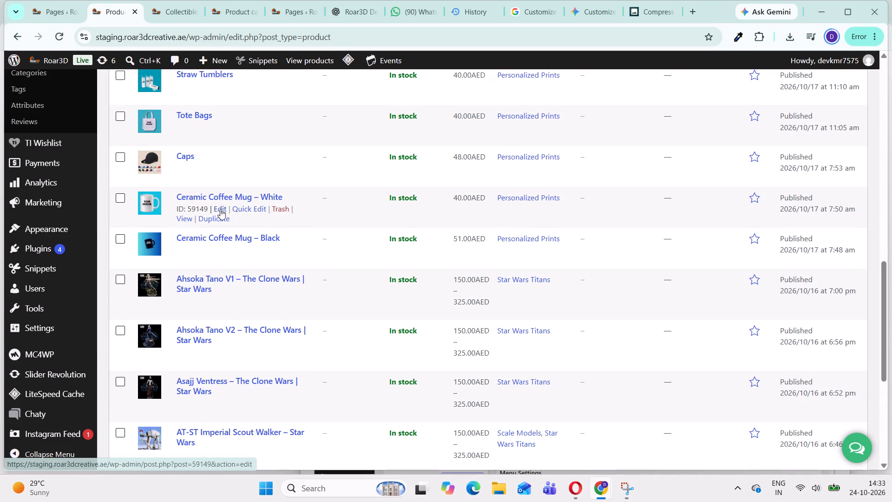
click(220, 209)
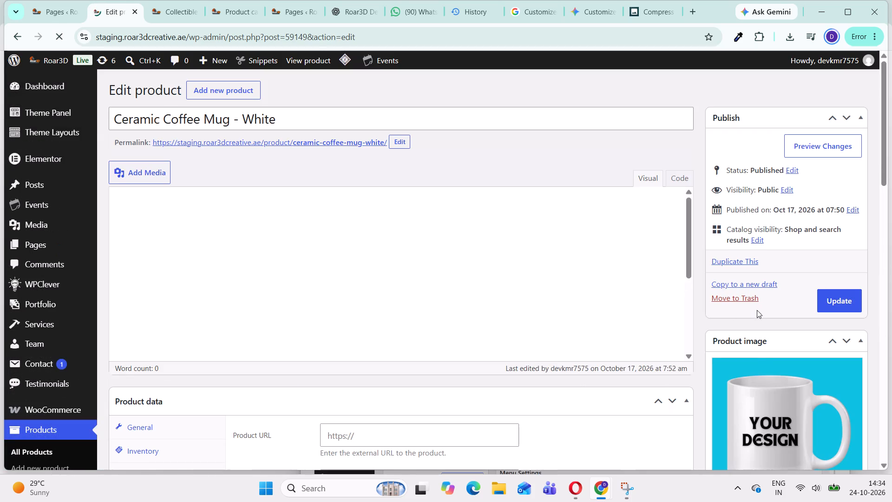
Assign the mug to the Corporate branding, Customized gift idea, Customized Printing Solution and Laser cutting categories, and update the product.
scroll(760, 330, down, 14)
scroll(769, 340, up, 2)
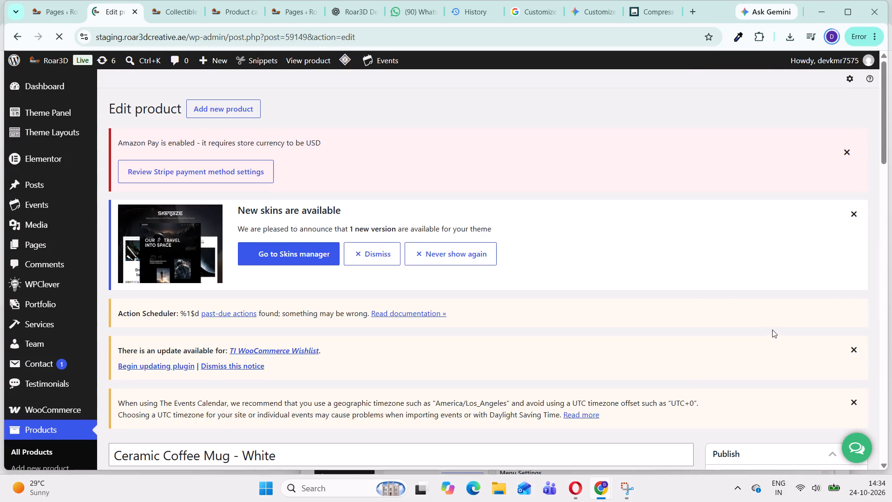
scroll(780, 324, down, 16)
scroll(775, 305, up, 2)
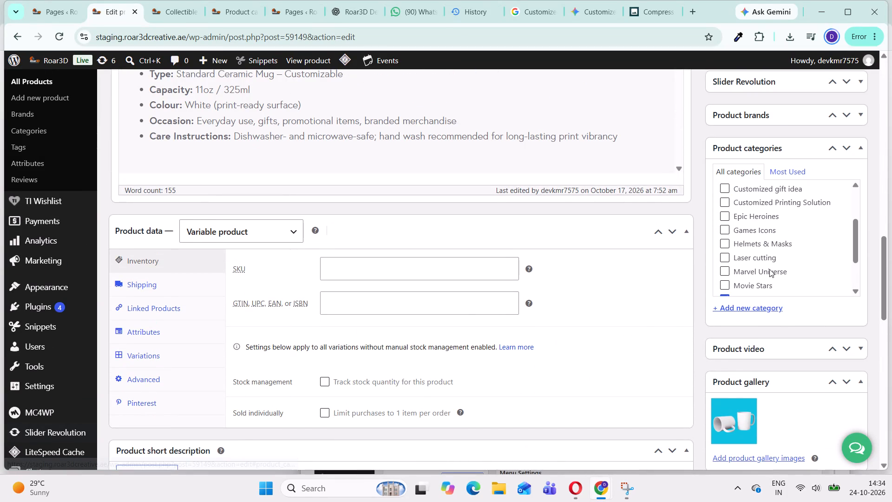
click(723, 188)
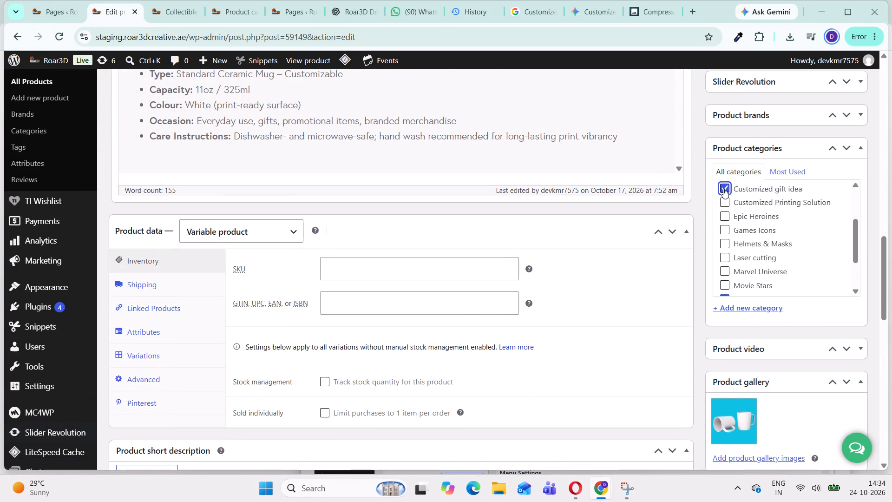
click(726, 204)
scroll(774, 215, up, 1)
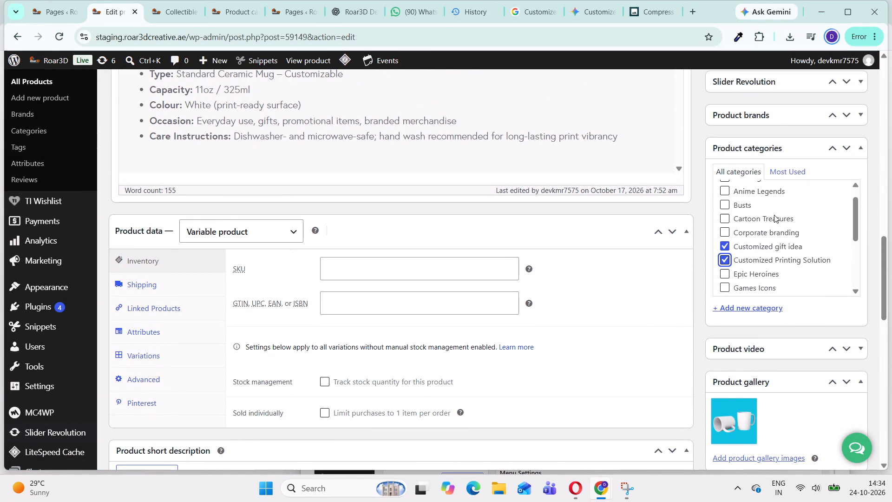
click(726, 232)
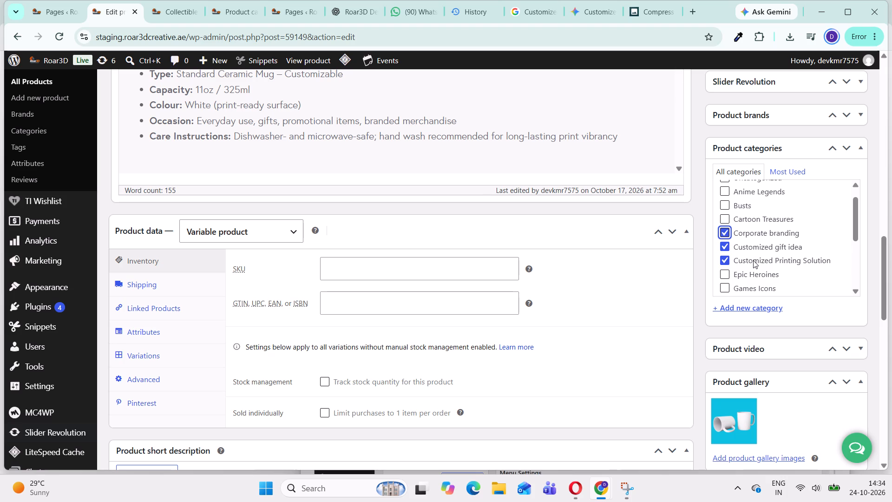
scroll(775, 245, up, 1)
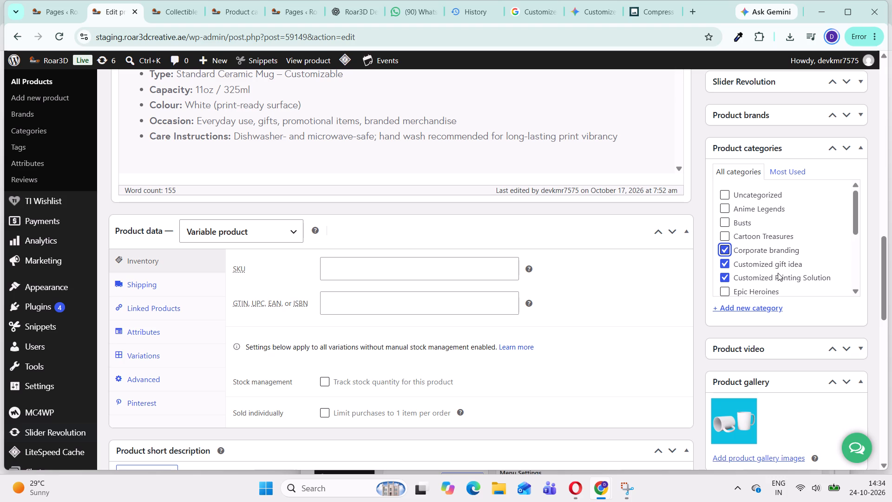
scroll(778, 273, down, 2)
click(725, 218)
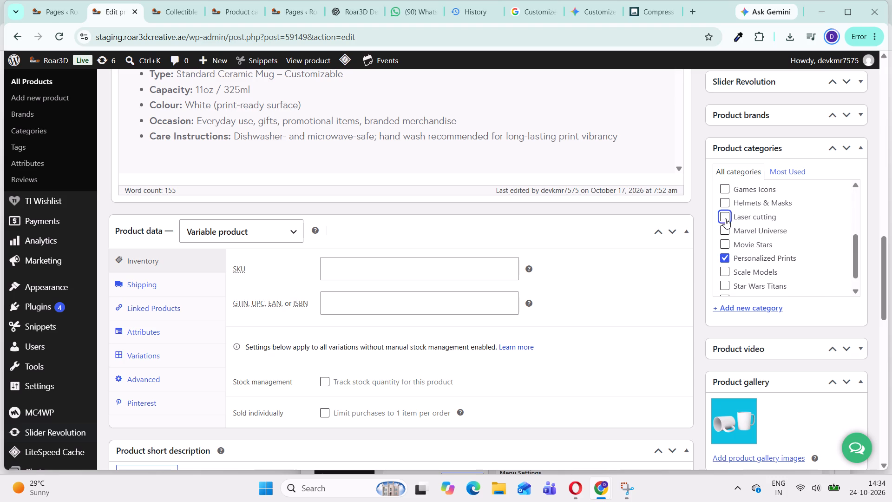
scroll(857, 148, up, 6)
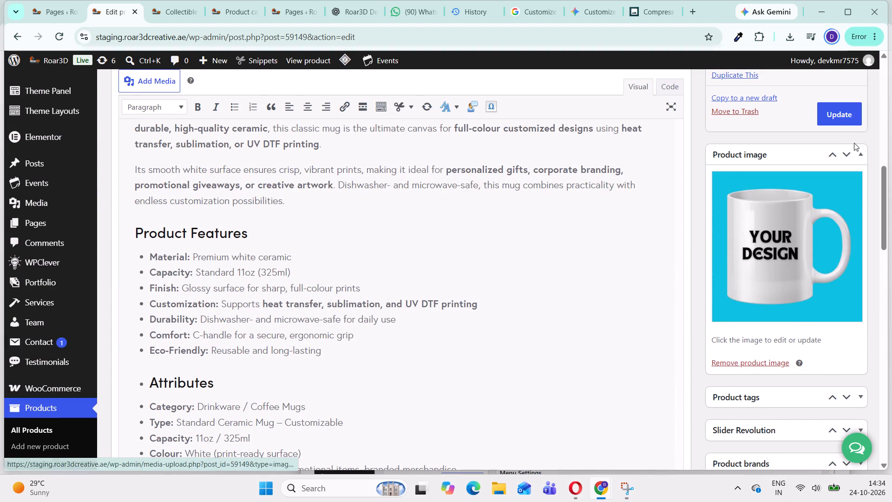
click(836, 123)
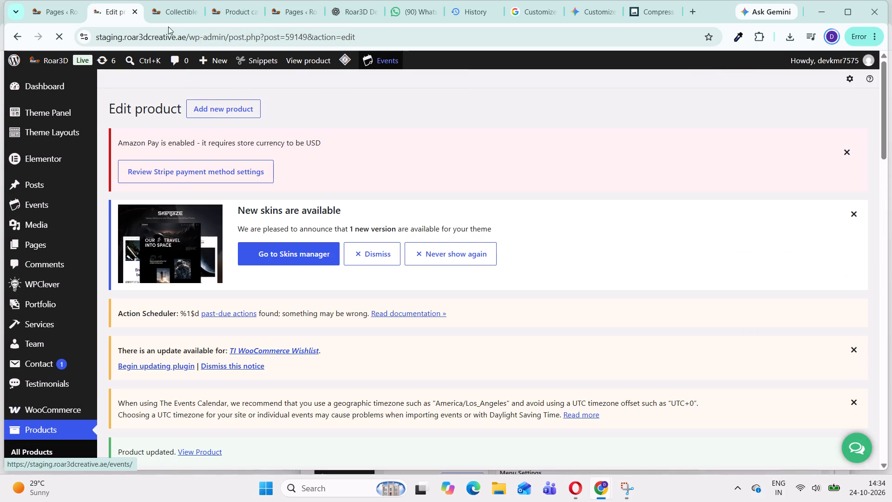
Open the Collectible page for editing with Elementor.
click(176, 23)
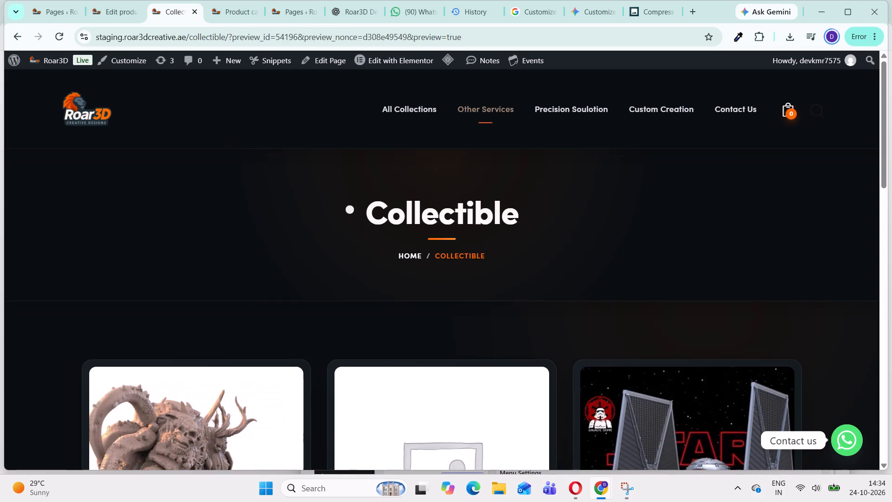
click(385, 59)
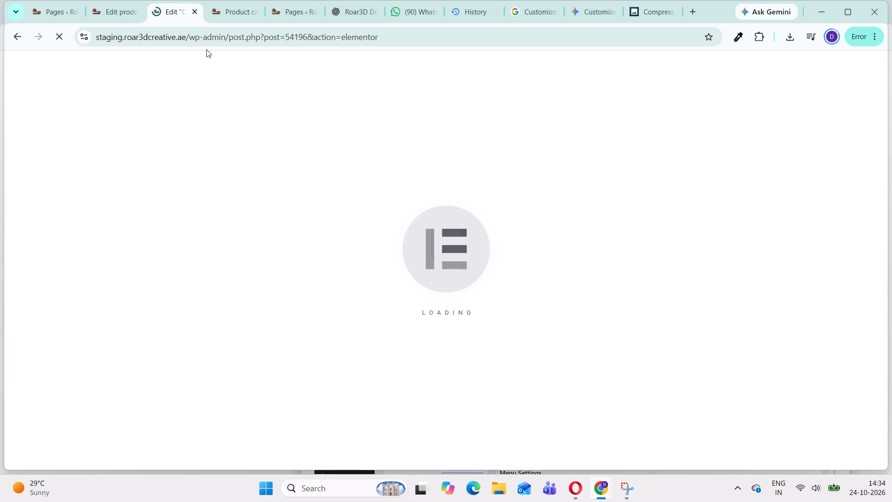
Close the WooCommerce product categories browser tab and return to the Collectible page's Elementor editor.
click(223, 28)
click(227, 21)
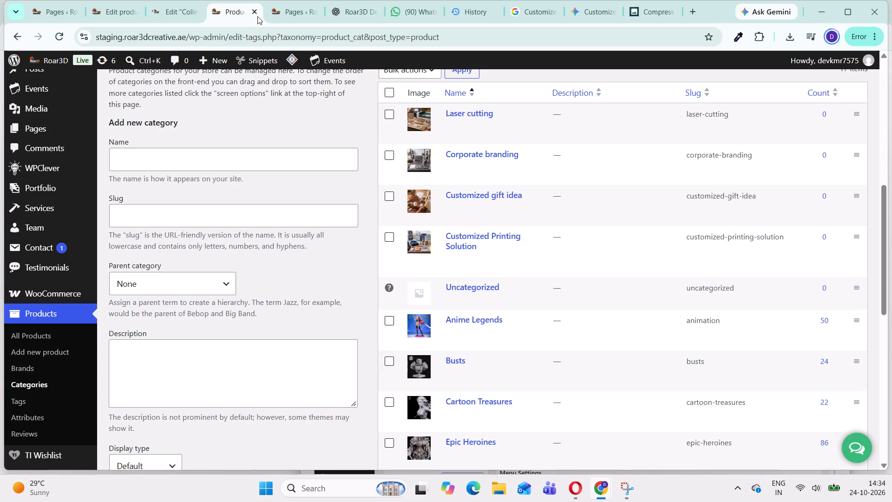
click(254, 13)
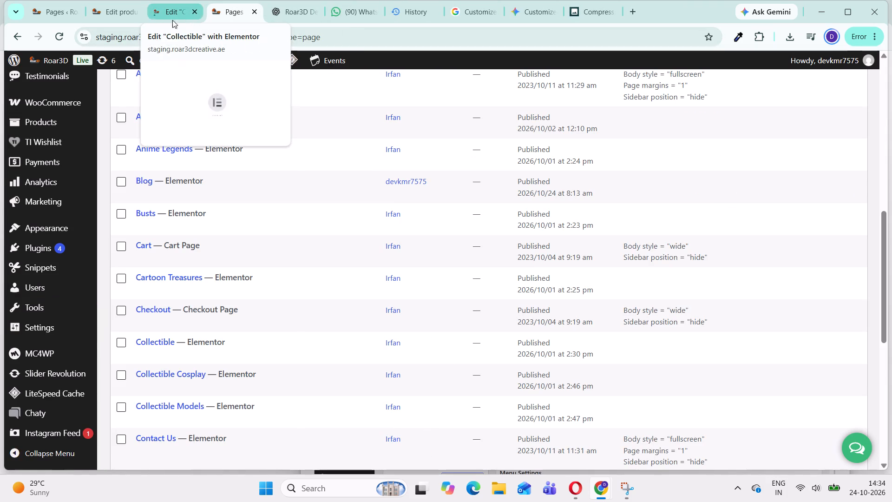
click(166, 20)
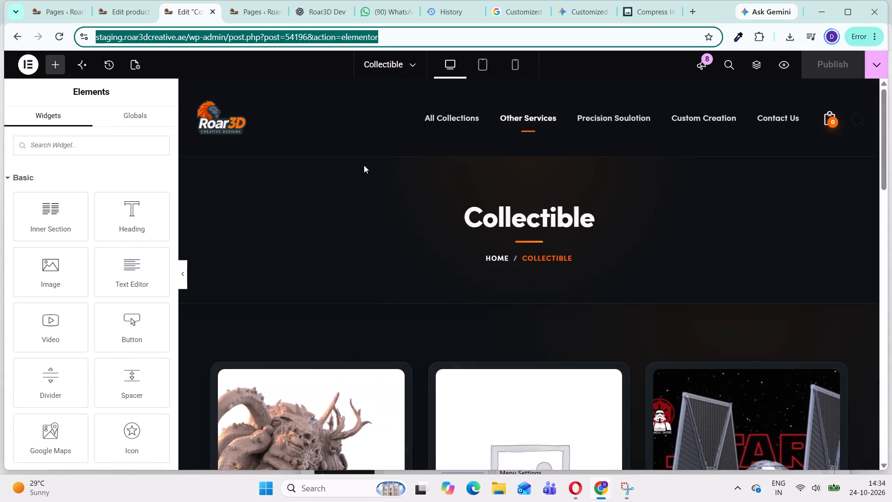
Add Customized Printing Solution, Customized gift idea, Corporate branding and Laser cutting to the manual category selection in the Product Categories widget's query.
scroll(444, 225, down, 3)
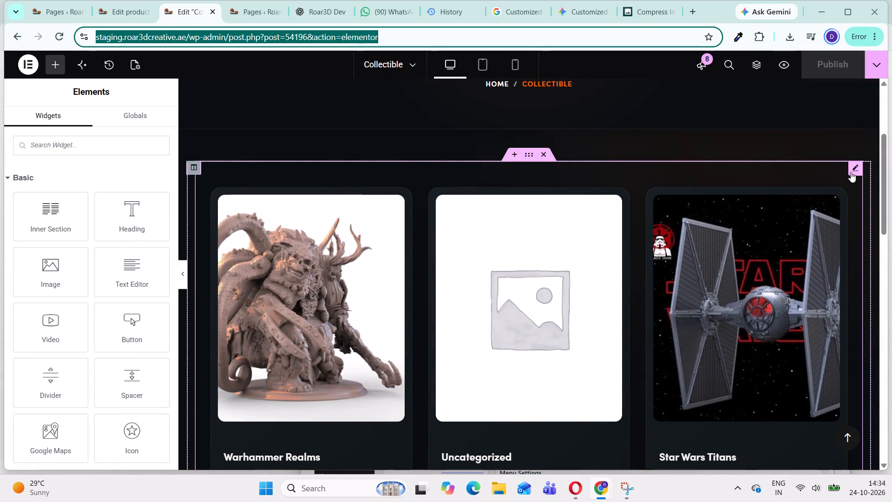
click(852, 172)
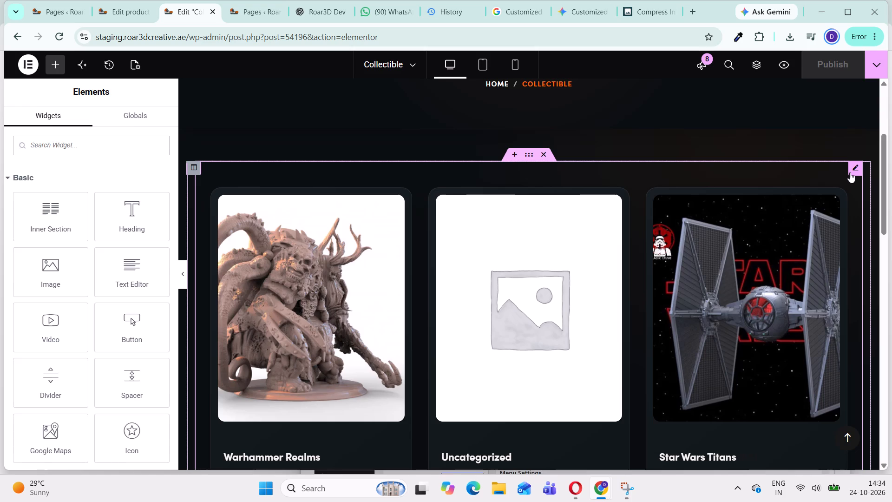
click(850, 172)
click(32, 255)
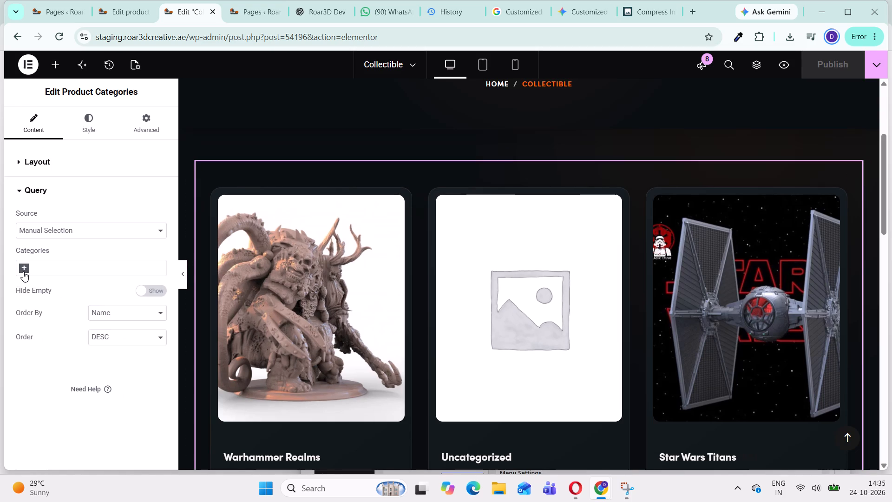
click(23, 271)
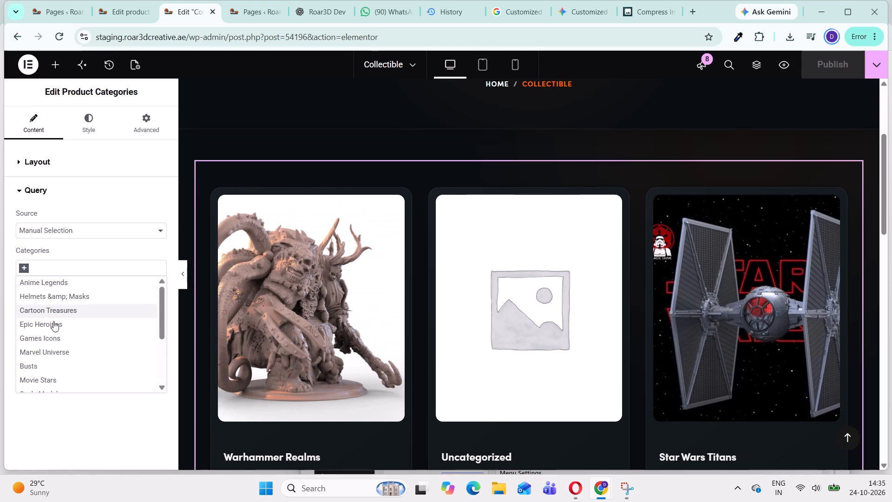
scroll(70, 338, down, 3)
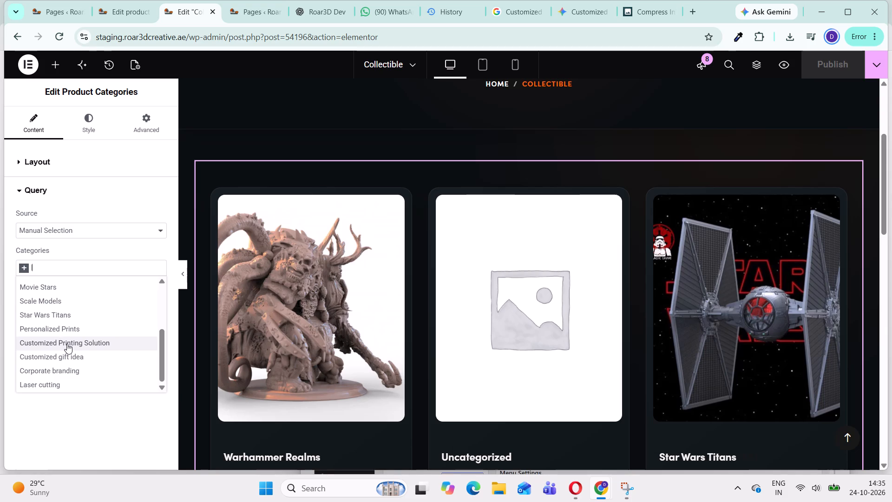
click(67, 343)
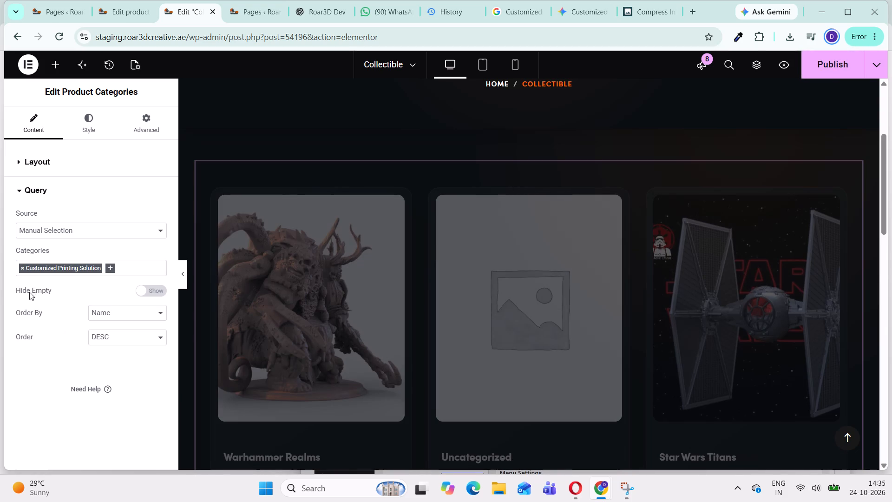
click(112, 265)
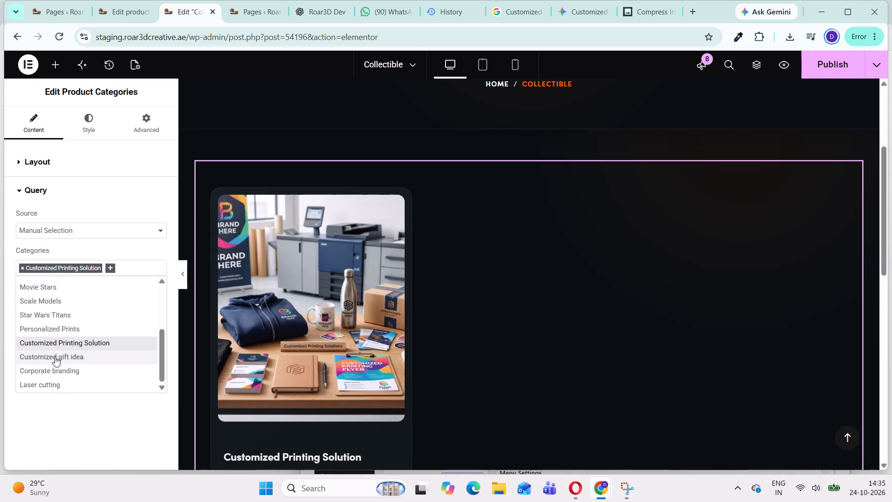
click(62, 356)
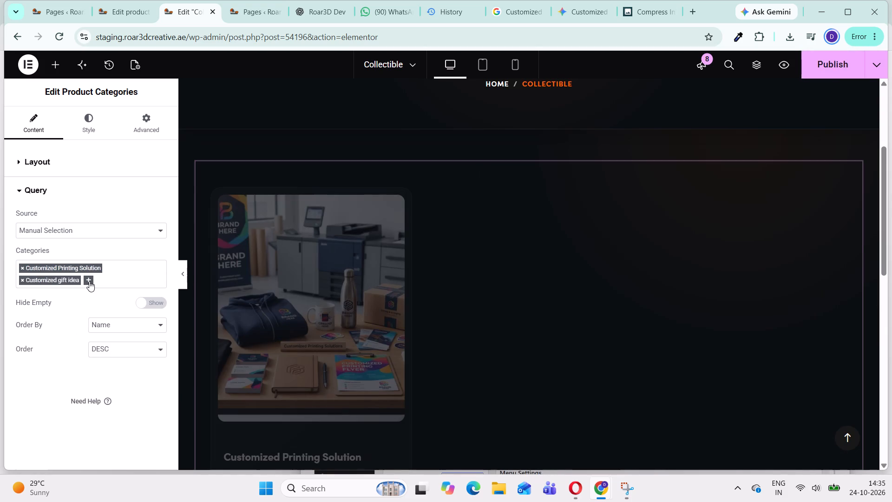
click(89, 281)
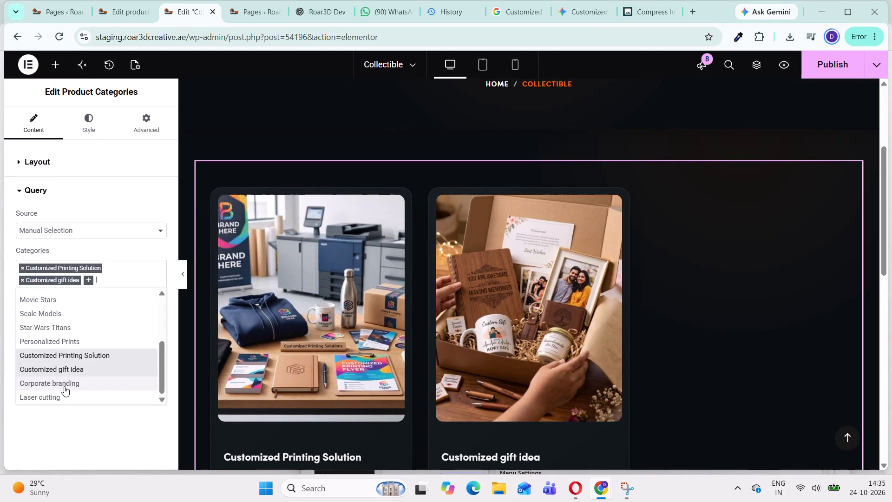
click(64, 386)
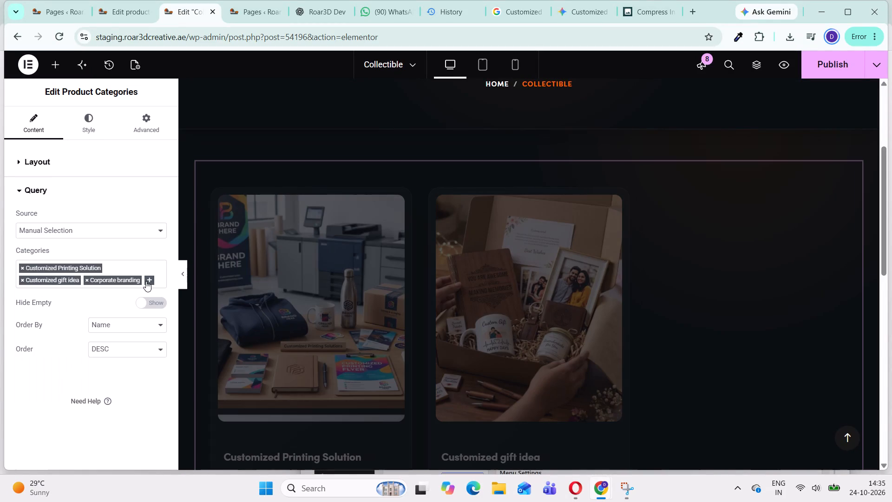
click(151, 281)
click(72, 395)
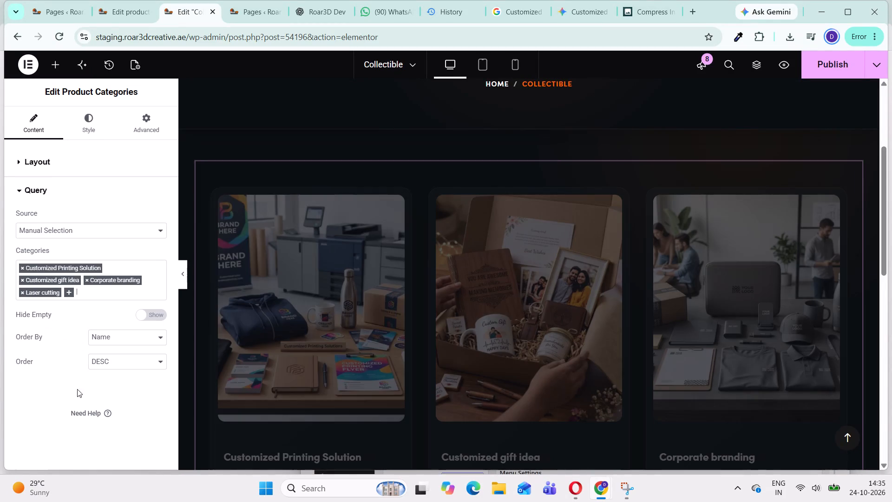
Examine the category cards on the Collectible page at full width with the editing panel hidden, and restore the panel.
click(184, 280)
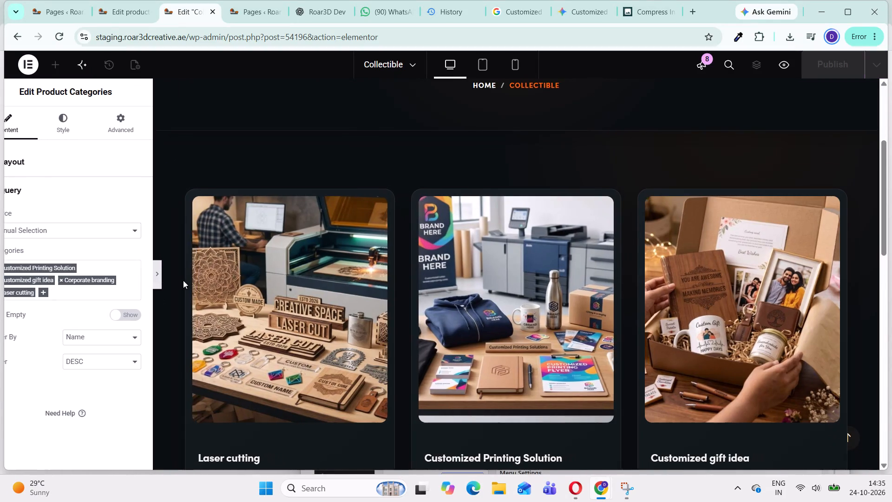
scroll(649, 332, down, 2)
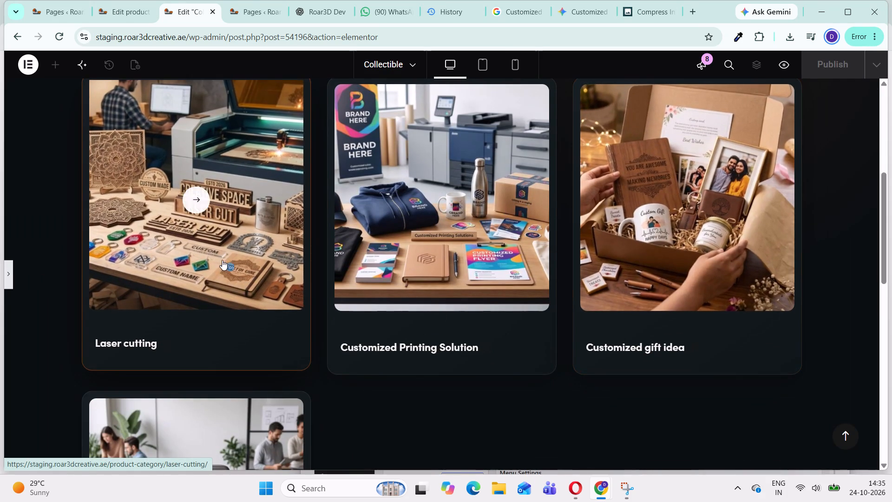
scroll(479, 255, down, 2)
scroll(461, 288, up, 1)
scroll(452, 299, down, 1)
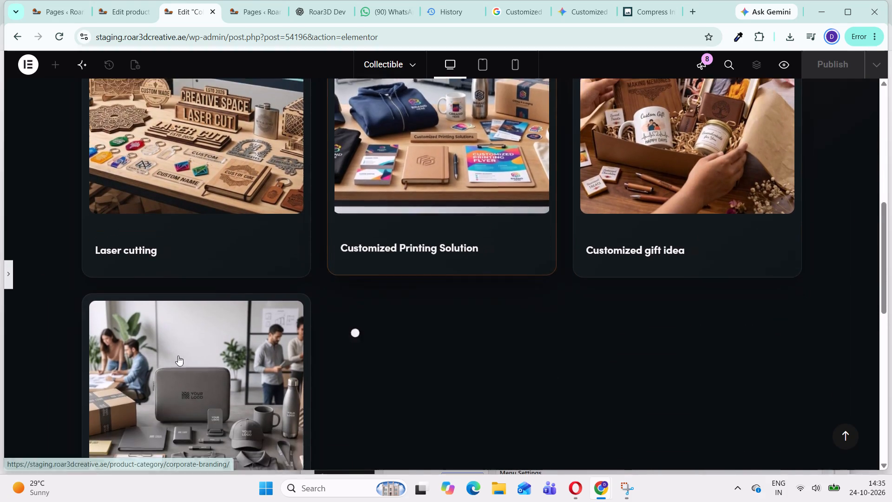
scroll(379, 297, up, 2)
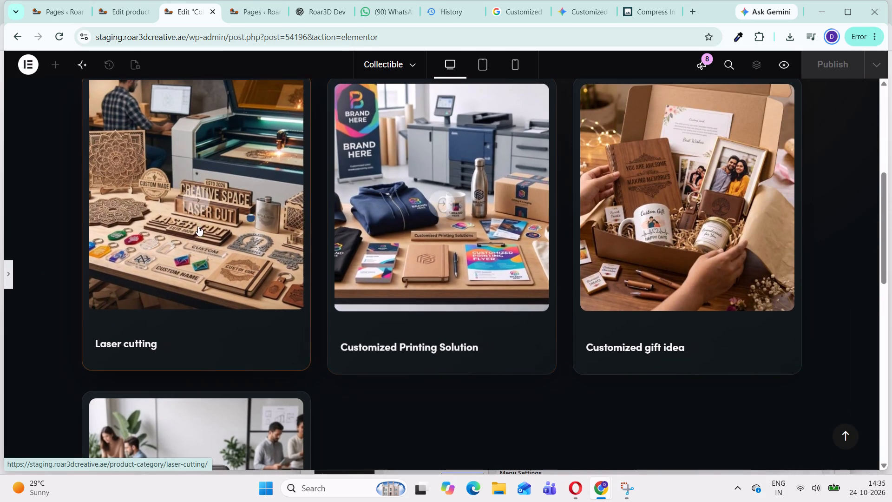
scroll(721, 237, up, 1)
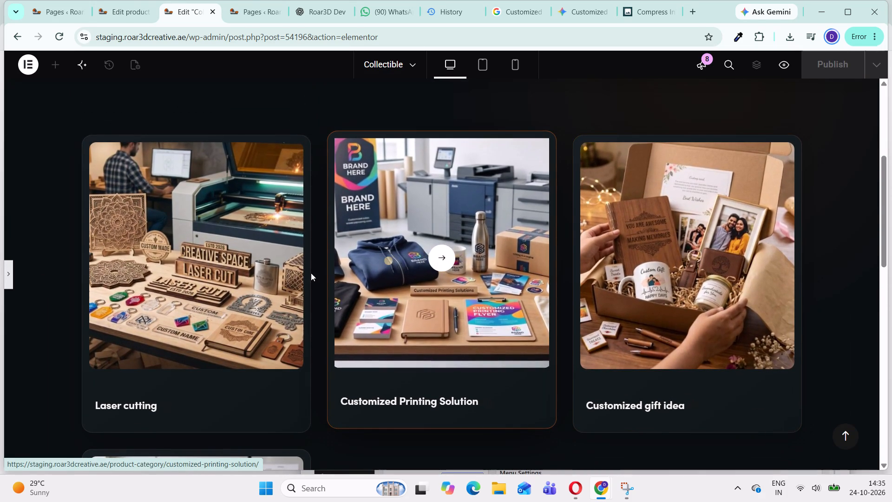
scroll(667, 289, up, 1)
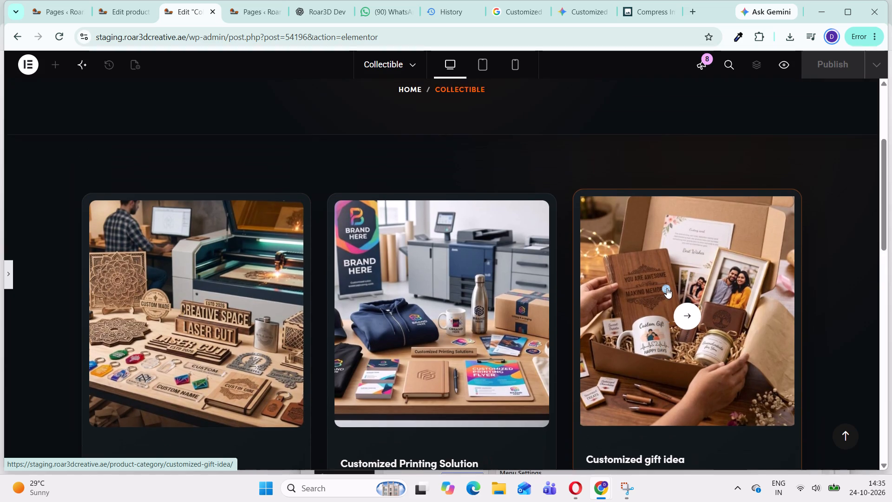
scroll(656, 293, down, 2)
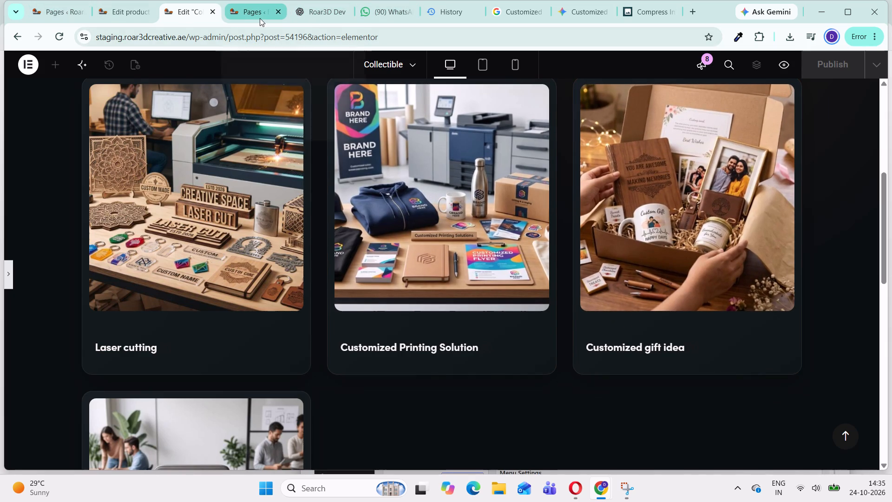
scroll(596, 170, up, 2)
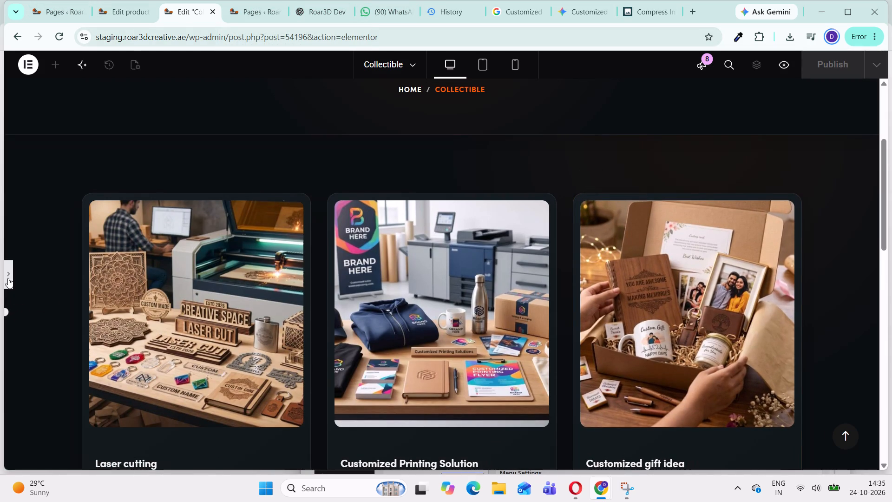
click(8, 278)
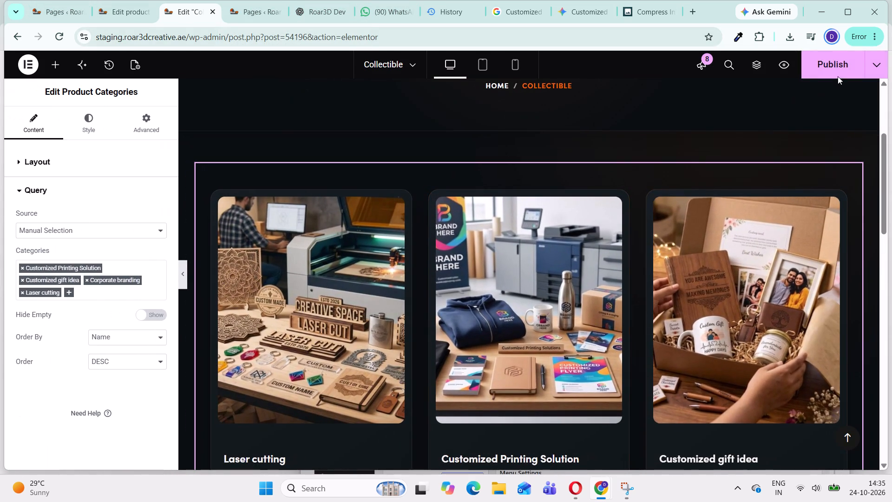
Publish the changes to the Collectible page.
click(830, 64)
scroll(705, 212, up, 2)
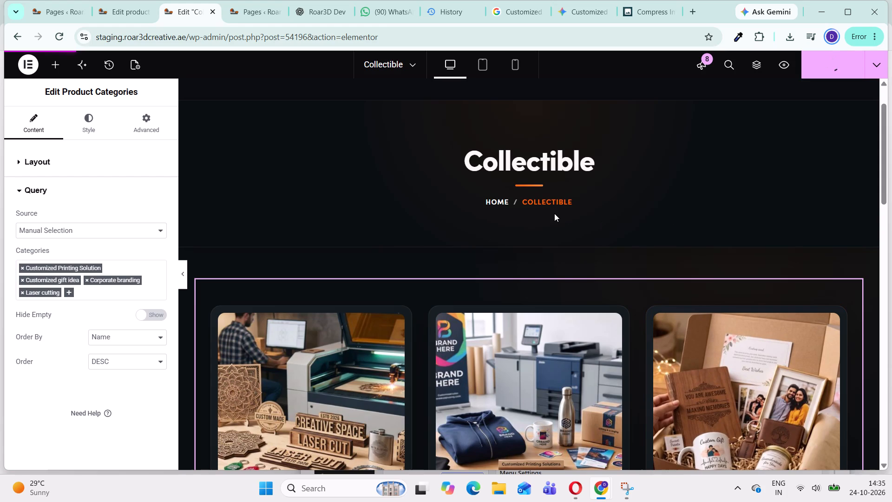
Preview the Collectible page, open the site's homepage from it, and examine the homepage sections and the category carousel.
click(775, 65)
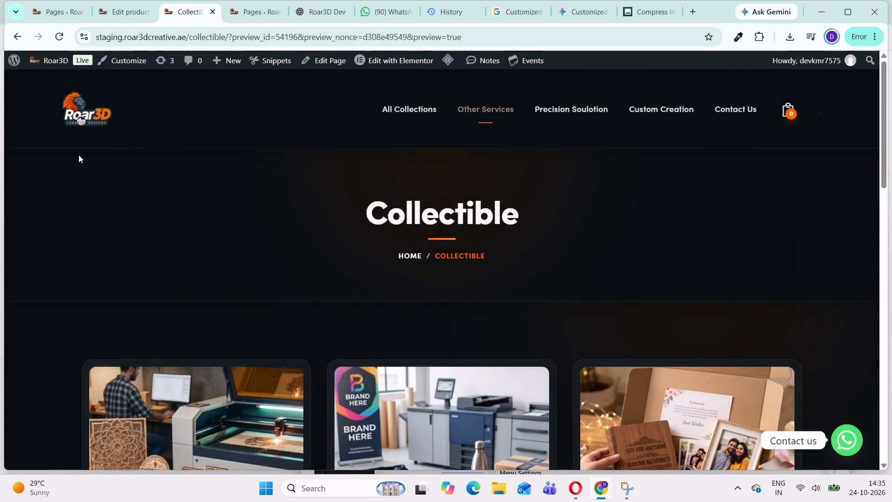
click(96, 104)
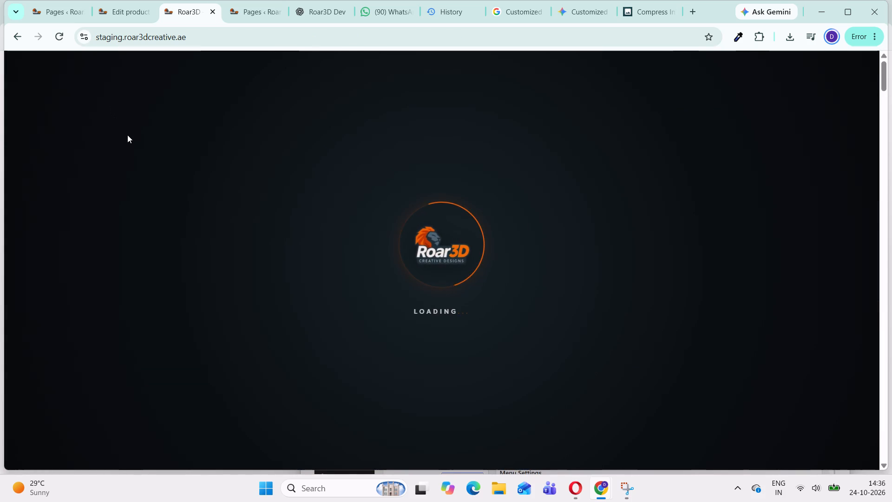
scroll(143, 163, down, 2)
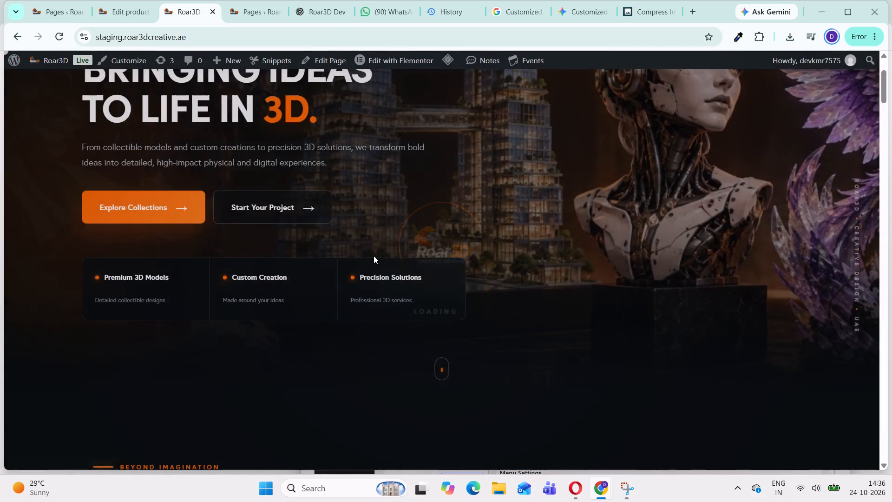
scroll(374, 256, down, 20)
scroll(374, 256, down, 1)
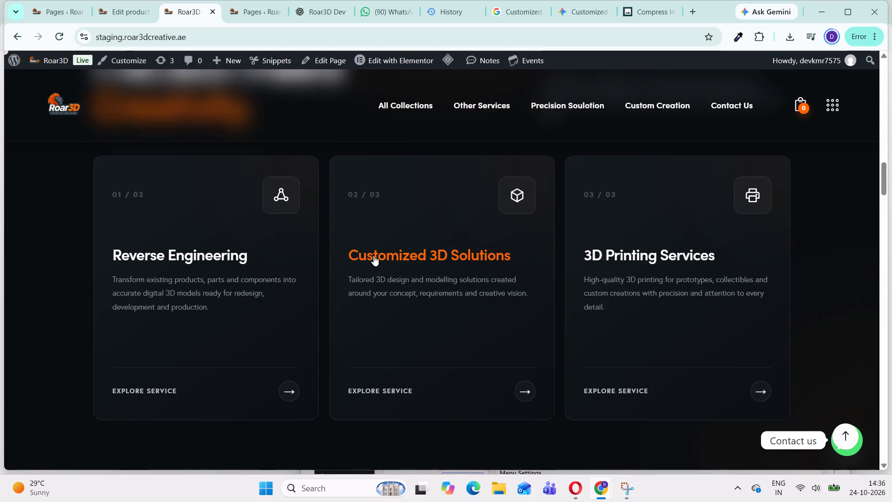
scroll(374, 256, down, 20)
scroll(374, 256, down, 2)
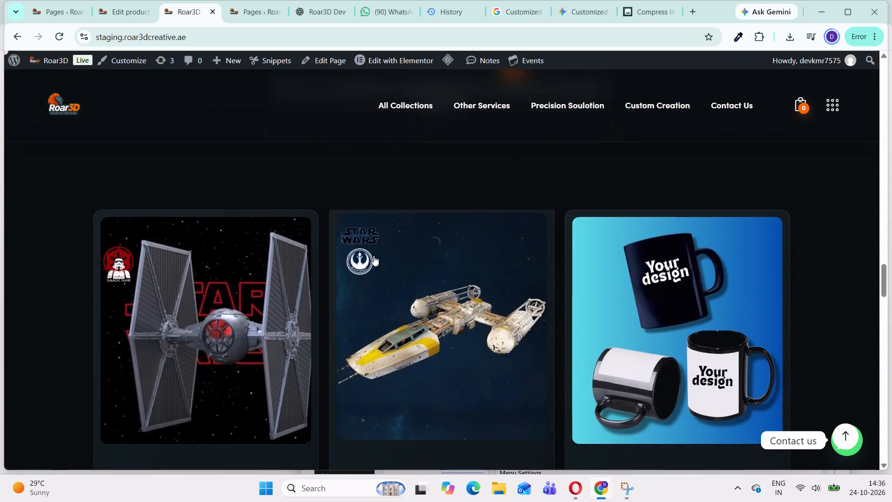
scroll(374, 256, down, 2)
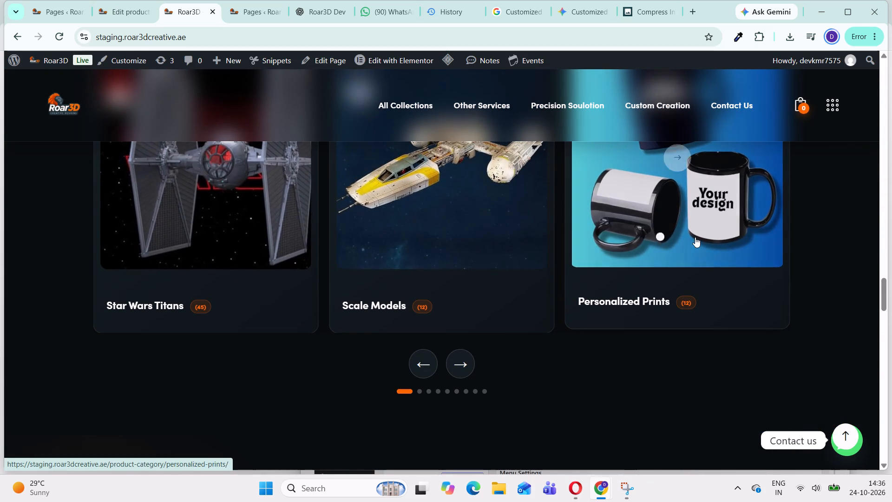
scroll(448, 283, up, 2)
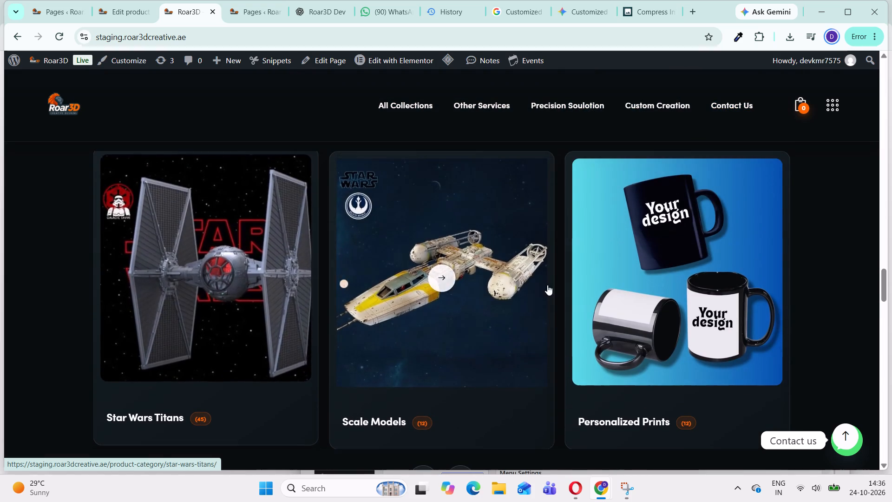
scroll(572, 287, down, 3)
click(454, 320)
click(457, 312)
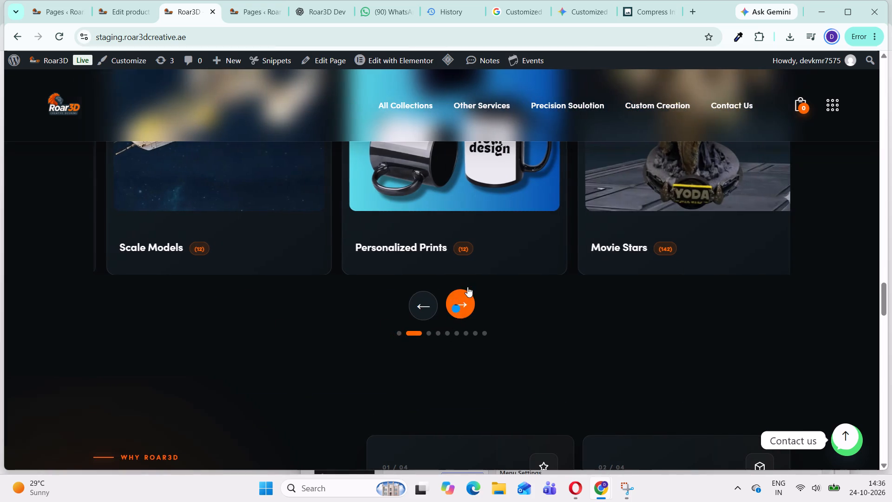
scroll(662, 210, up, 3)
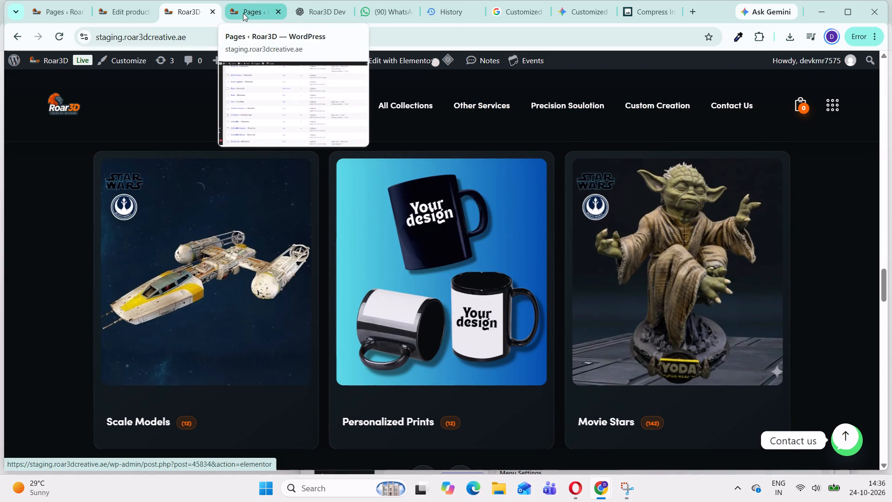
Open the WordPress list of all pages in place of the product editor and view the live Collectible page in a new tab.
click(124, 19)
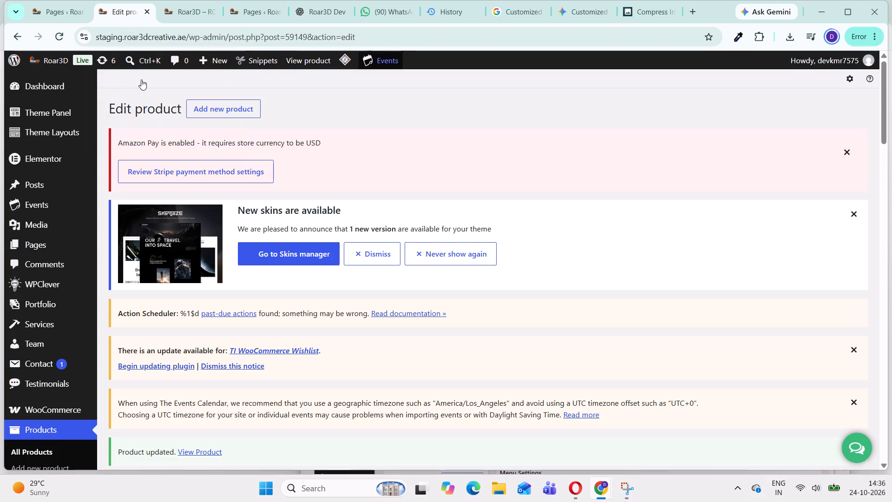
click(116, 247)
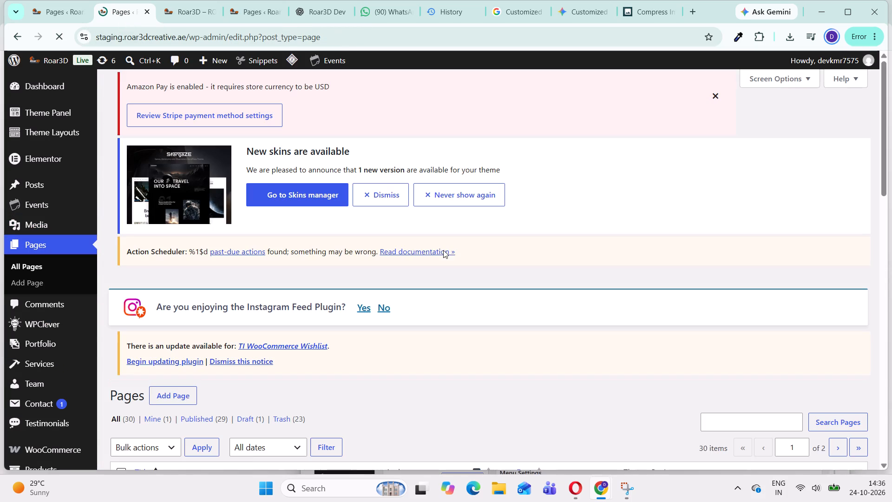
scroll(443, 250, down, 15)
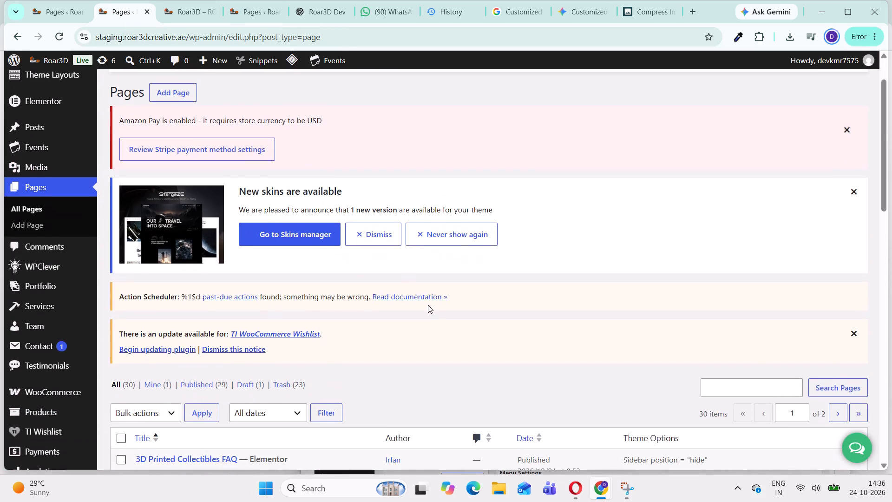
scroll(428, 304, down, 3)
scroll(269, 308, down, 2)
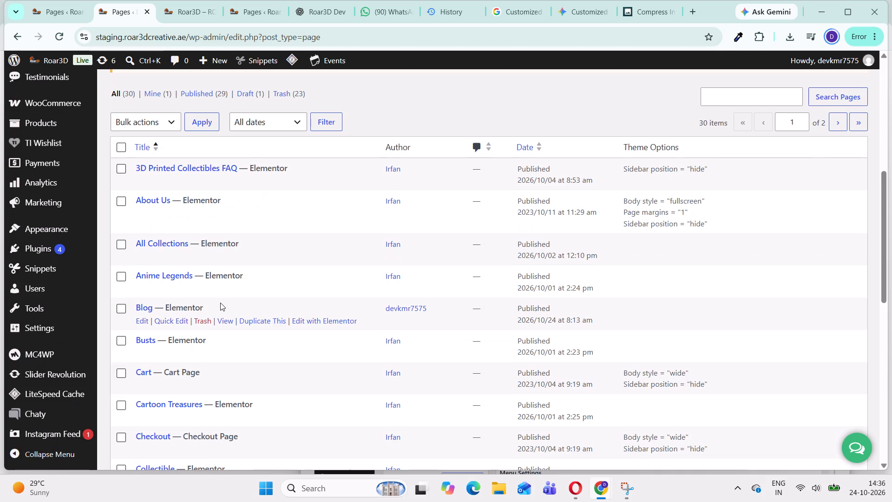
scroll(220, 303, down, 2)
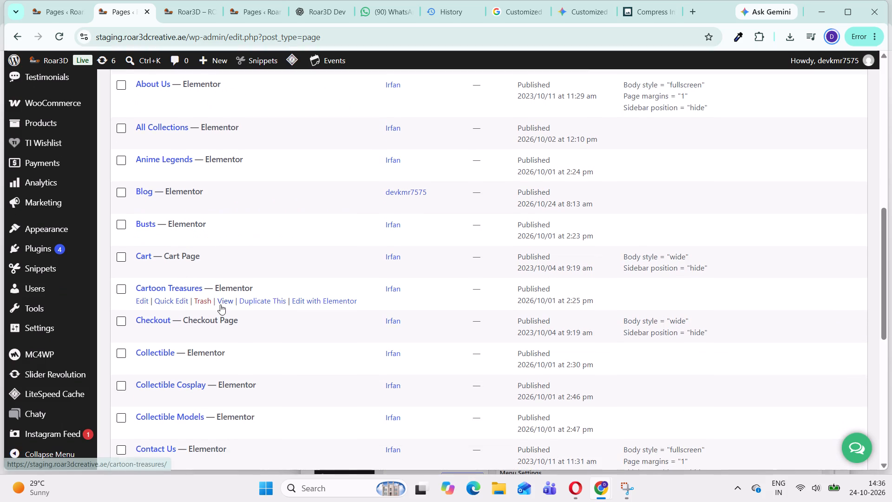
scroll(220, 306, down, 1)
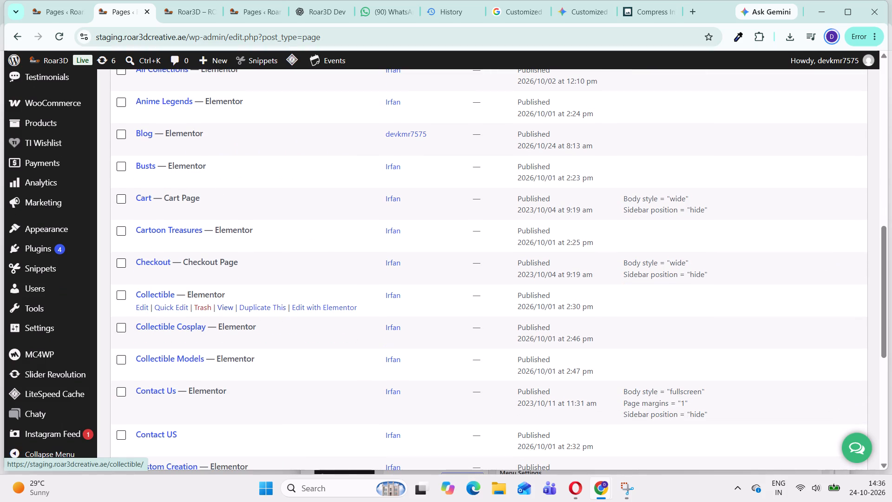
right_click(222, 309)
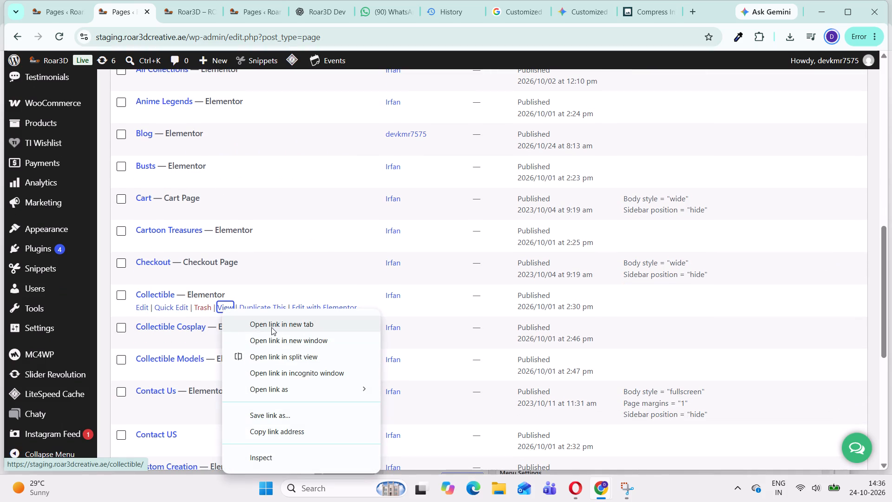
click(277, 325)
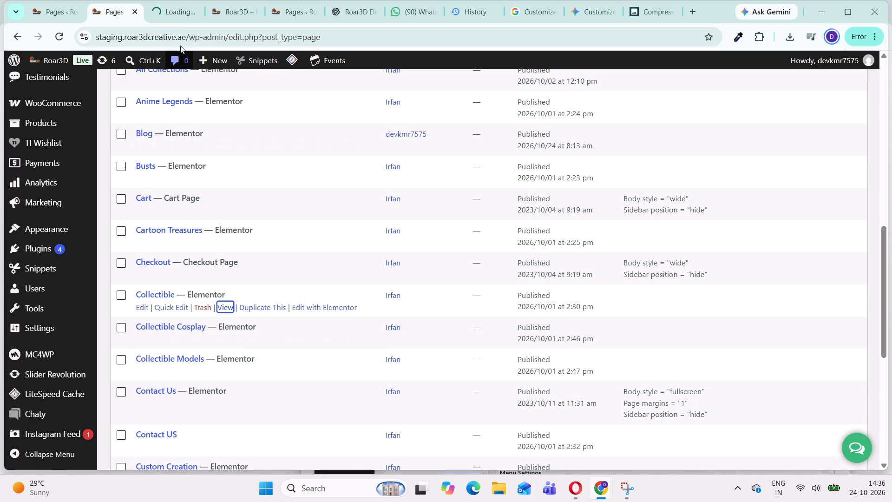
click(175, 21)
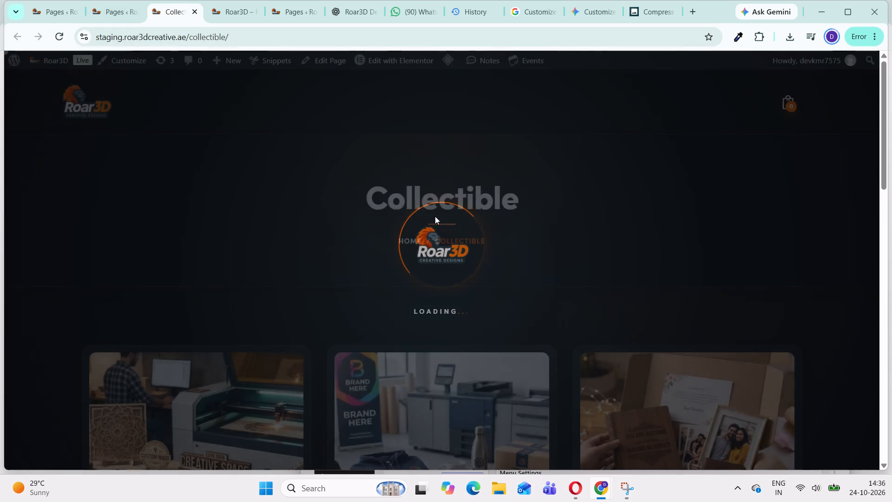
Back in the pages list, quick-edit the Collectible page's title to "Other Servcies" and update it.
click(120, 7)
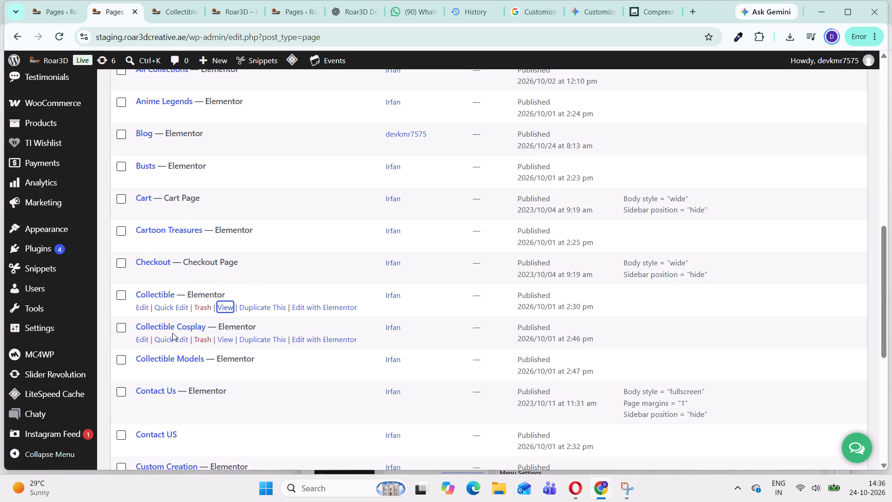
click(179, 306)
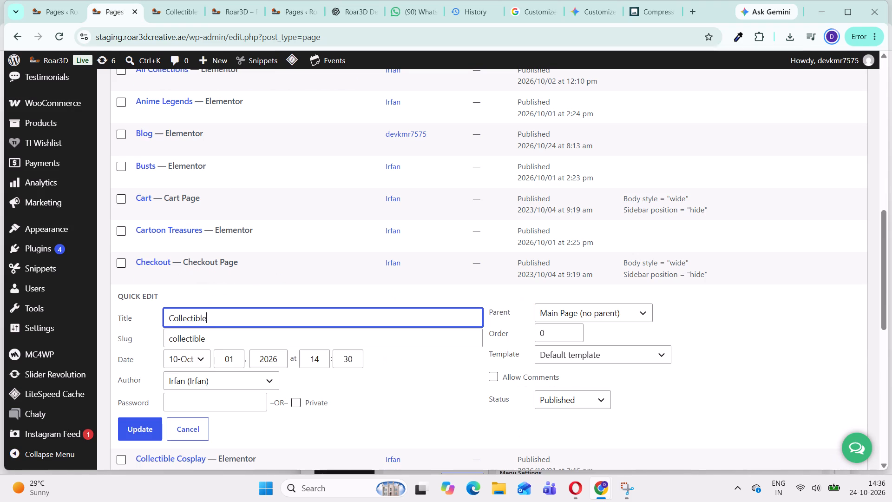
drag(221, 322, 158, 317)
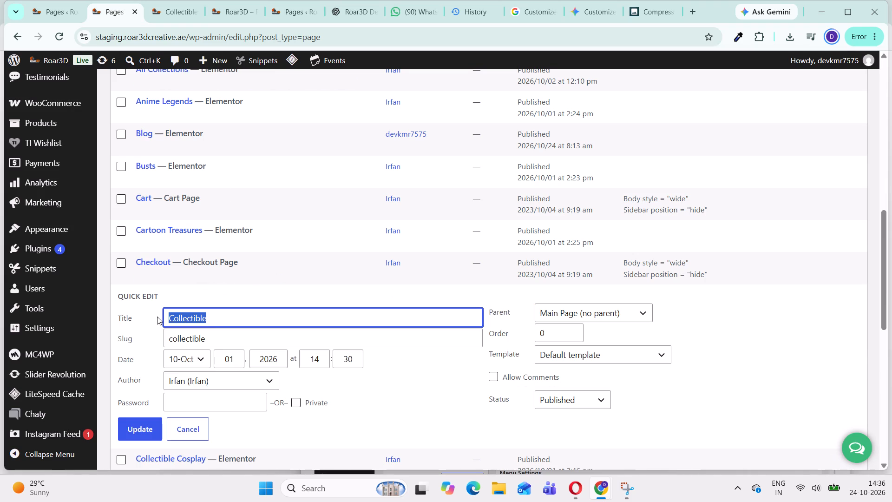
text(Ote)
key(BackSpace)
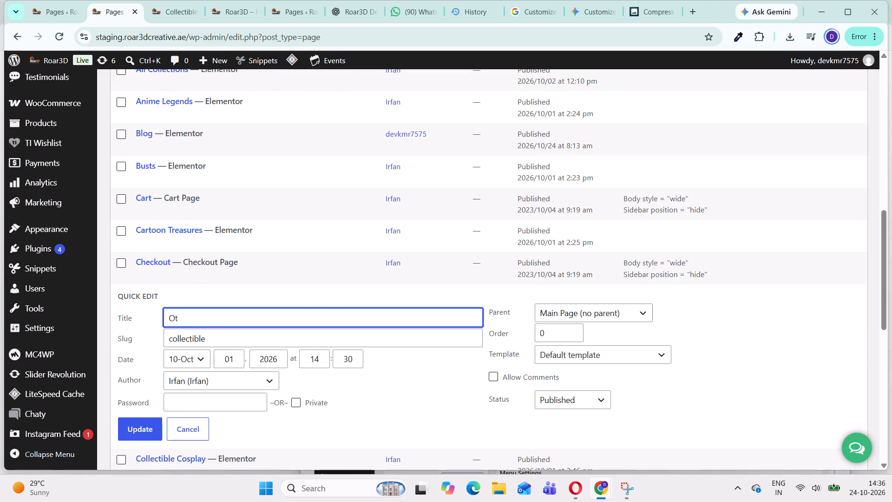
text(her Servcies)
click(146, 423)
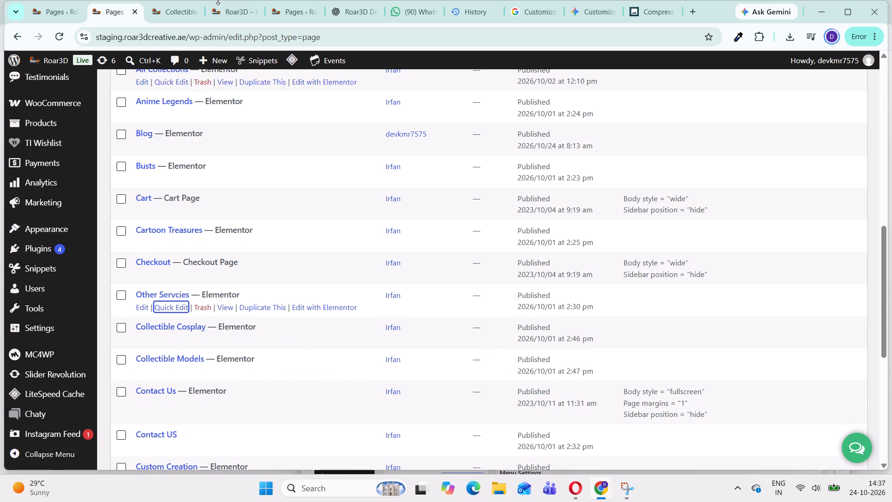
click(170, 17)
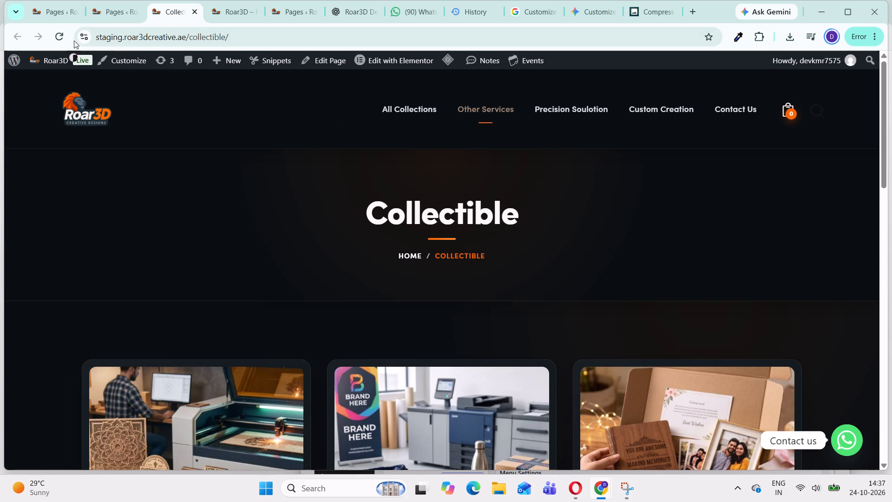
click(65, 40)
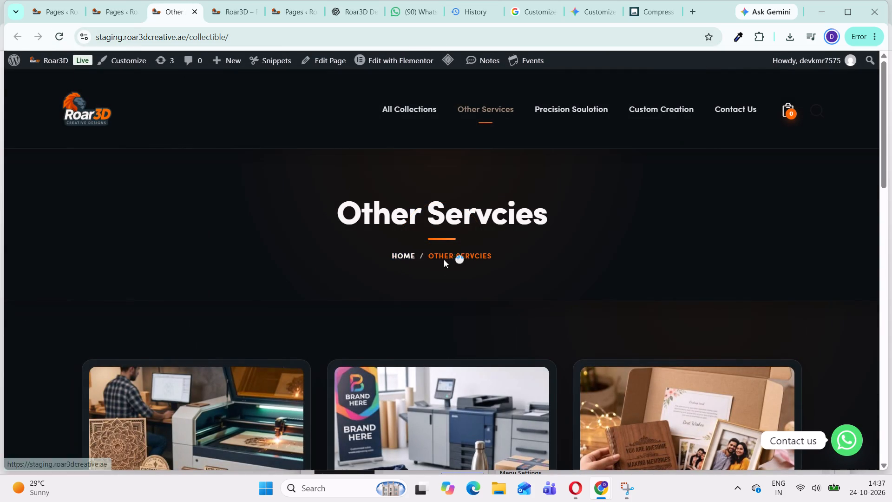
scroll(519, 242, down, 8)
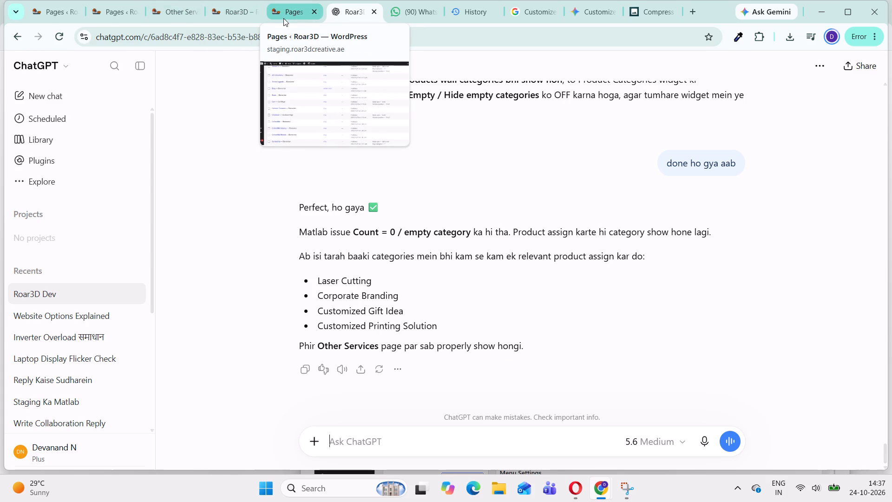
Go back to the WordPress admin's pages list and open the store's product categories from there.
click(106, 11)
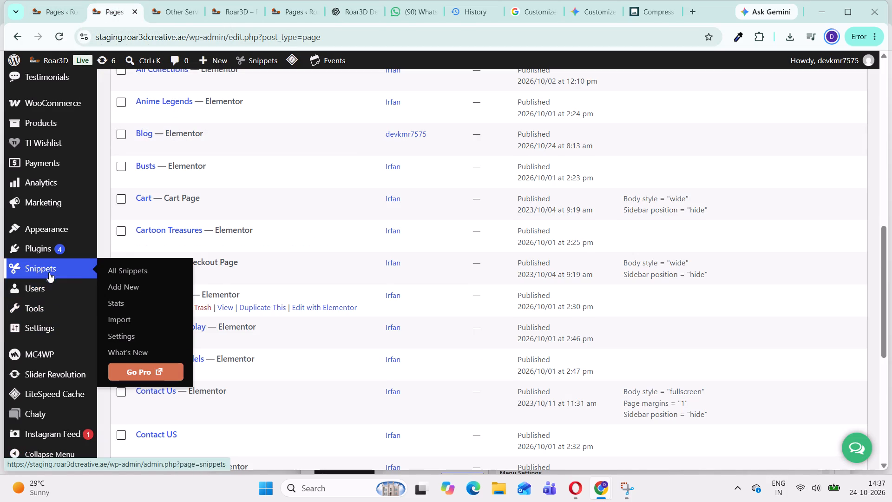
scroll(49, 272, down, 2)
scroll(38, 266, up, 1)
scroll(65, 248, down, 2)
scroll(77, 350, down, 1)
scroll(55, 290, up, 1)
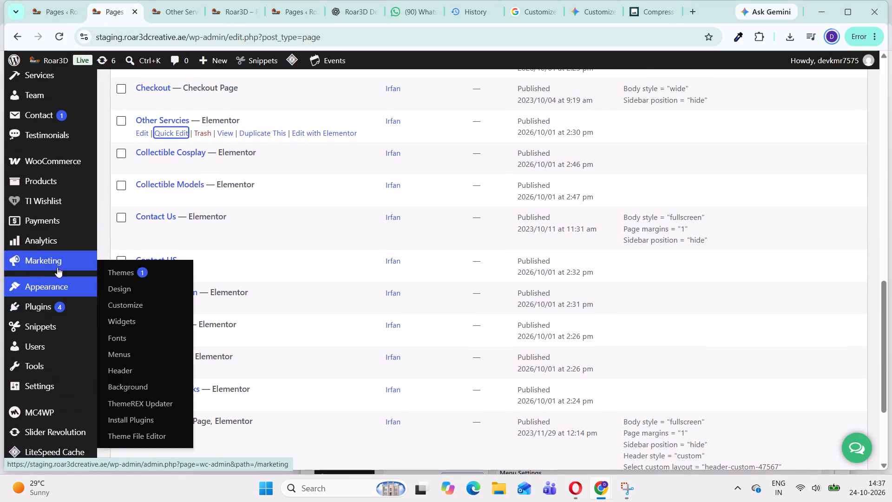
scroll(48, 237, up, 2)
scroll(56, 223, down, 2)
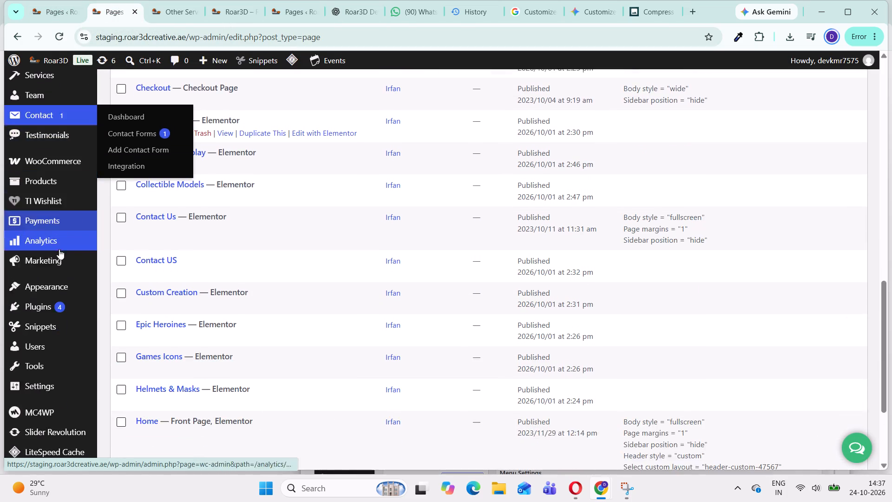
scroll(72, 286, down, 1)
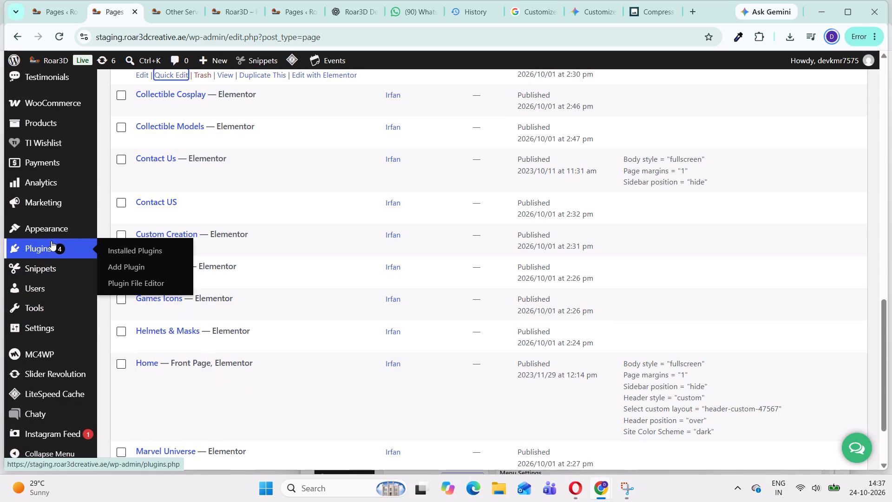
scroll(51, 244, down, 2)
scroll(52, 268, up, 3)
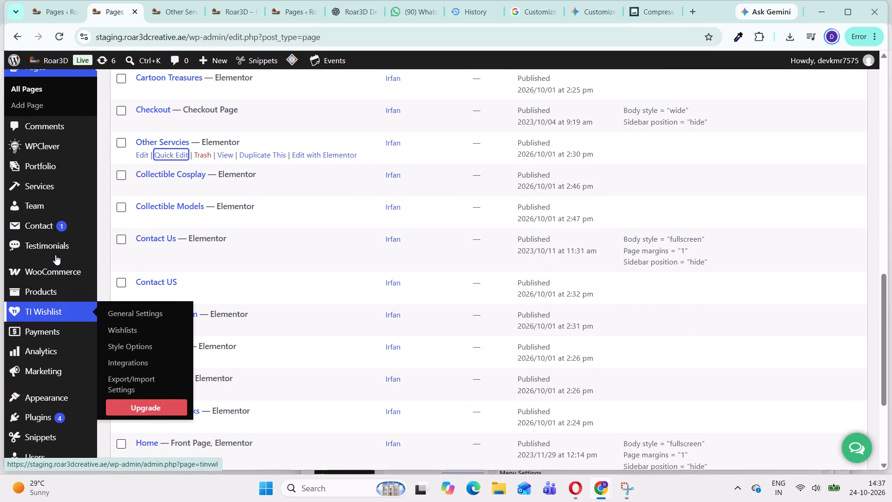
scroll(44, 197, up, 3)
scroll(44, 195, down, 4)
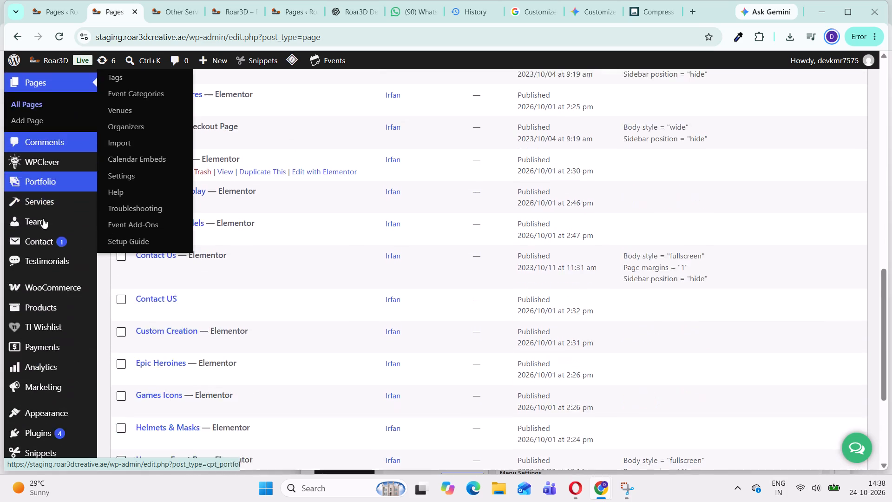
scroll(38, 282, down, 3)
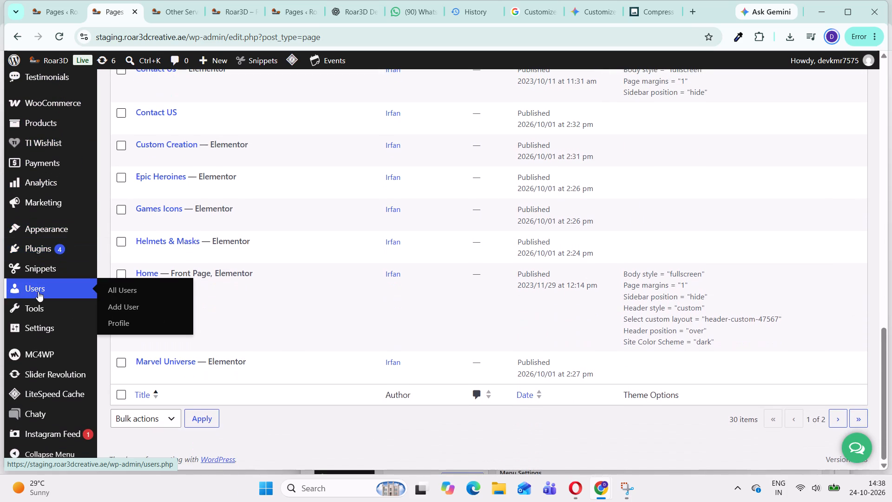
scroll(40, 286, up, 8)
scroll(72, 258, up, 4)
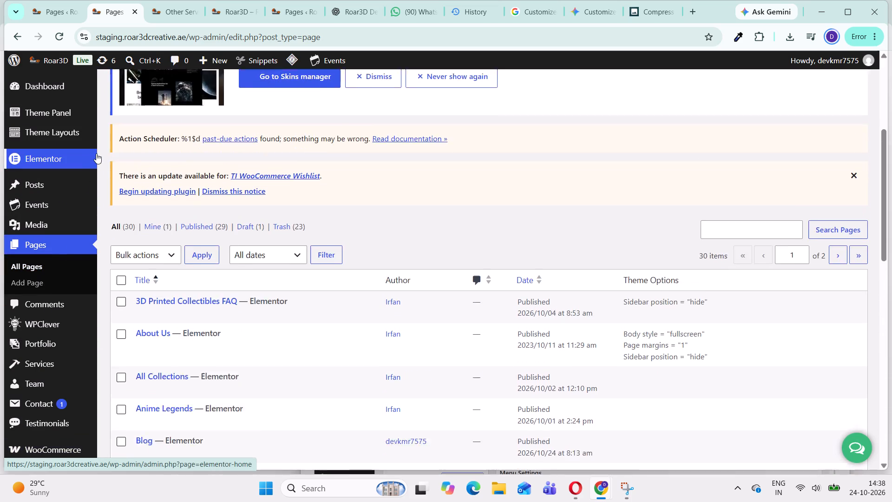
scroll(85, 137, up, 3)
scroll(59, 171, down, 2)
scroll(51, 258, down, 1)
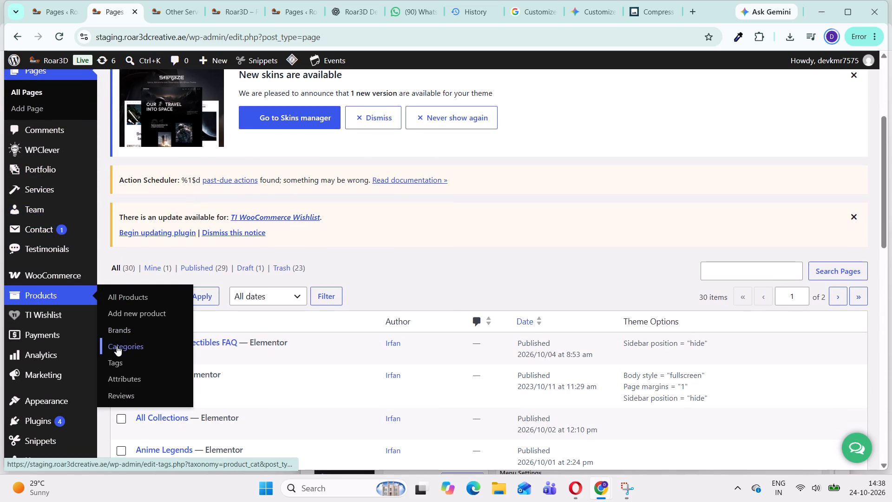
click(117, 346)
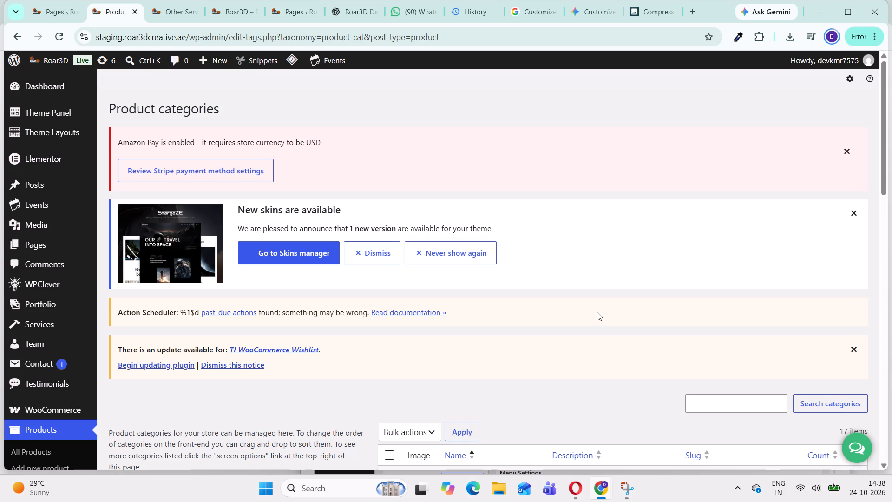
Examine the existing product categories with their thumbnails, slugs and counts, including the new service categories.
scroll(599, 391, down, 9)
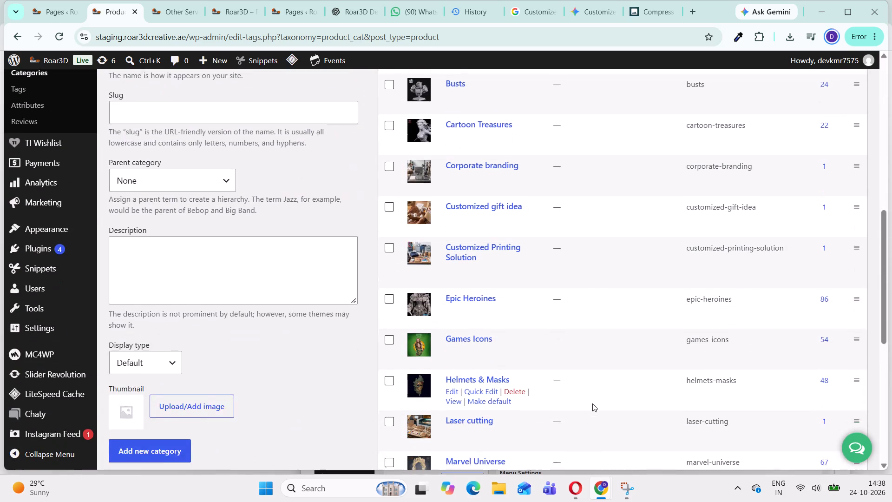
scroll(592, 403, down, 1)
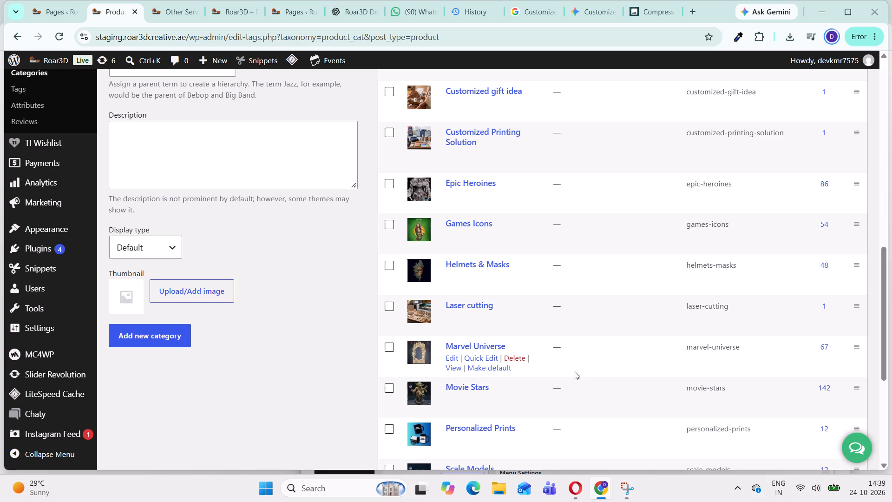
scroll(650, 277, up, 3)
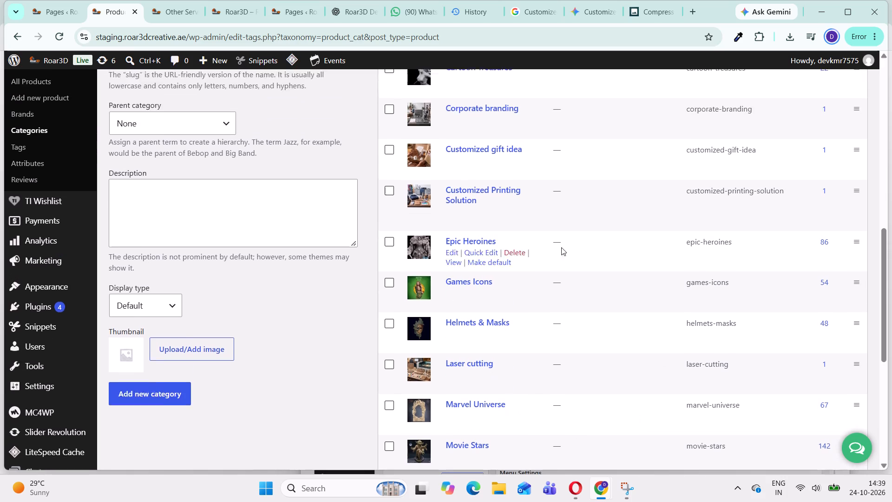
scroll(561, 247, up, 5)
scroll(569, 225, down, 5)
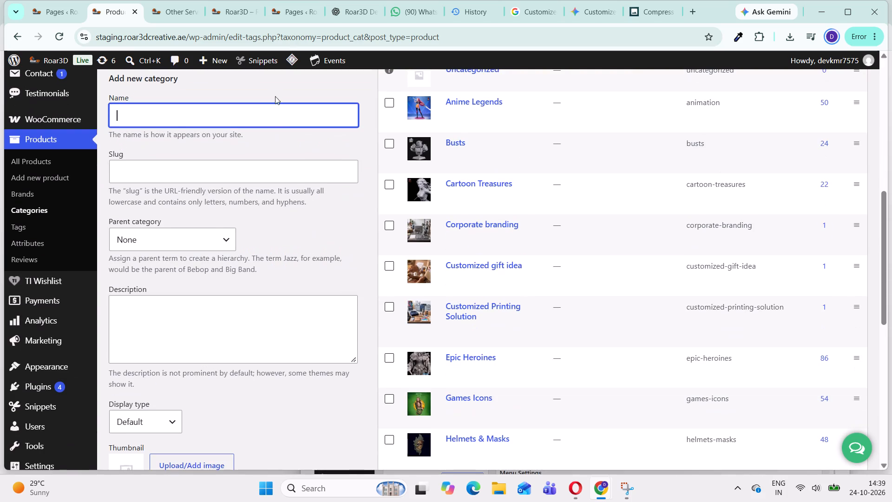
Enter "DC" as the name of a new product category.
click(216, 123)
key(shift+d)
key(shift+c)
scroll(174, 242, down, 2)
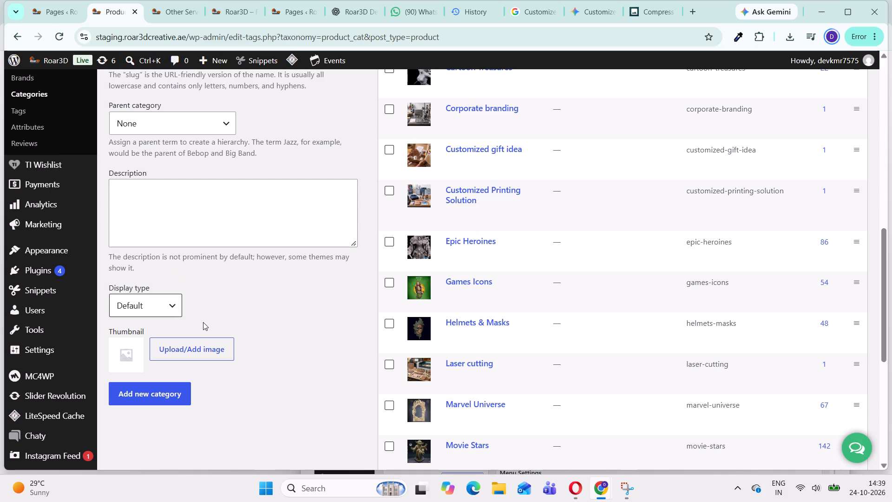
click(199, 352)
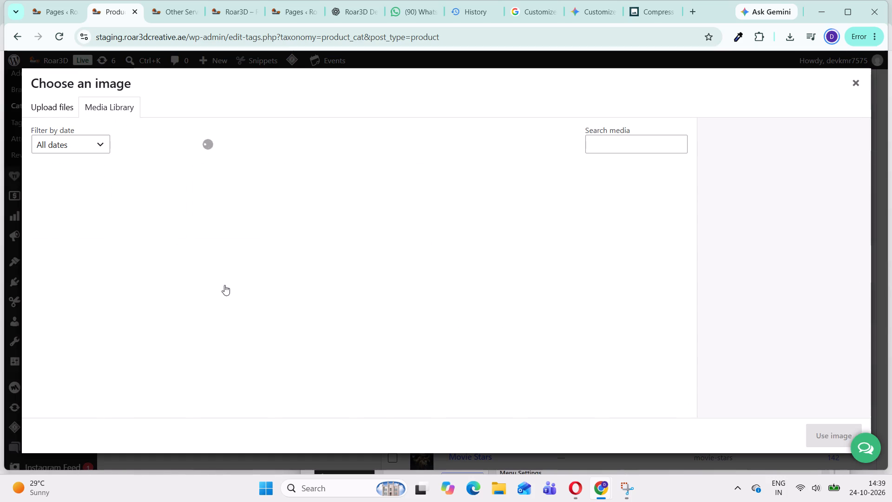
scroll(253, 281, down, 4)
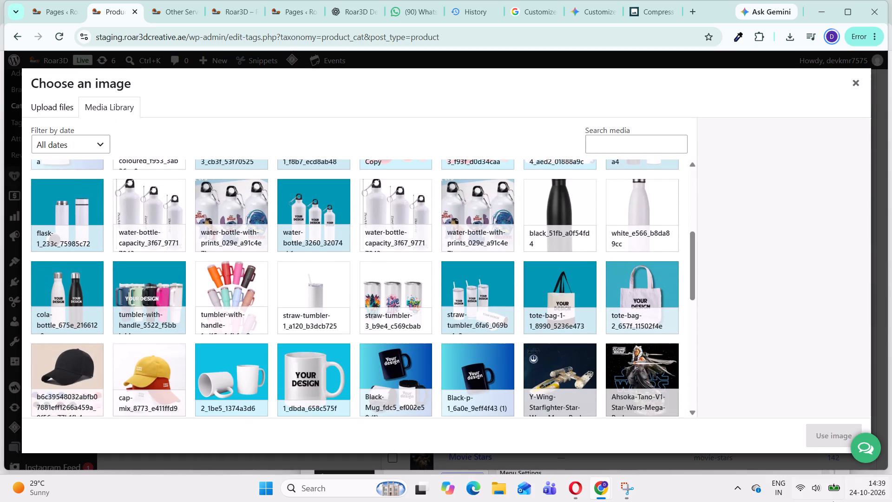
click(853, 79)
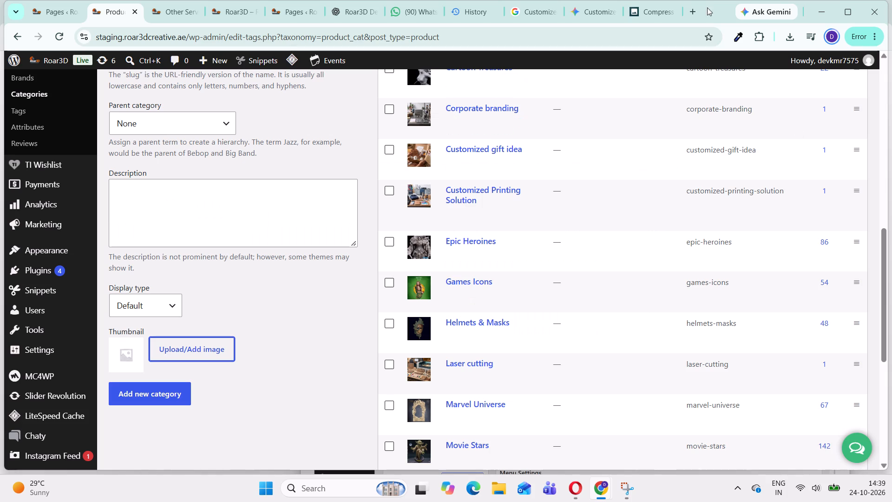
Open a new blank browser tab, leaving the unfinished DC category form open.
click(696, 15)
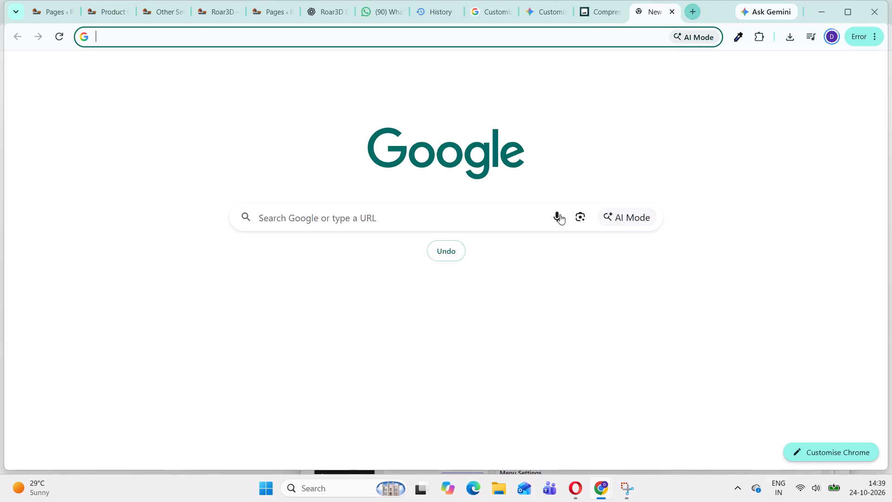
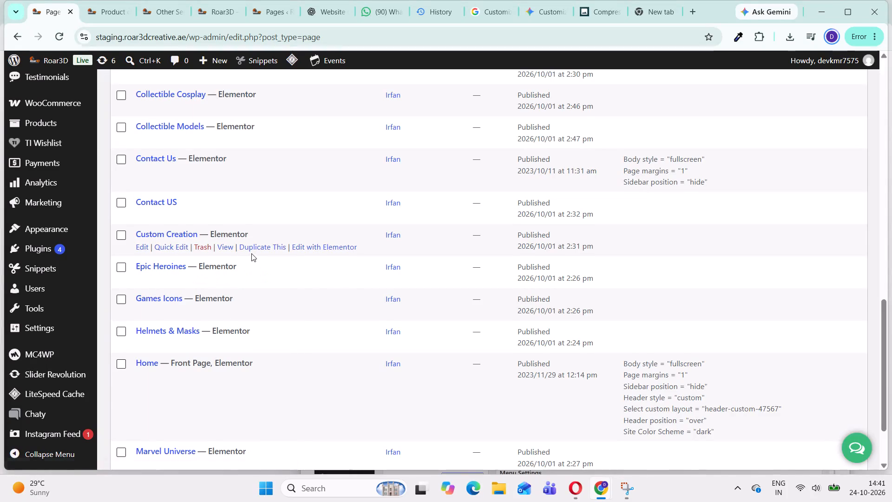
Look through the site's pages list and open the Roar3D Dev conversation in ChatGPT.
scroll(252, 253, down, 2)
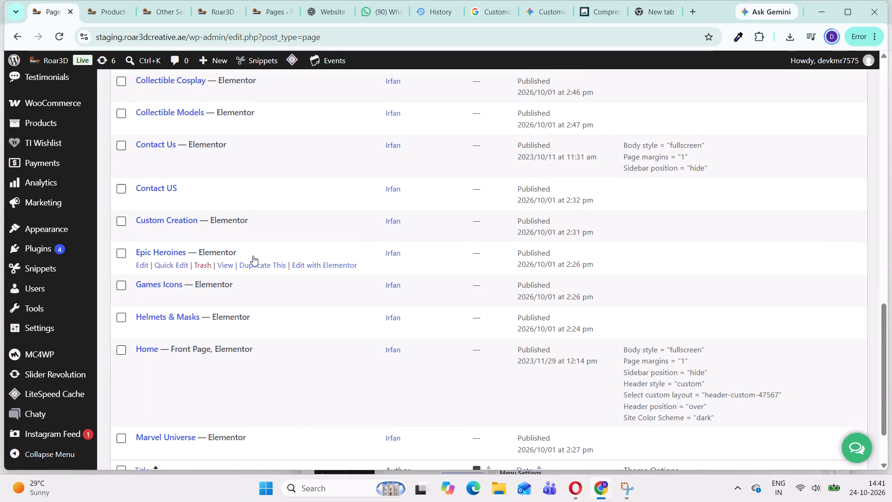
scroll(205, 206, up, 3)
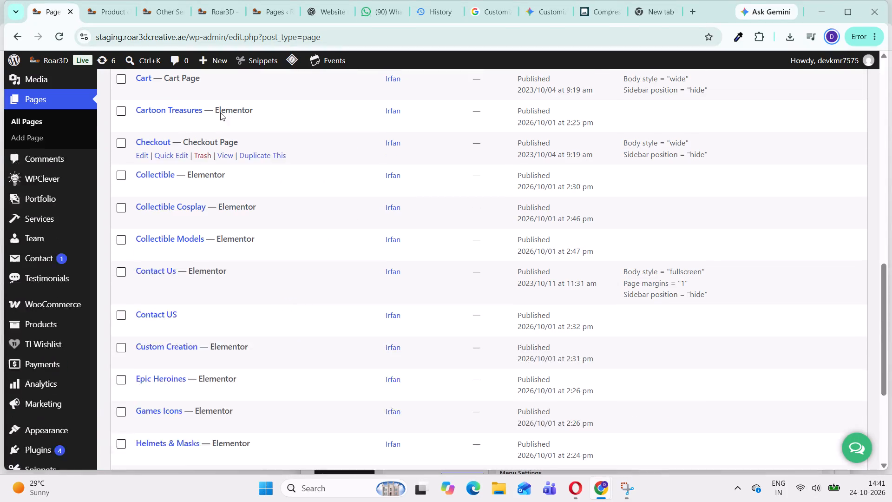
scroll(220, 112, up, 2)
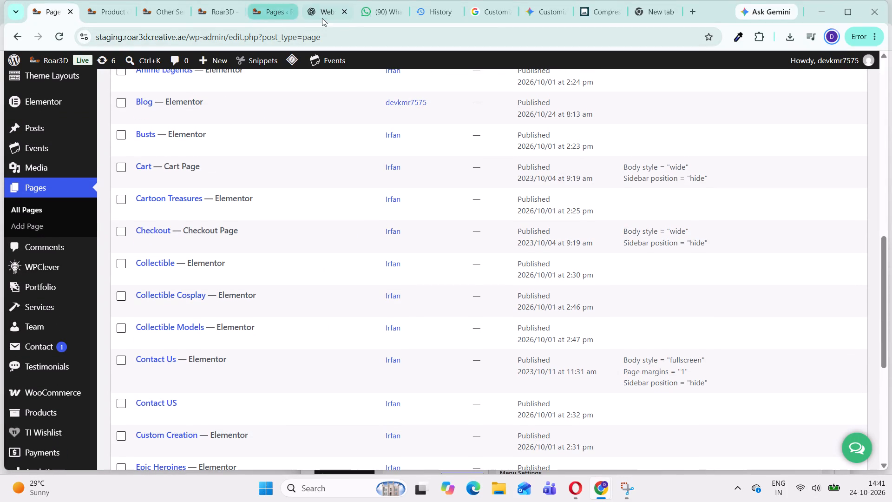
click(324, 18)
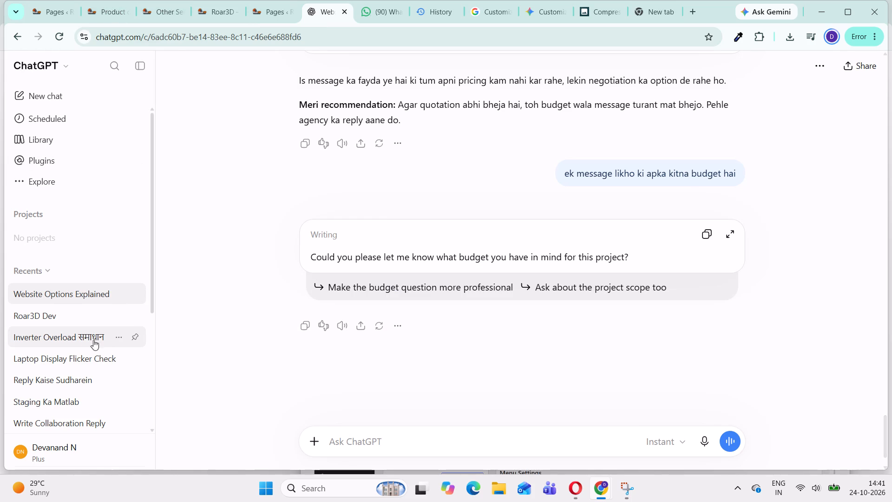
click(41, 315)
Review the service category cards and page heading on the live Other Services page.
click(158, 14)
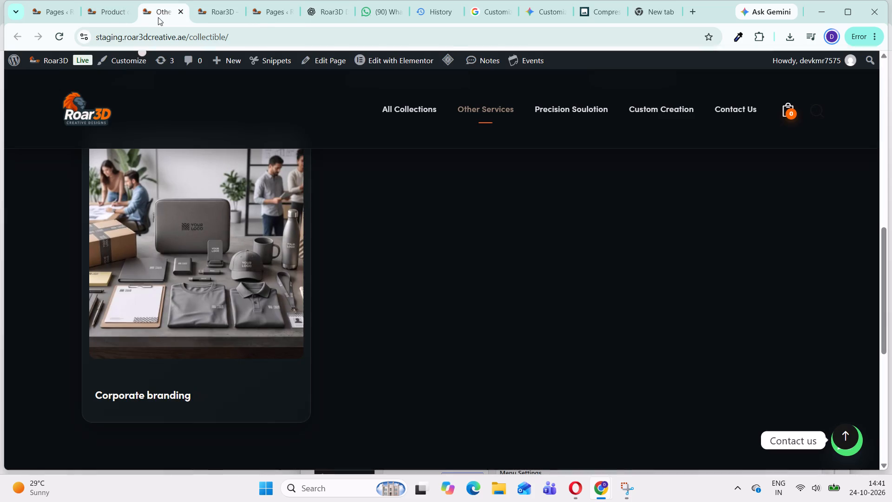
scroll(379, 200, up, 6)
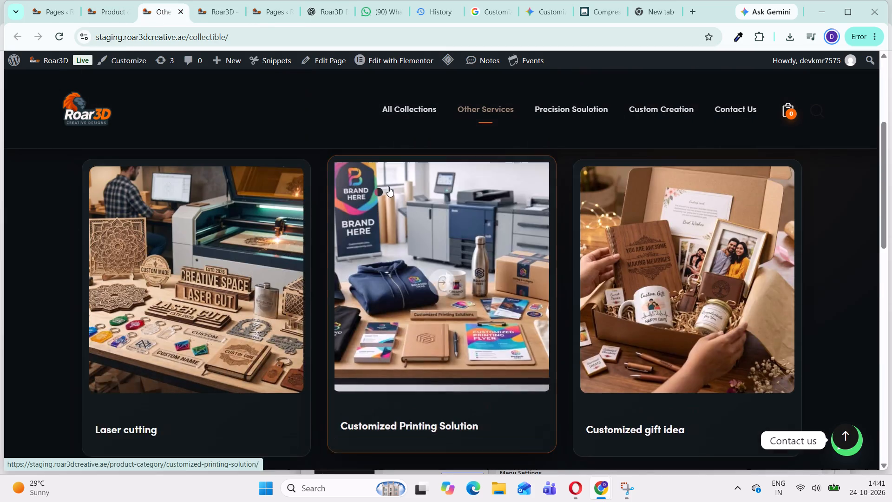
scroll(388, 186, up, 6)
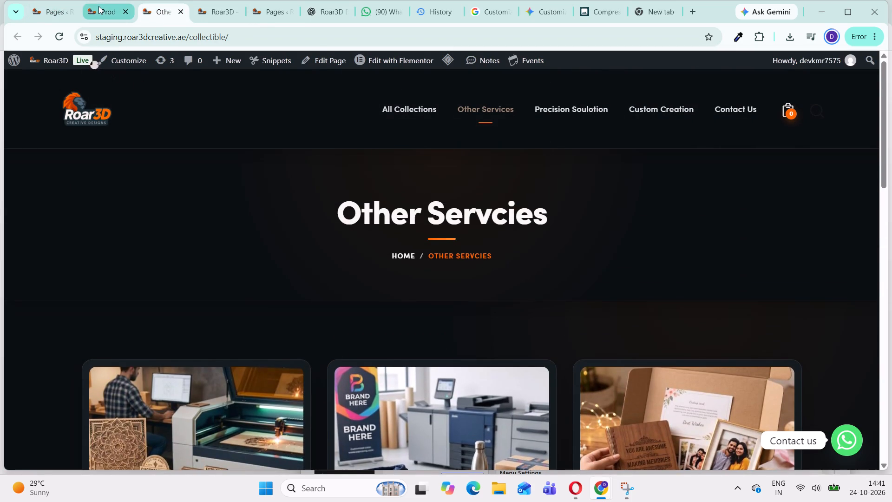
Return to the new product category form and open the image chooser for its thumbnail.
click(98, 6)
scroll(555, 239, up, 1)
scroll(275, 187, down, 1)
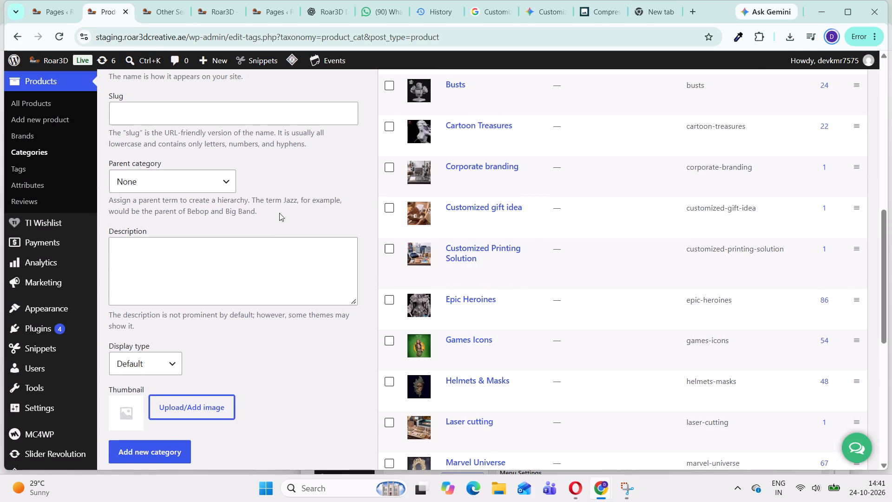
scroll(279, 213, down, 1)
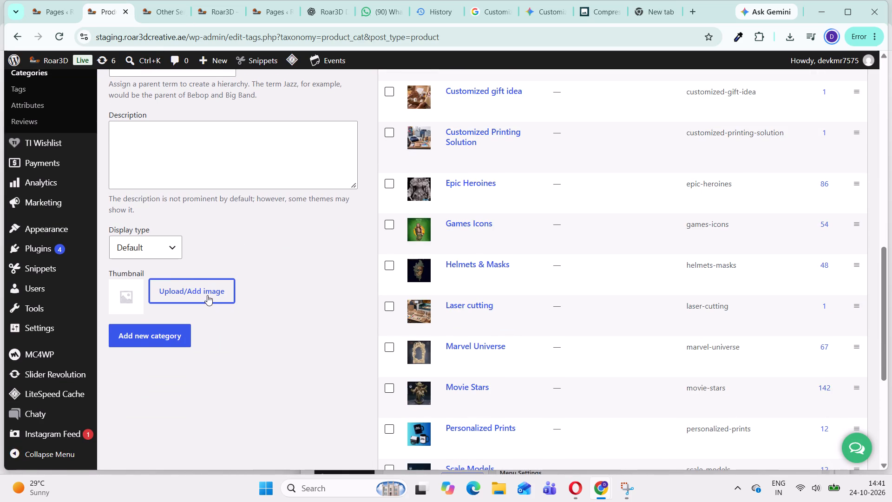
click(207, 295)
Browse the media library for a suitable DC category thumbnail, loading further batches of images along the way.
scroll(305, 281, down, 8)
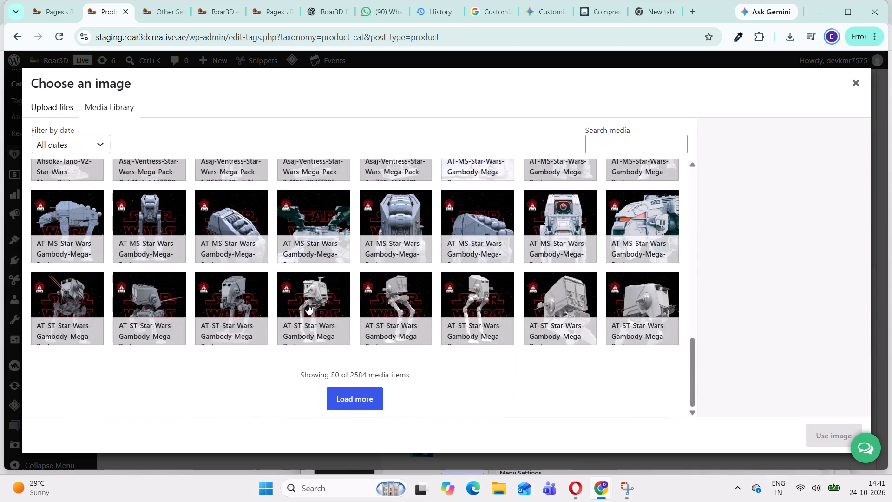
click(341, 394)
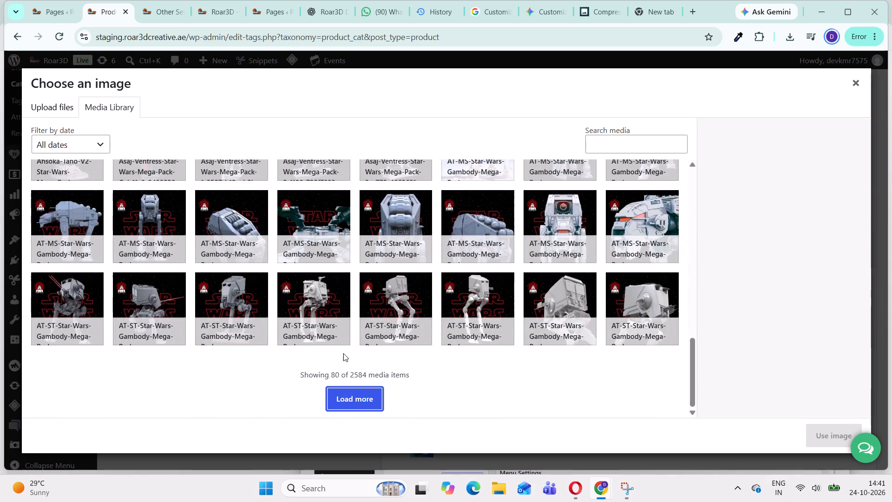
scroll(353, 311, down, 3)
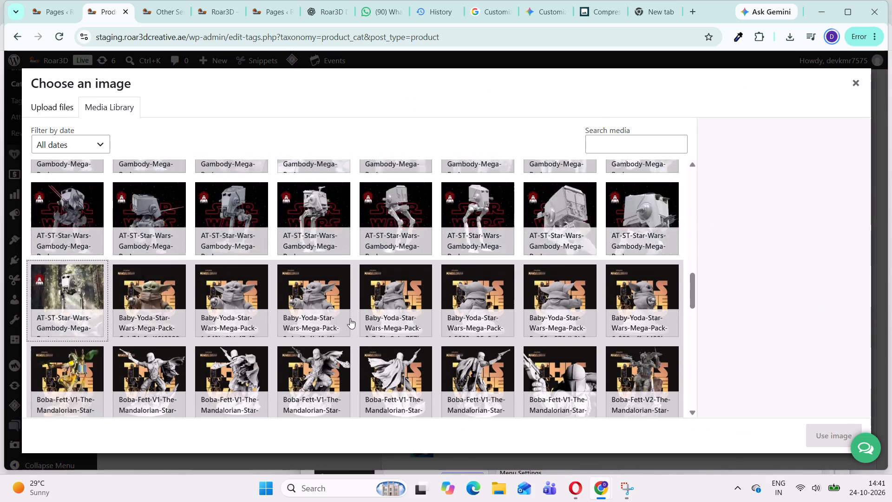
scroll(350, 318, down, 2)
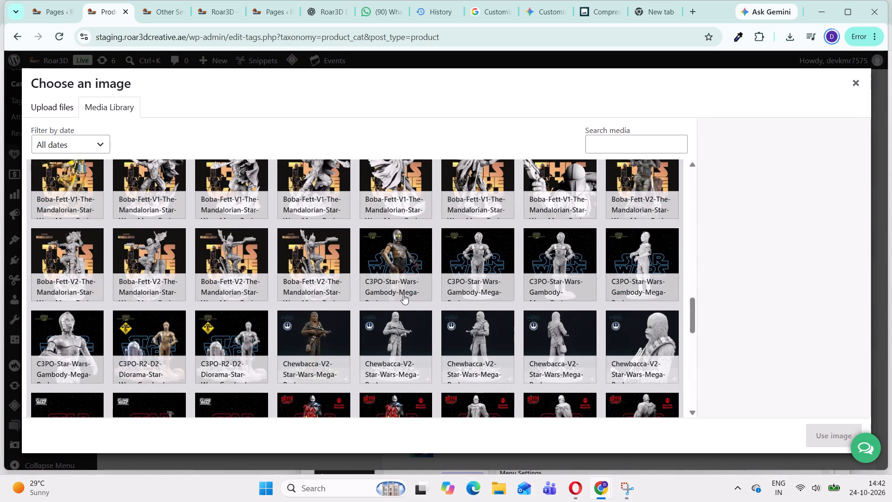
scroll(401, 296, down, 10)
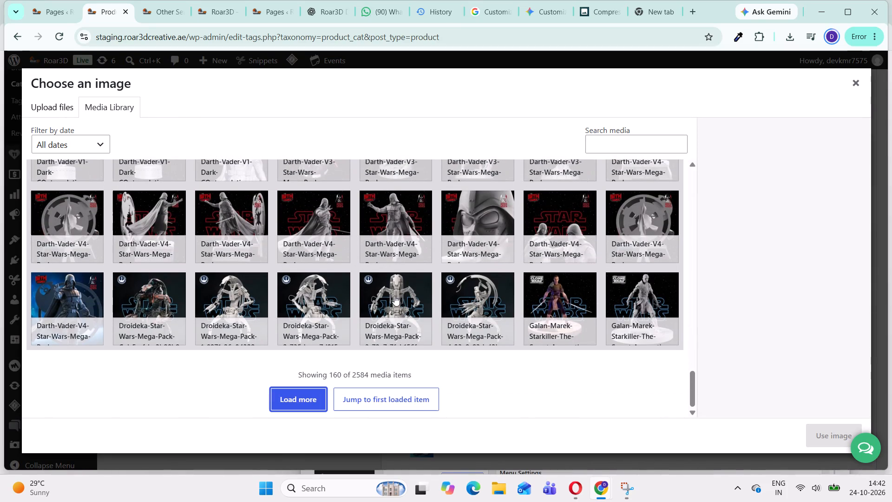
scroll(394, 296, down, 1)
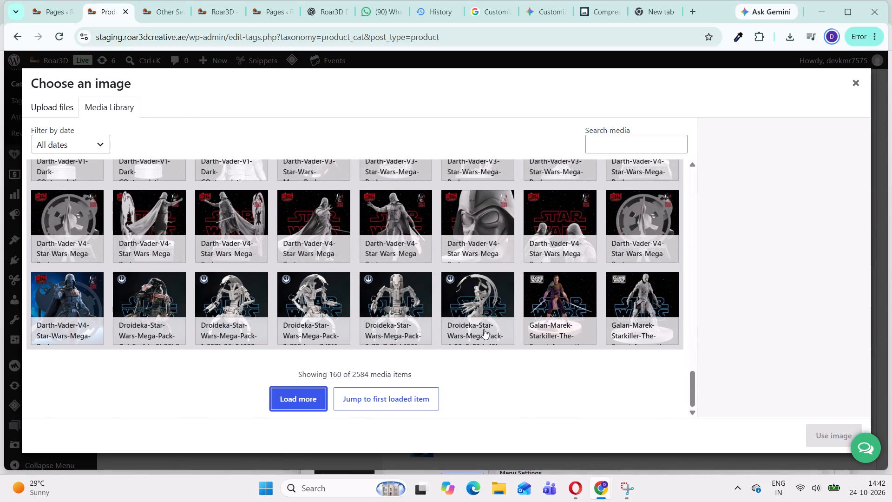
click(299, 401)
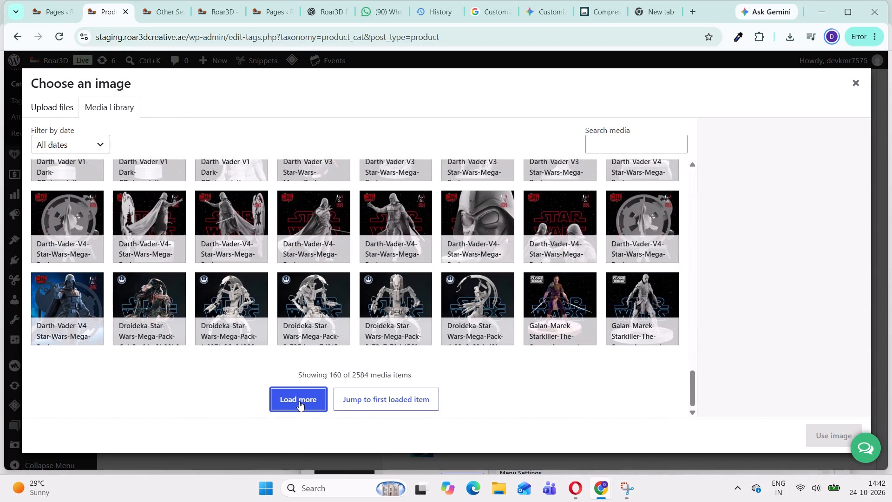
scroll(407, 251, down, 3)
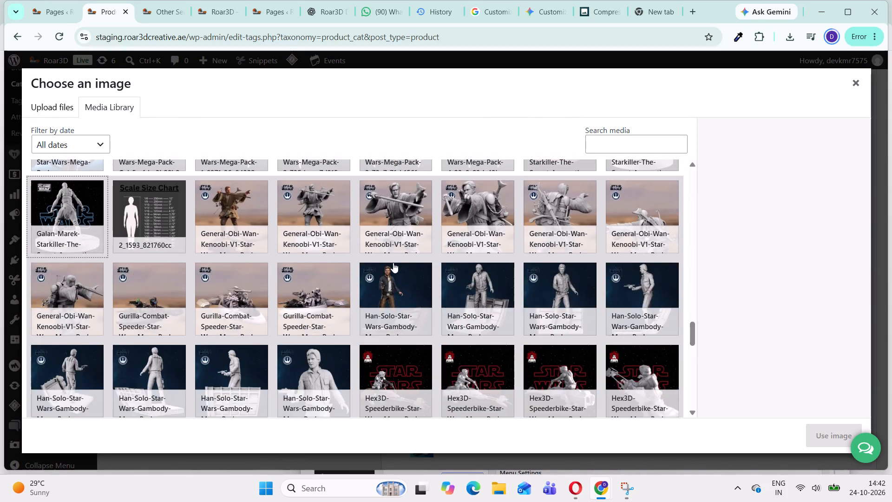
scroll(393, 263, down, 8)
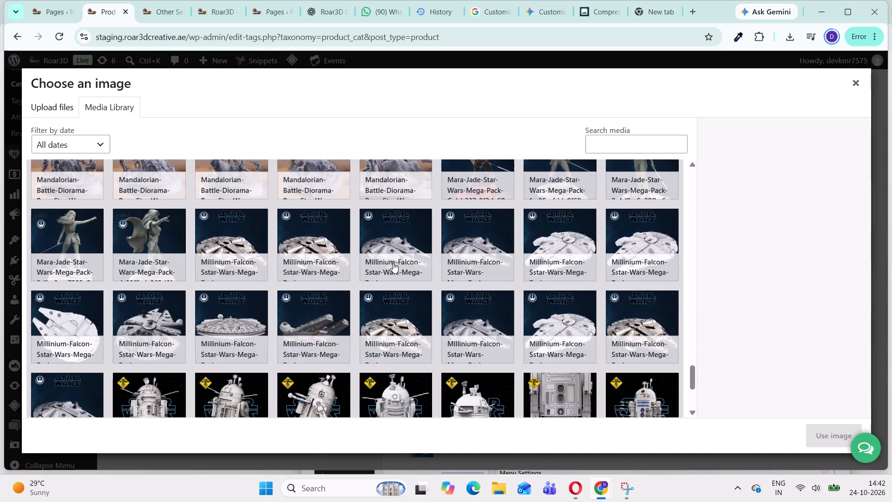
scroll(393, 263, down, 5)
click(288, 398)
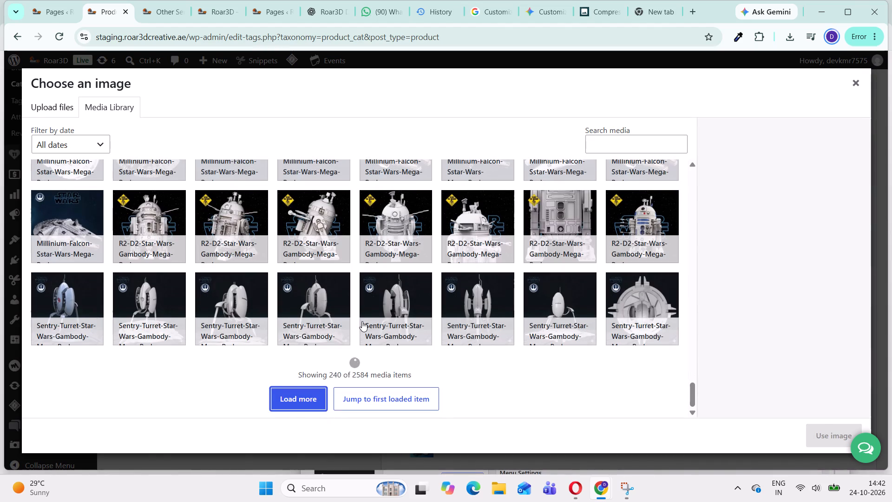
scroll(362, 321, down, 5)
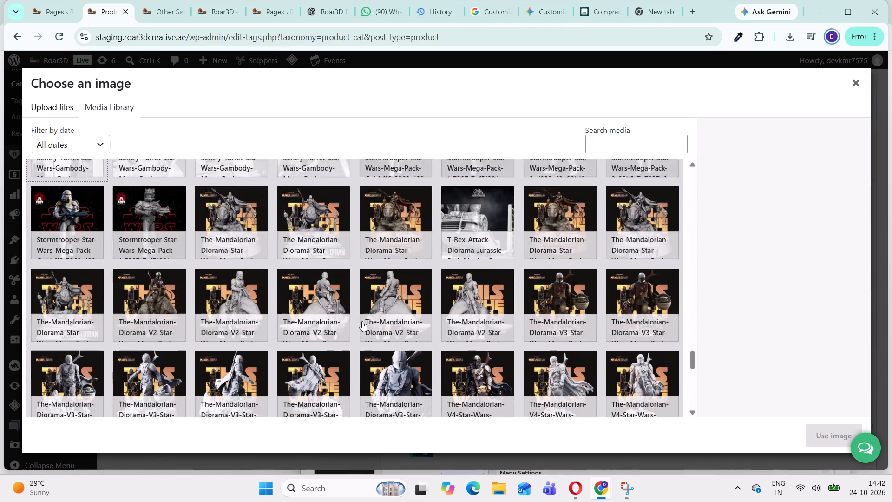
scroll(362, 321, down, 2)
scroll(362, 321, up, 1)
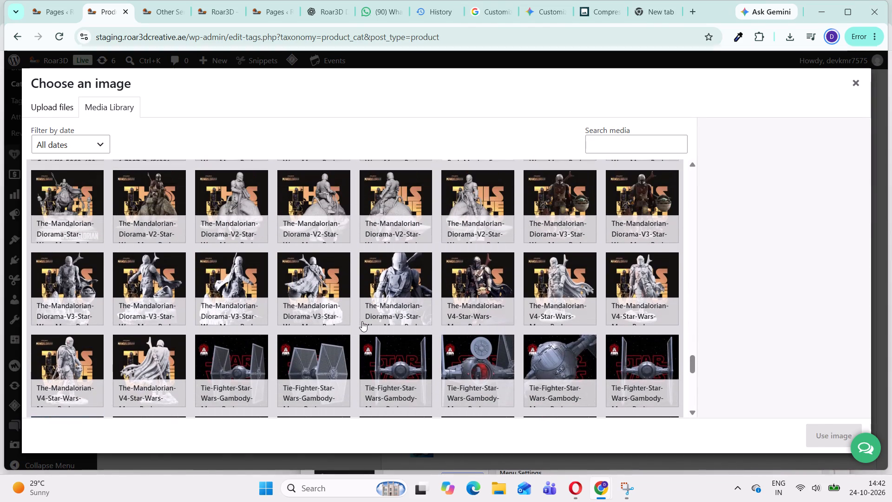
scroll(362, 321, down, 2)
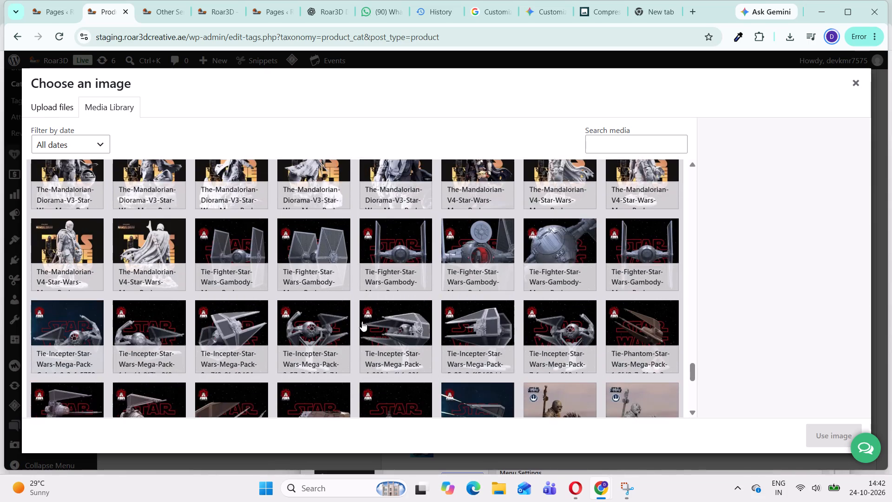
scroll(362, 321, down, 7)
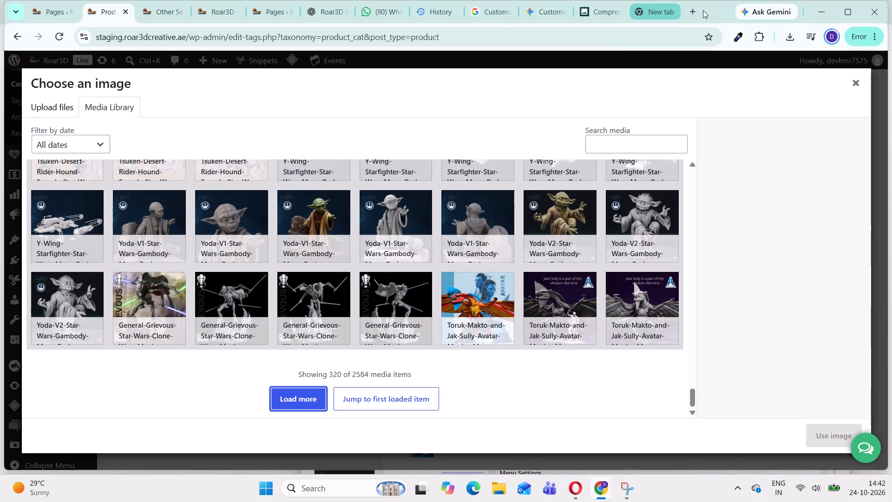
Search Google for "dc hero images" and look over the image results for reference.
click(656, 14)
click(357, 221)
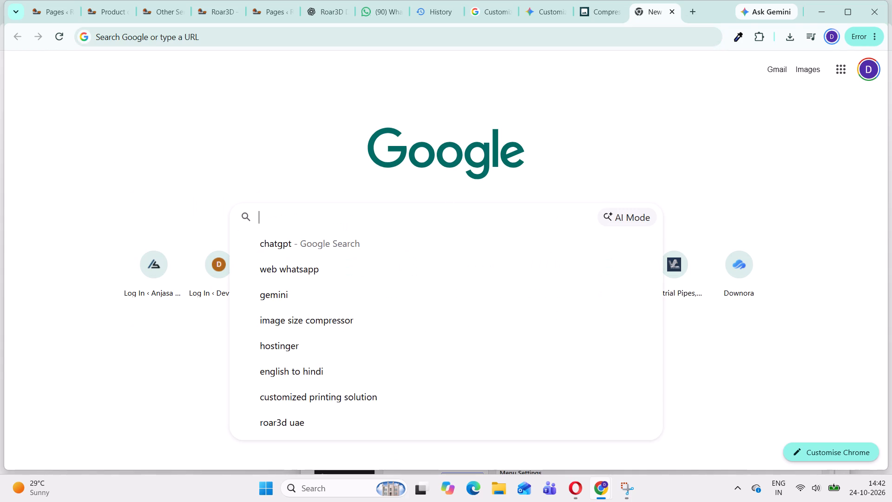
text(DC)
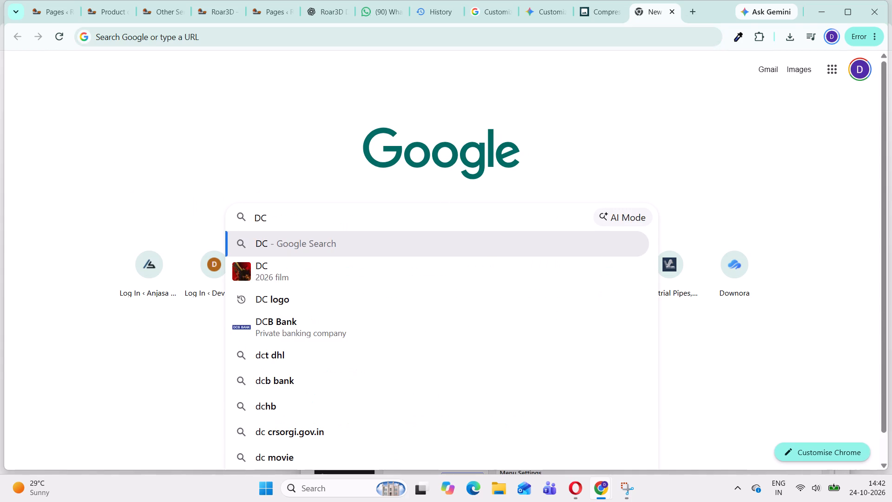
key(space)
text(hero imag)
key(Return)
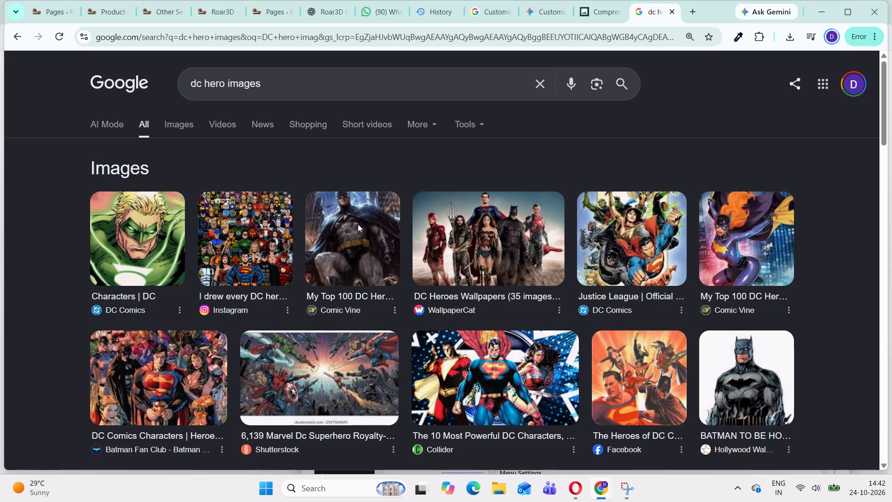
scroll(336, 274, down, 2)
scroll(351, 264, up, 1)
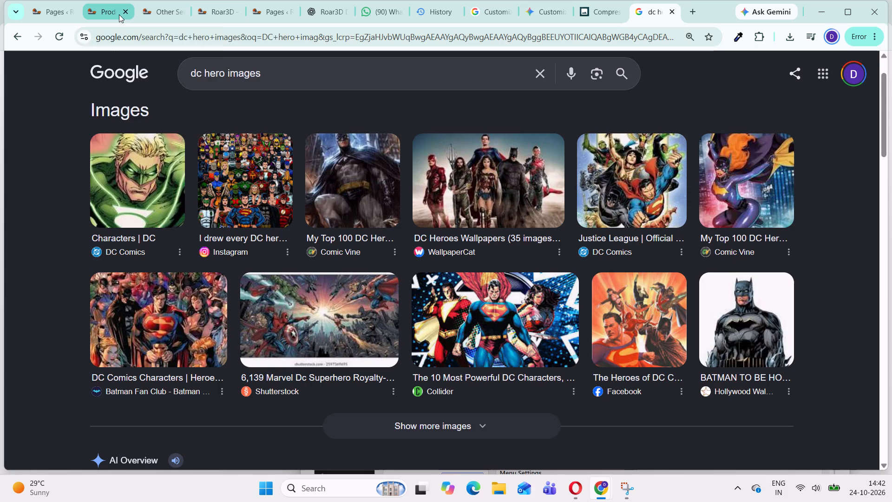
Return to the product category image chooser and keep browsing the media library for a DC thumbnail, loading more batches of images.
click(152, 13)
click(99, 10)
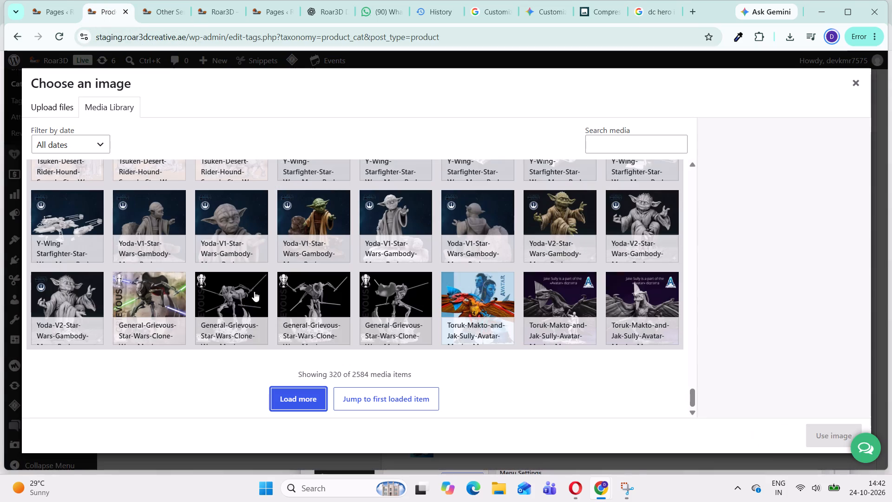
scroll(424, 328, down, 8)
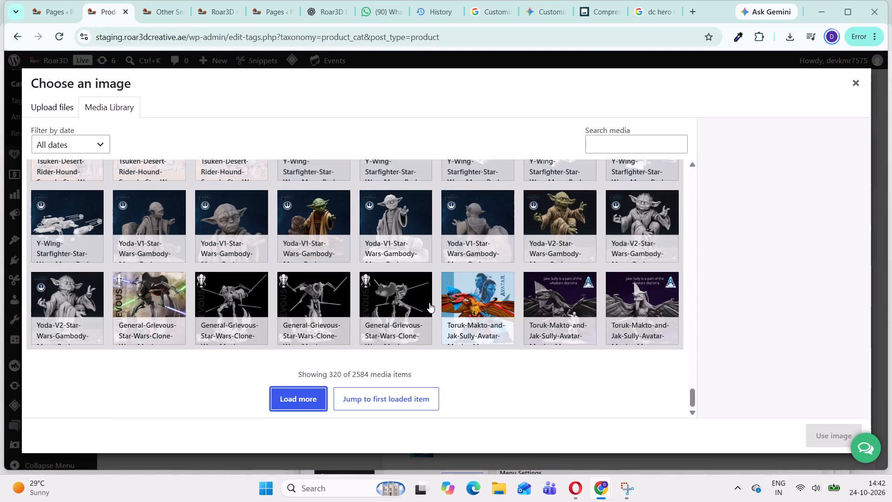
scroll(429, 305, up, 3)
scroll(429, 305, down, 6)
click(315, 392)
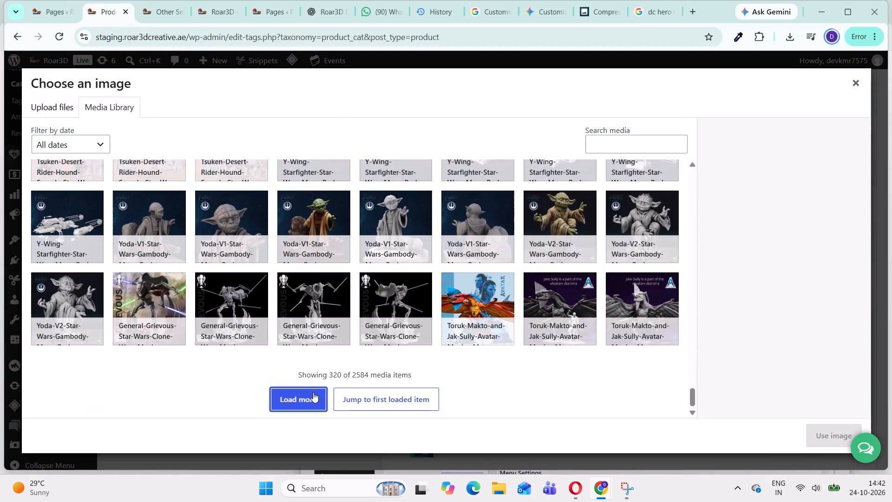
scroll(402, 306, down, 2)
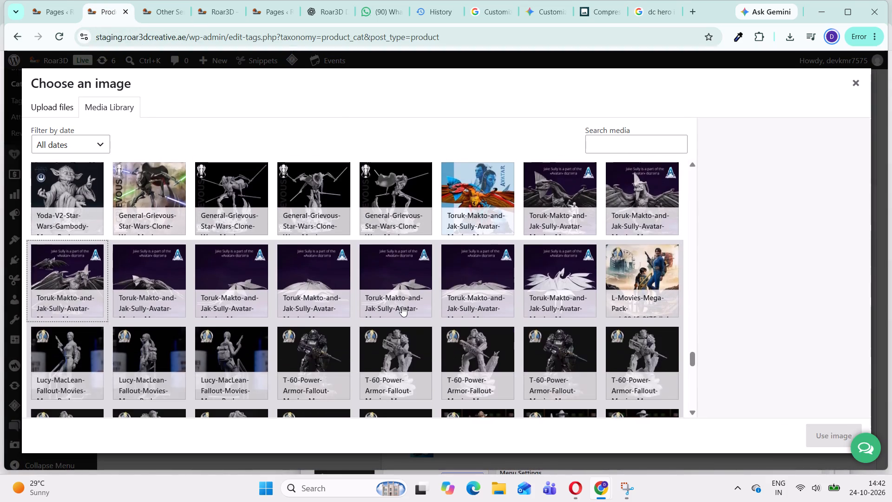
scroll(402, 306, down, 7)
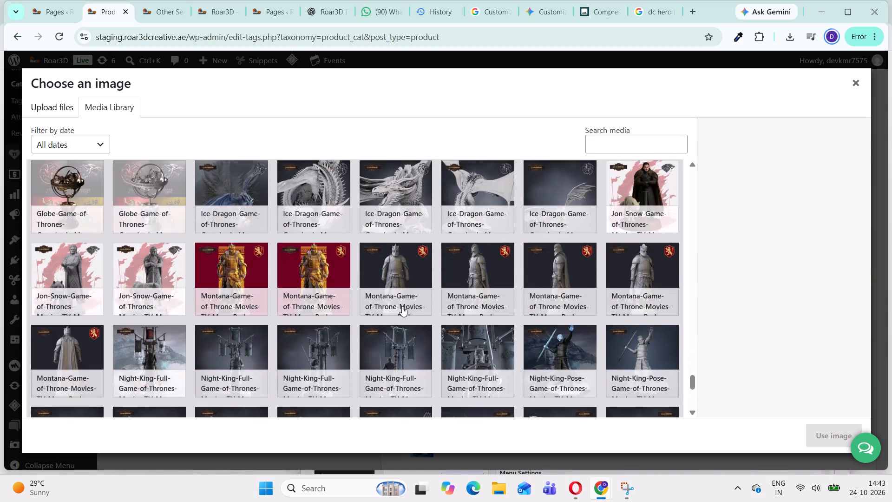
scroll(402, 306, down, 6)
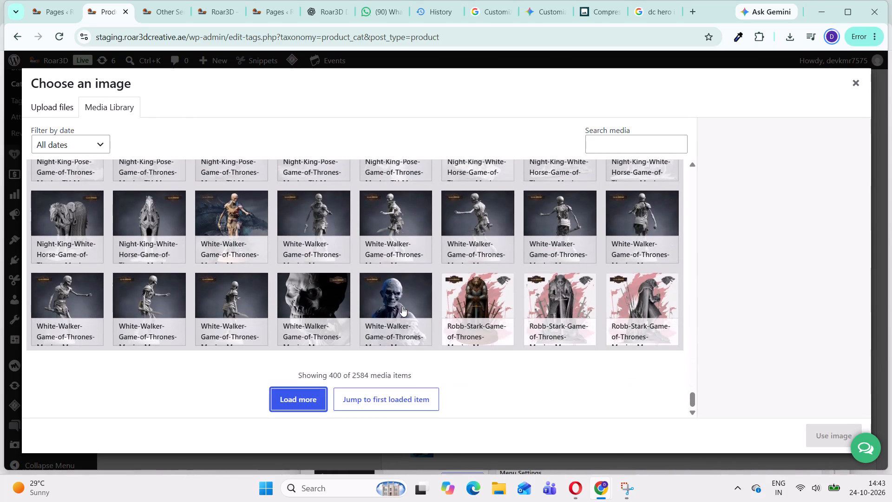
scroll(402, 306, down, 2)
click(300, 400)
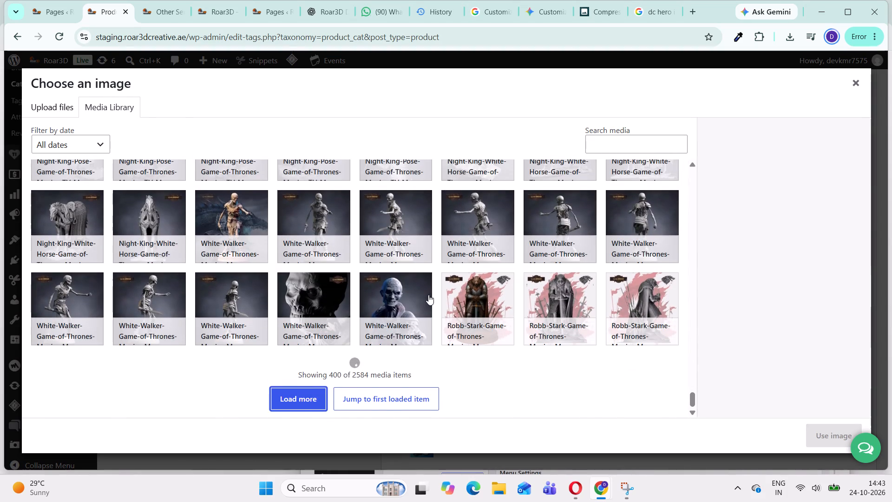
scroll(428, 295, down, 18)
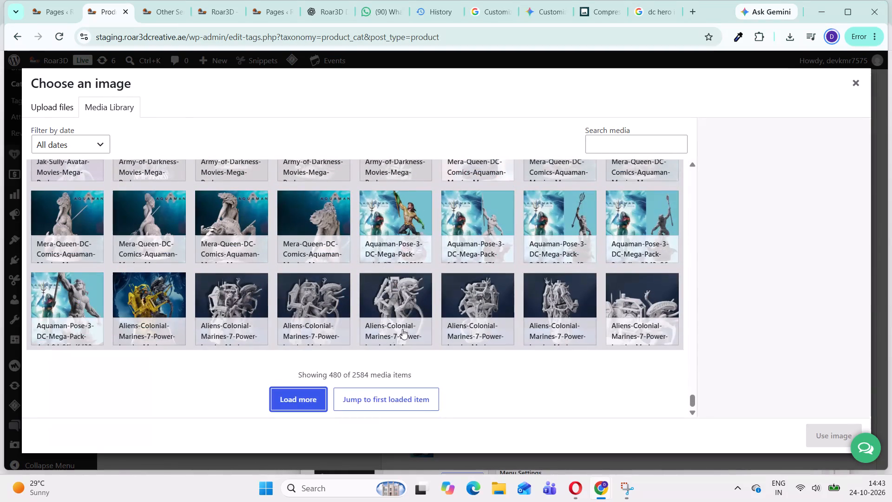
click(295, 404)
scroll(374, 296, down, 3)
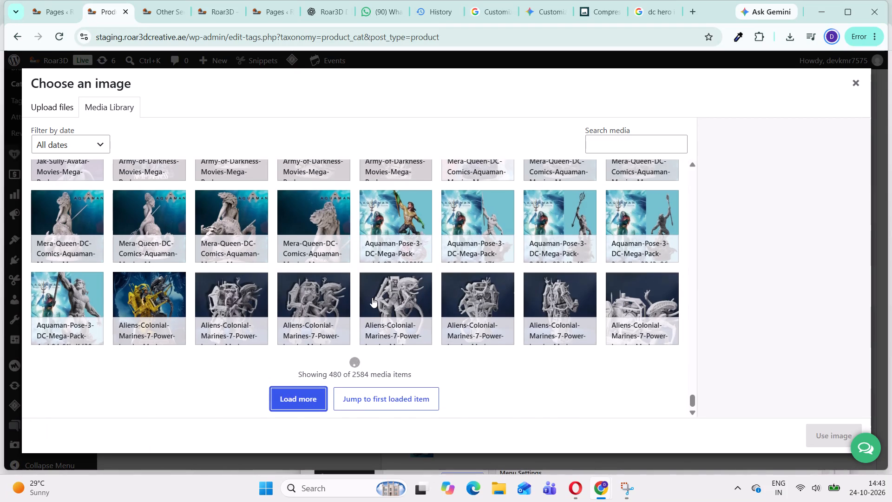
scroll(372, 297, down, 19)
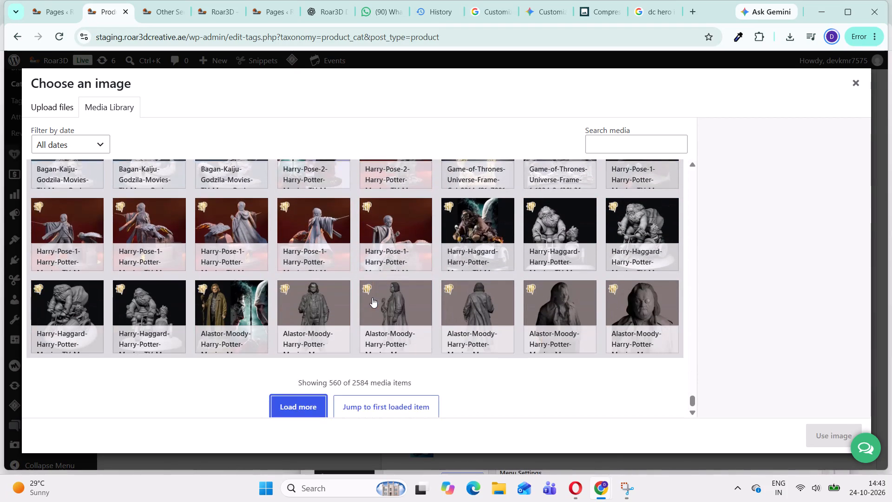
scroll(372, 297, down, 1)
click(304, 396)
scroll(426, 299, down, 5)
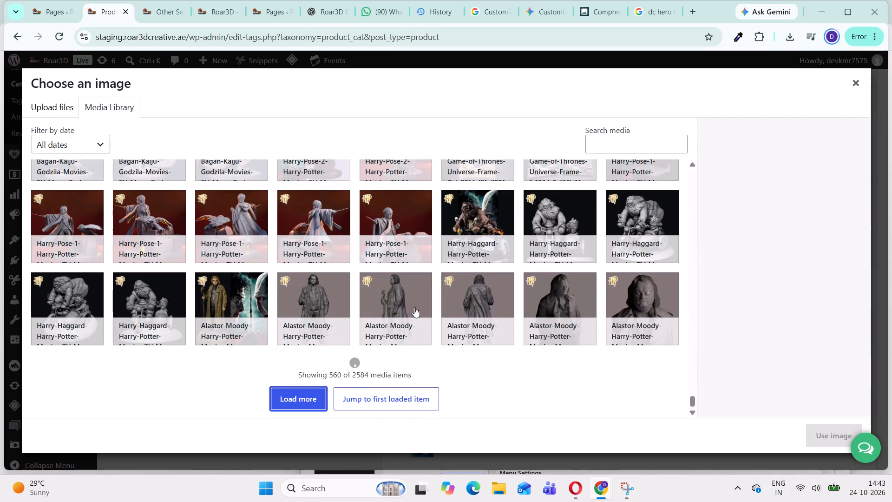
scroll(414, 307, down, 14)
scroll(468, 317, down, 4)
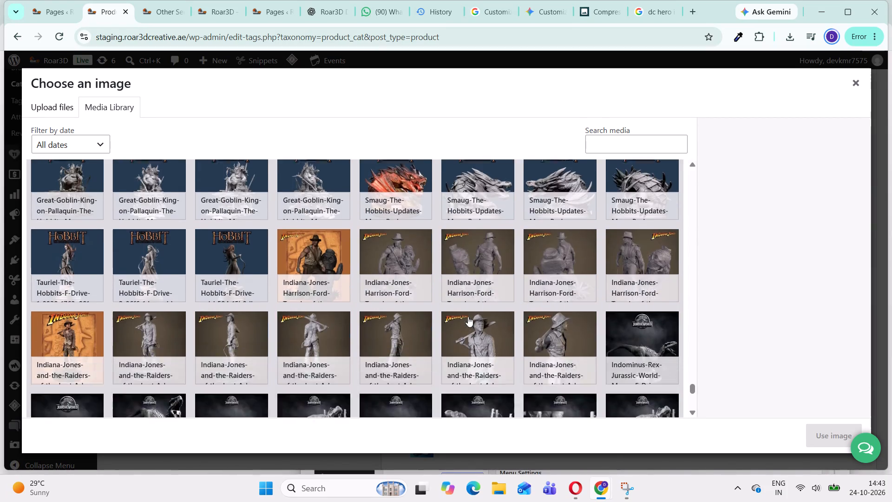
scroll(468, 317, down, 10)
click(310, 399)
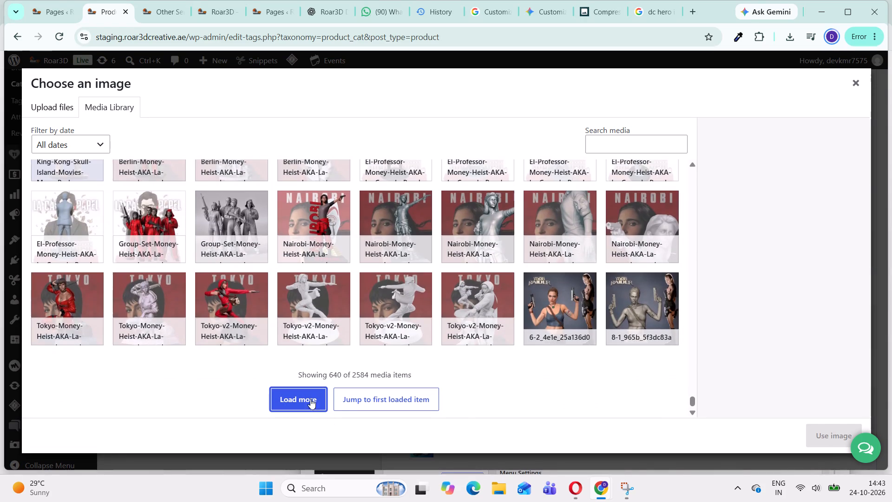
scroll(443, 278, down, 7)
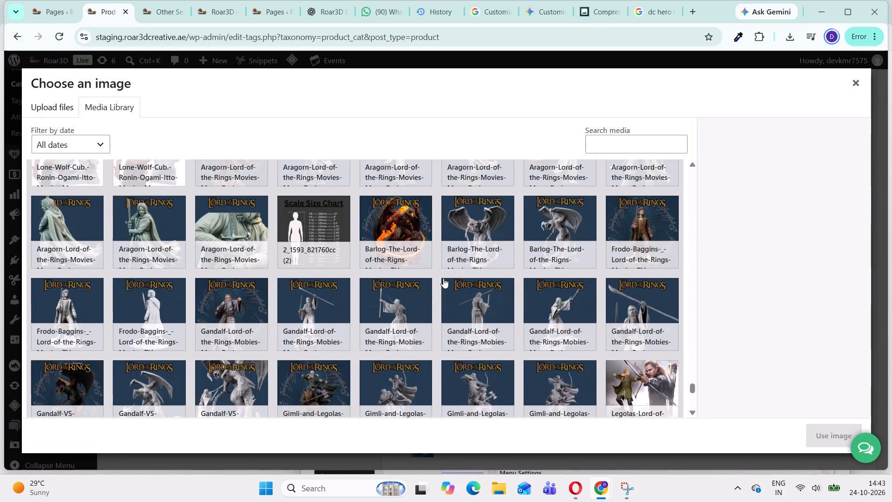
scroll(443, 278, down, 10)
click(312, 399)
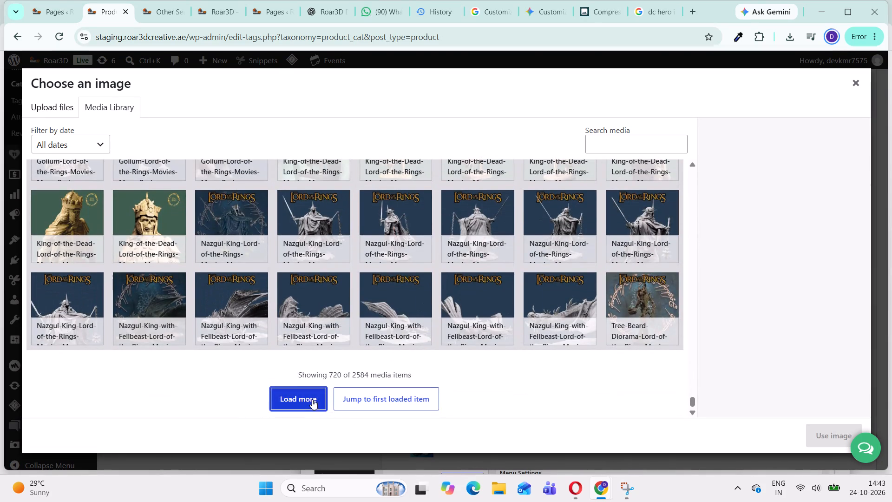
scroll(492, 290, down, 8)
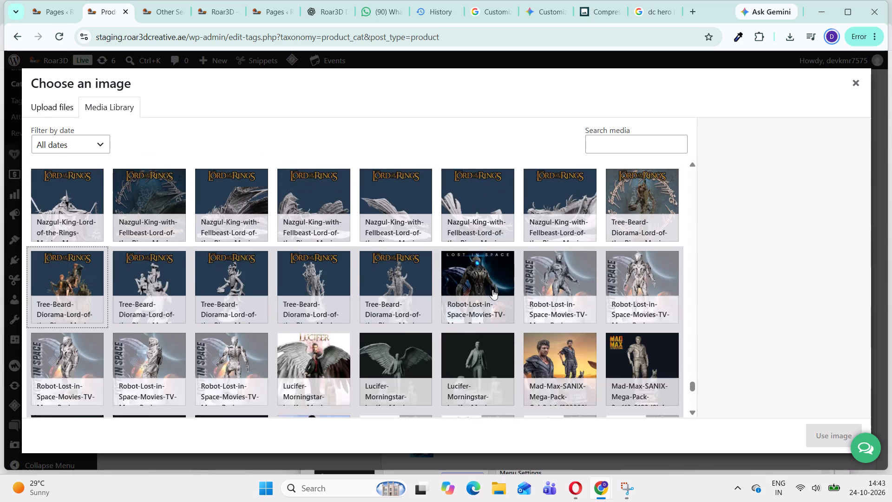
scroll(492, 290, down, 6)
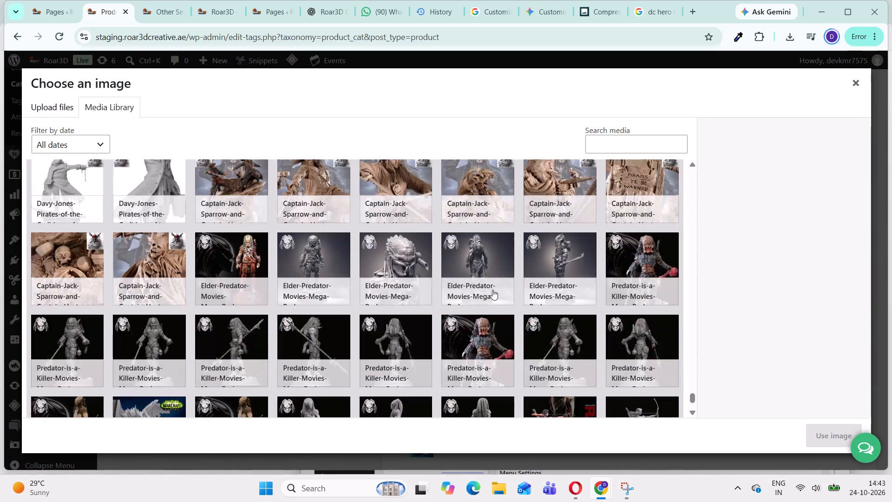
scroll(492, 290, down, 5)
click(300, 393)
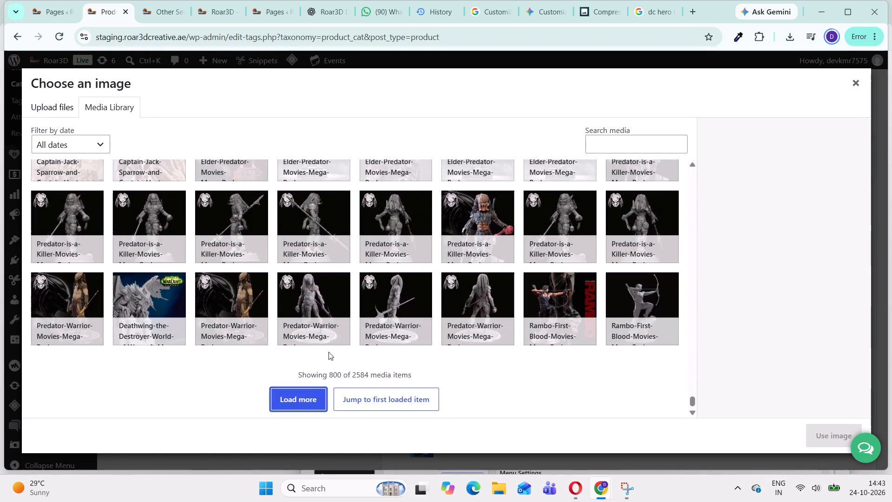
scroll(394, 296, down, 3)
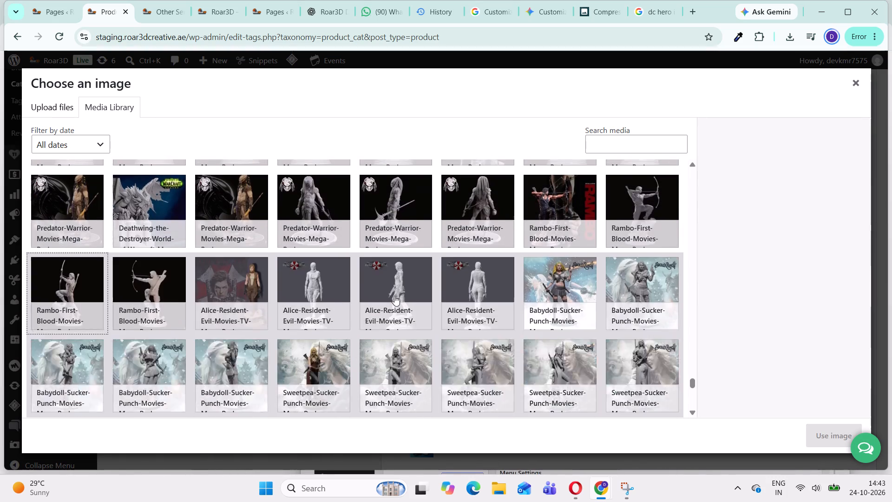
scroll(394, 291, down, 15)
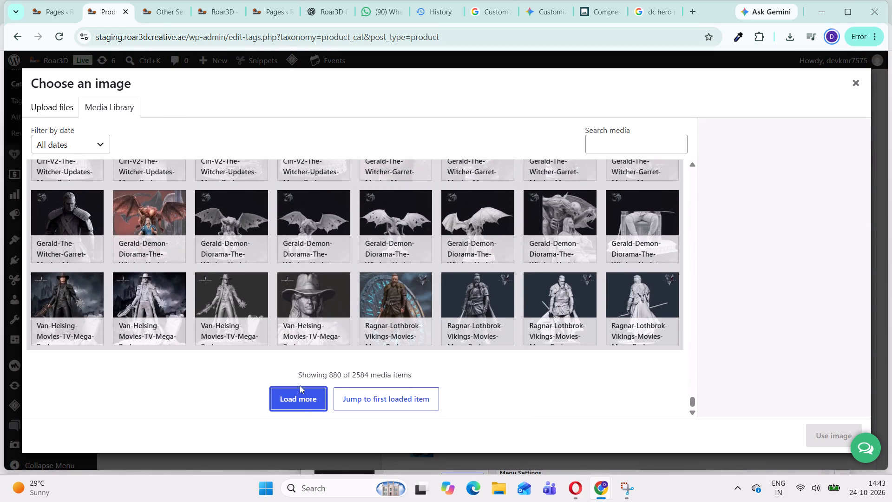
click(302, 398)
scroll(466, 337, down, 3)
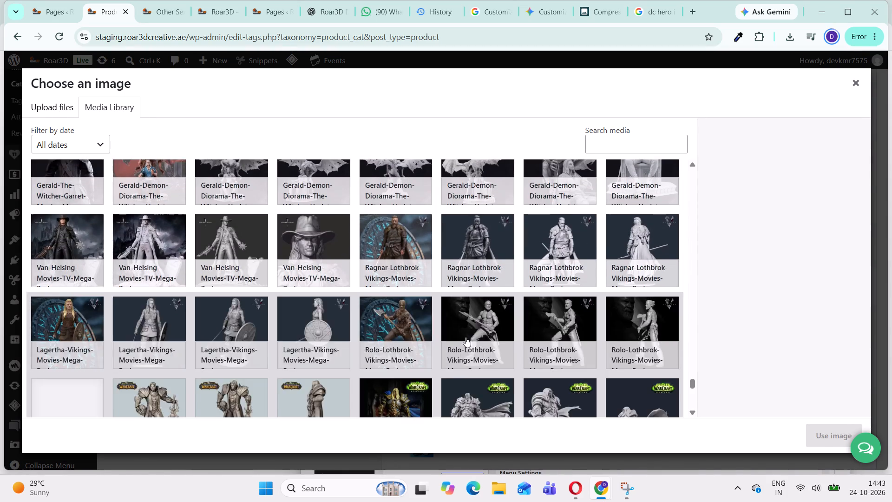
scroll(466, 337, down, 14)
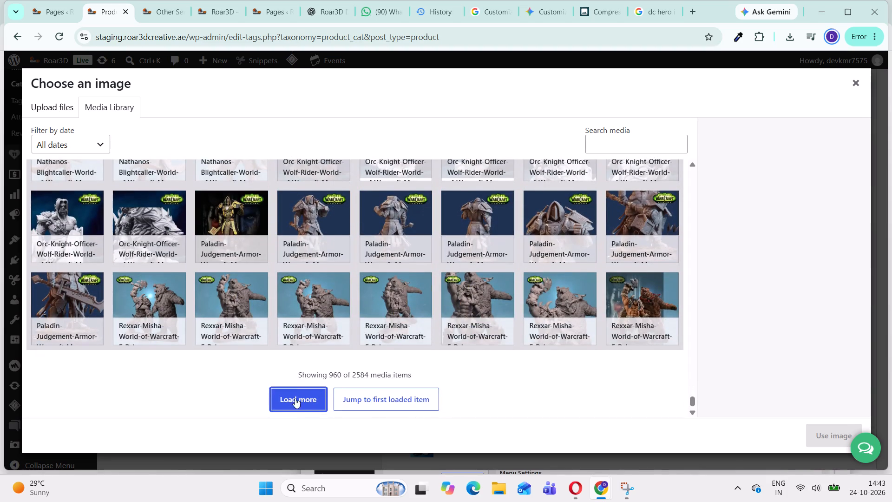
Load further media library batches and look through the superhero images, going back over the X-Men ones, for a thumbnail candidate.
click(296, 406)
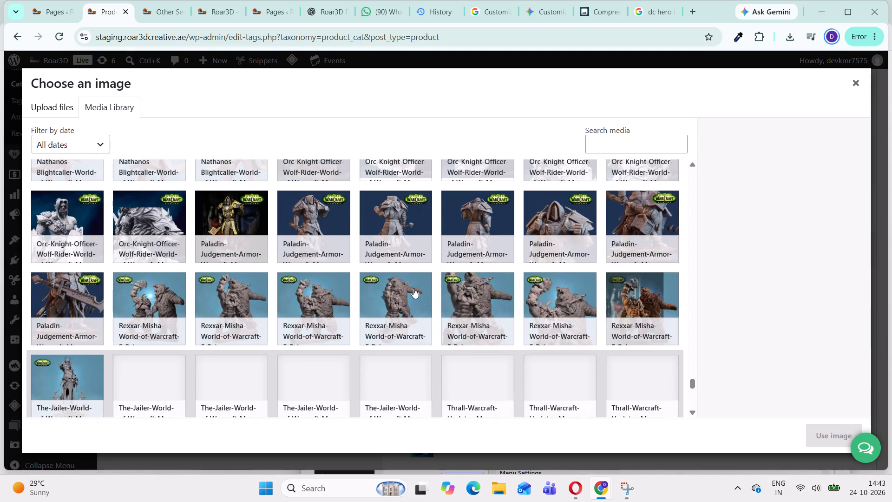
scroll(413, 288, down, 11)
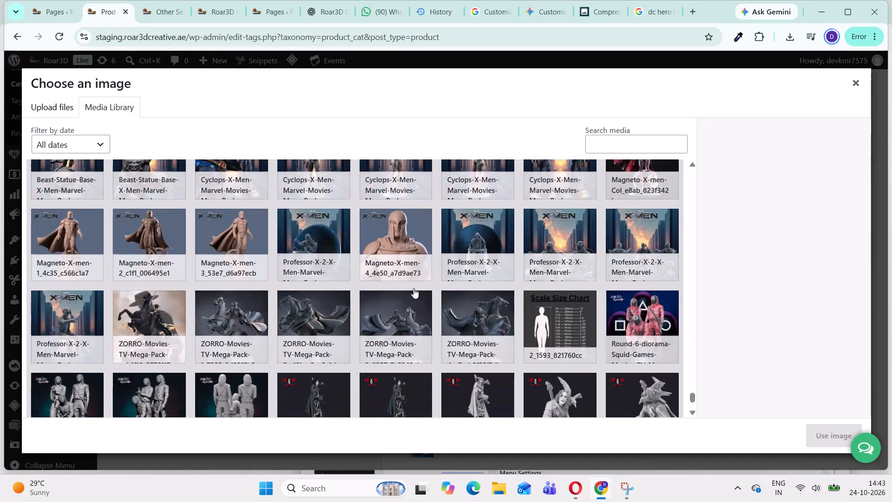
scroll(413, 288, up, 1)
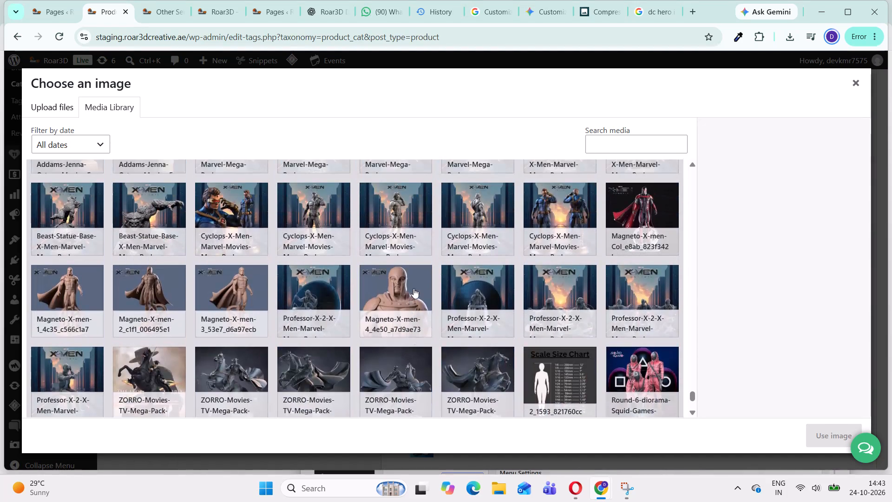
scroll(413, 288, up, 2)
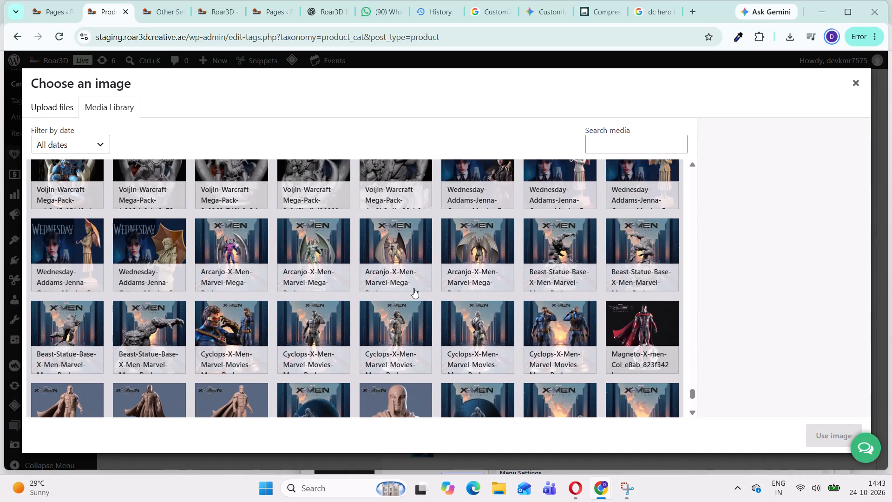
scroll(413, 288, down, 6)
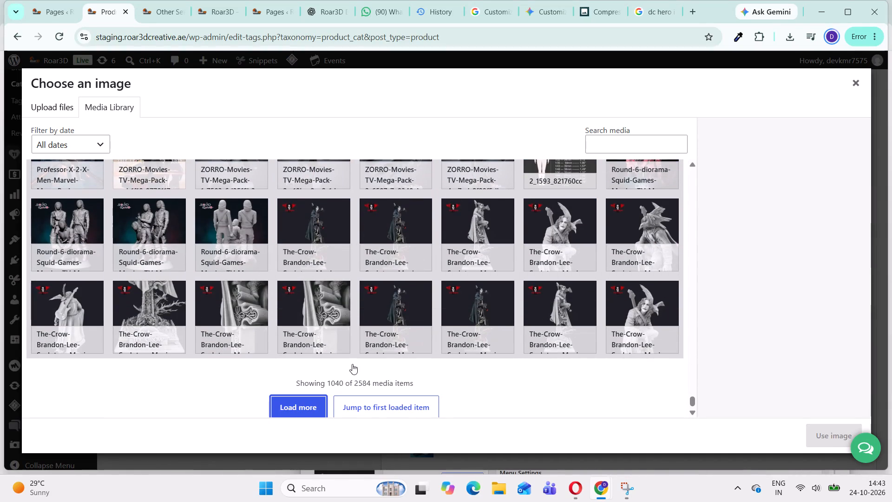
click(294, 403)
scroll(452, 317, down, 5)
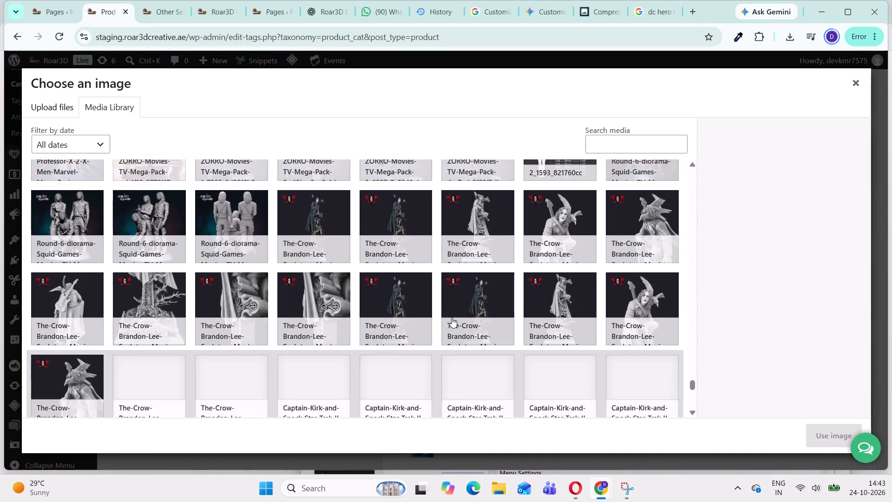
scroll(452, 317, down, 10)
scroll(452, 317, up, 1)
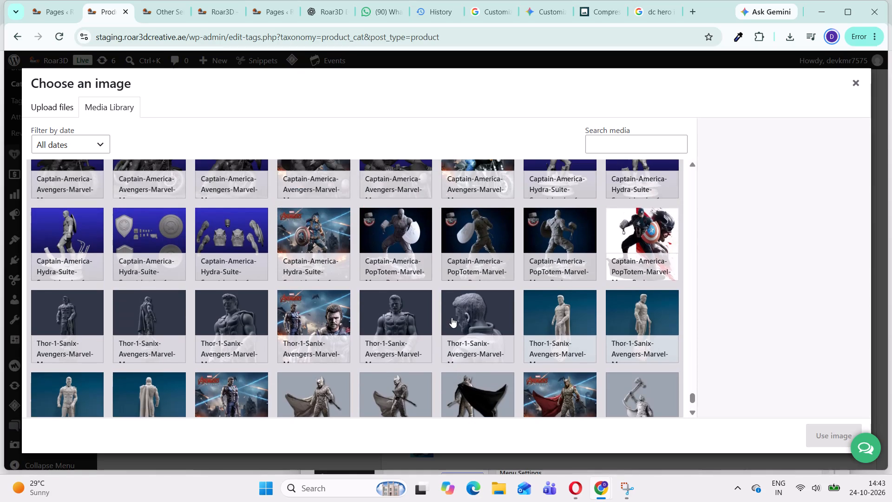
scroll(452, 317, down, 5)
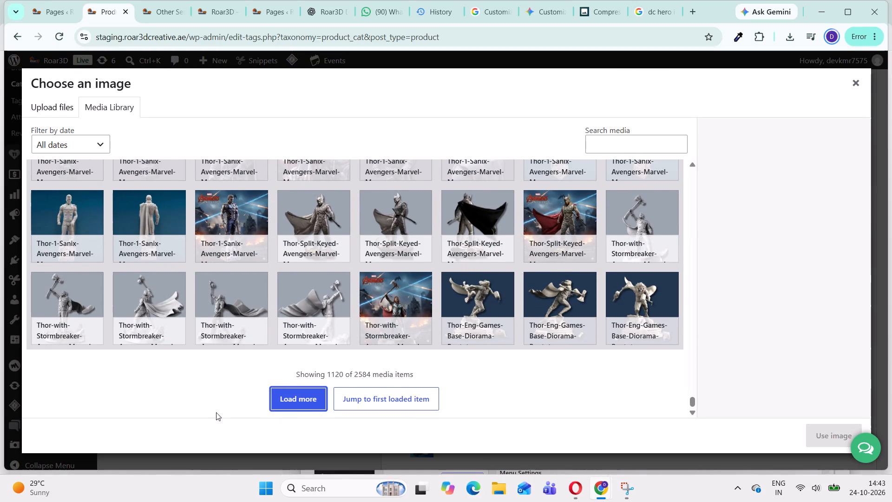
Load another media library batch and use the coloured Rhino-Marvel-Mega-Pack image as the DC category's thumbnail.
click(302, 400)
scroll(388, 319, down, 1)
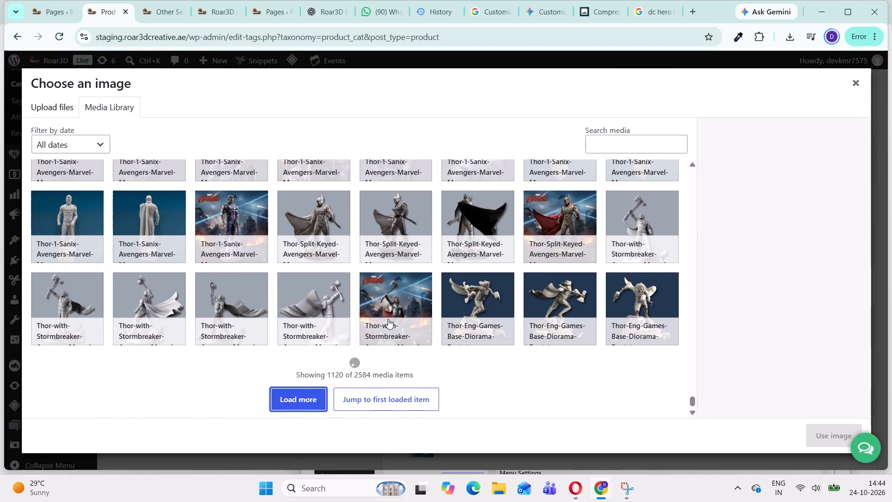
scroll(388, 319, down, 2)
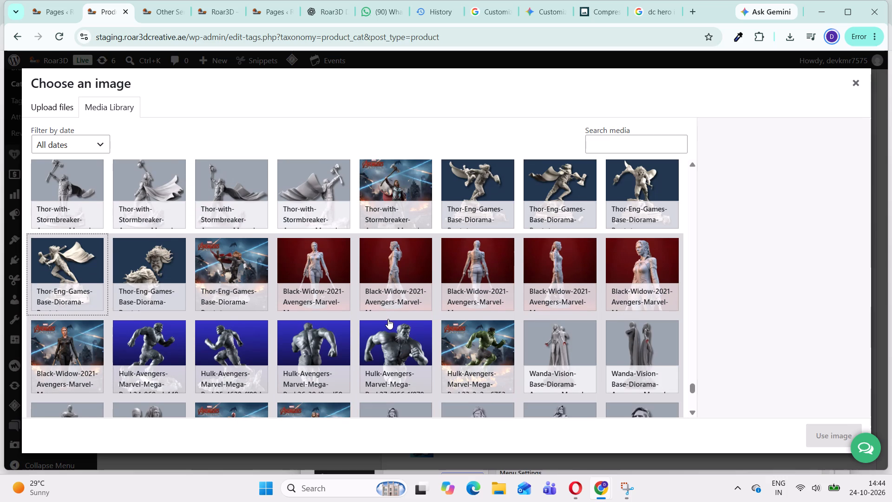
scroll(388, 319, down, 7)
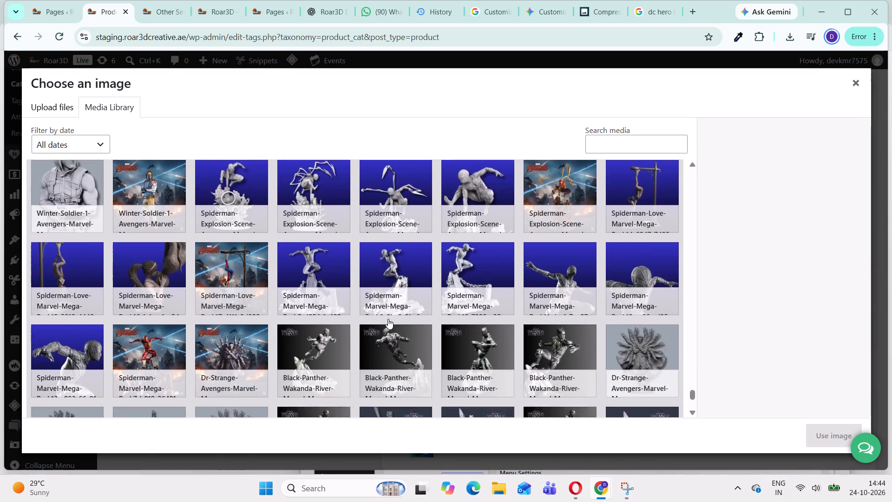
scroll(388, 319, down, 4)
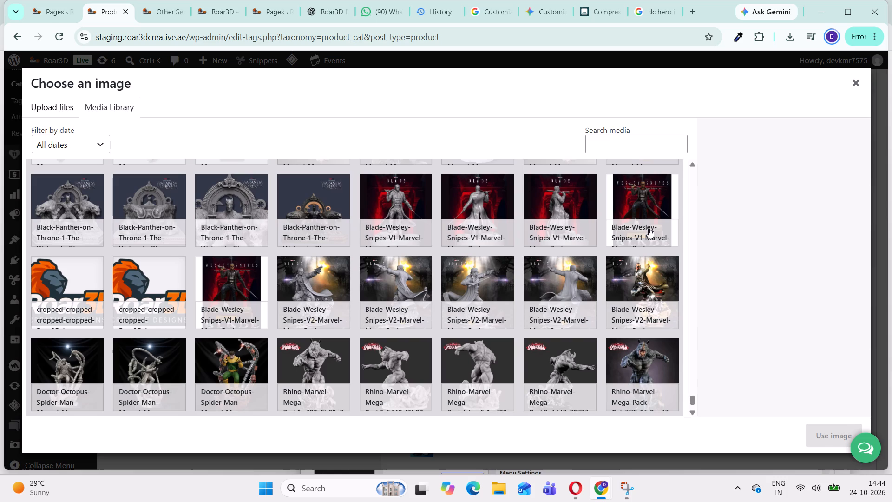
click(643, 376)
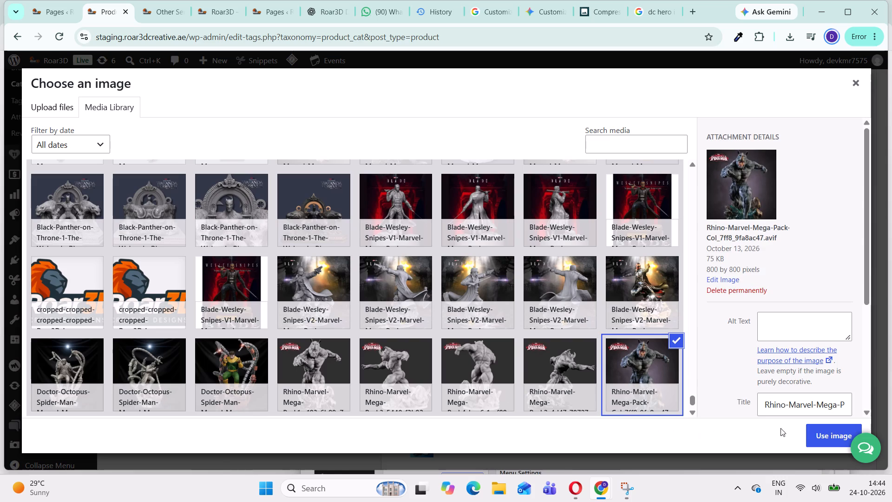
click(827, 431)
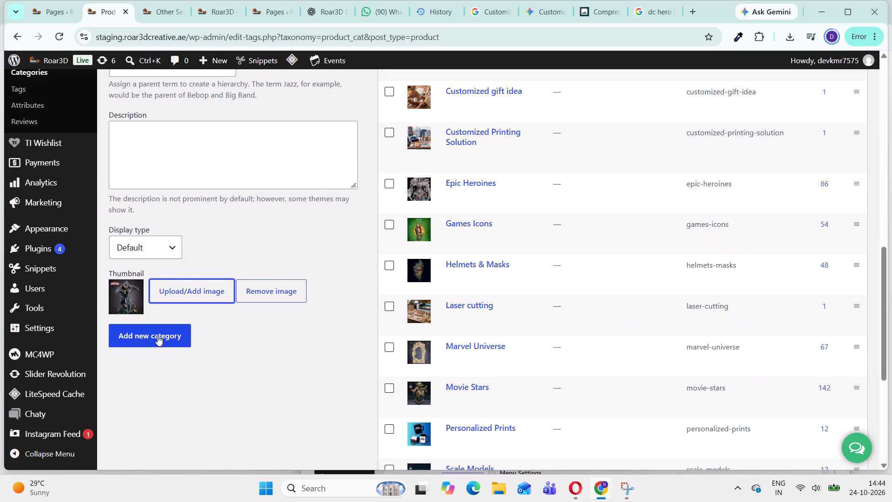
Add DC as a new product category and check it in the category list.
click(161, 335)
scroll(623, 291, up, 2)
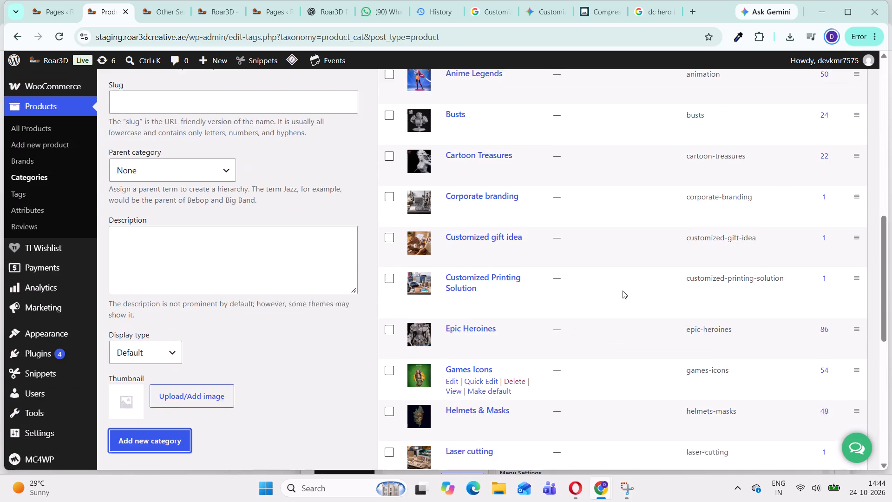
scroll(623, 291, up, 3)
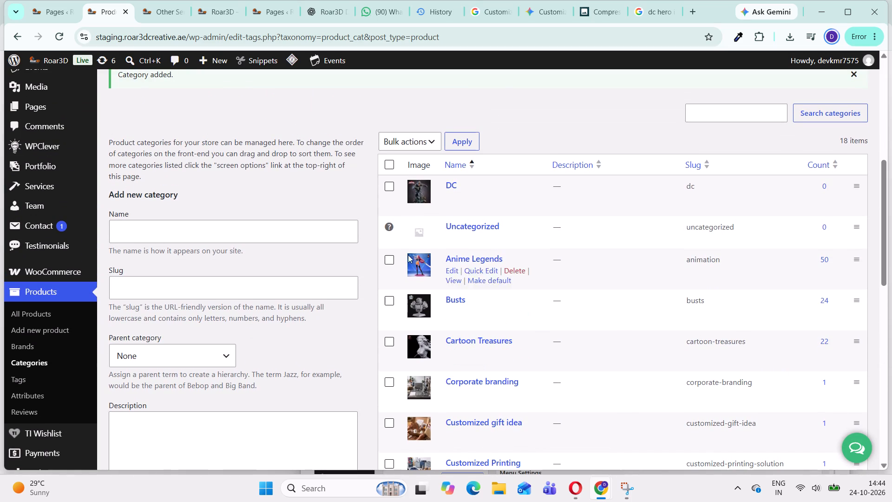
scroll(545, 323, down, 6)
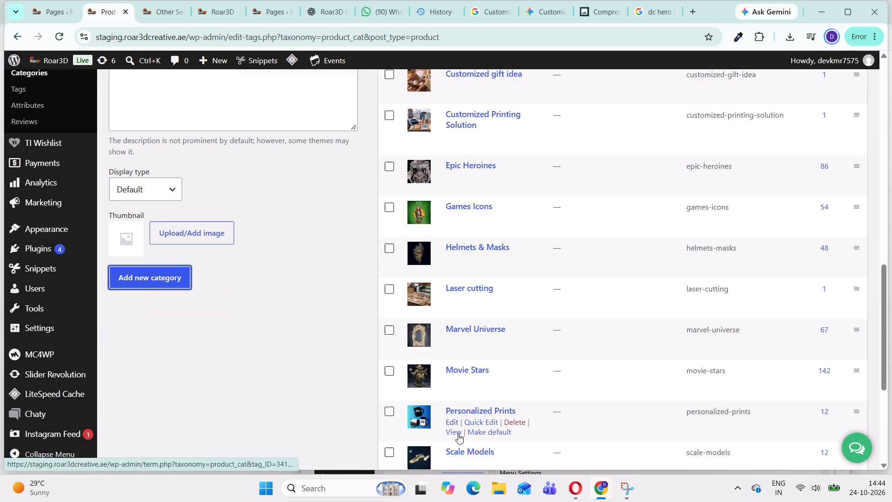
scroll(228, 202, up, 4)
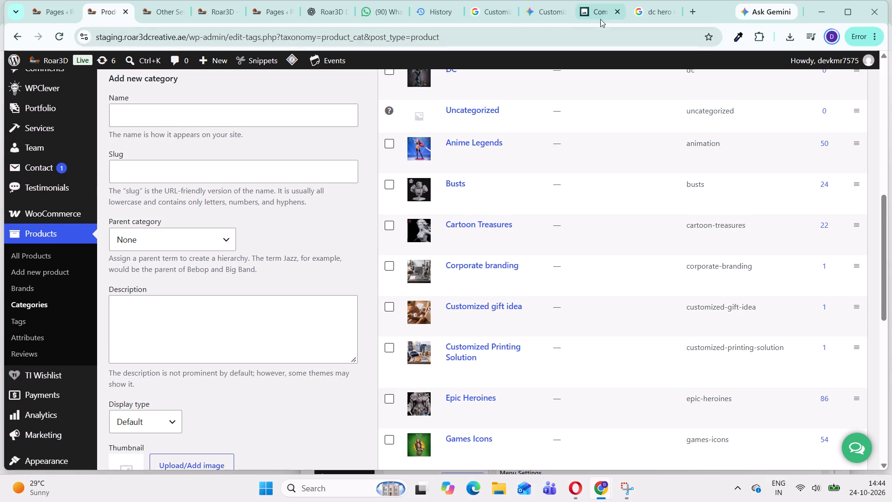
Search Google for "warhammer" in place of the DC hero images query.
click(634, 20)
drag(291, 67, 89, 82)
text(war)
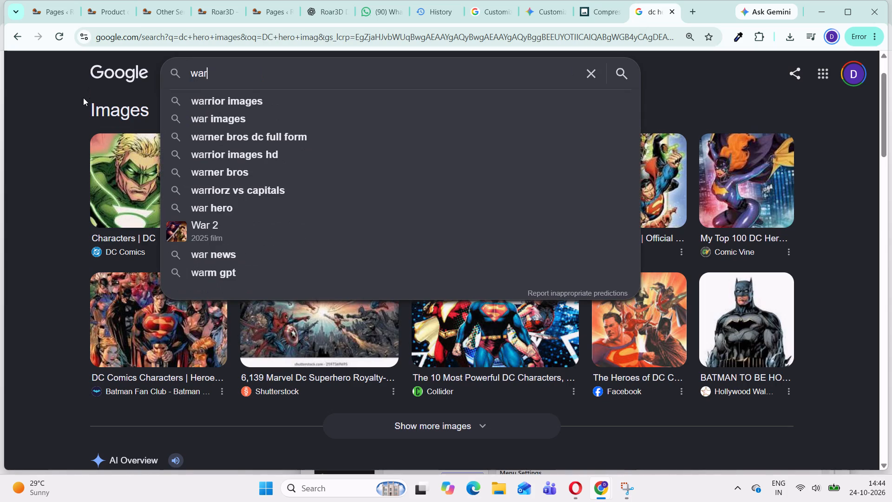
text(ham)
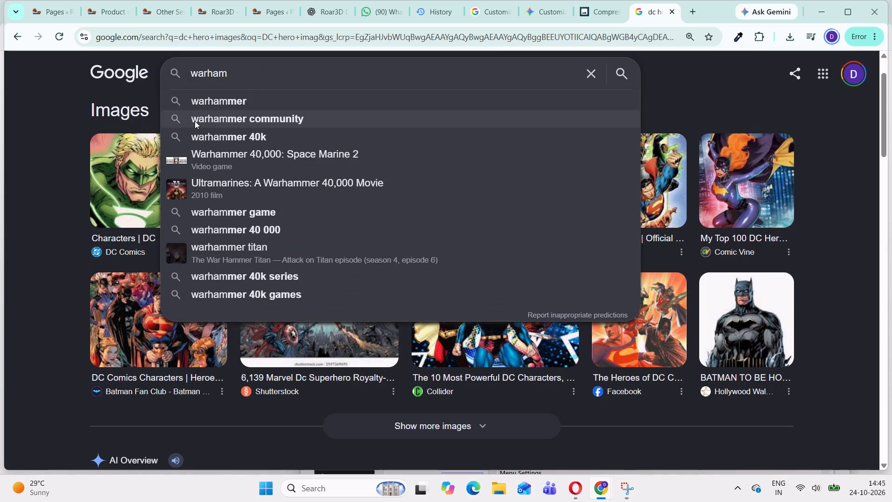
click(215, 106)
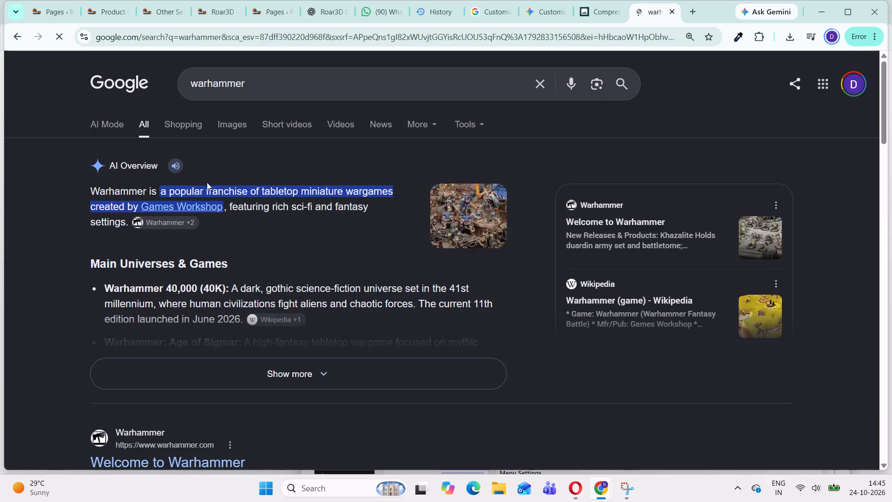
Copy the word "Warhammer" from the search overview into the new product category's name.
drag(89, 190, 146, 194)
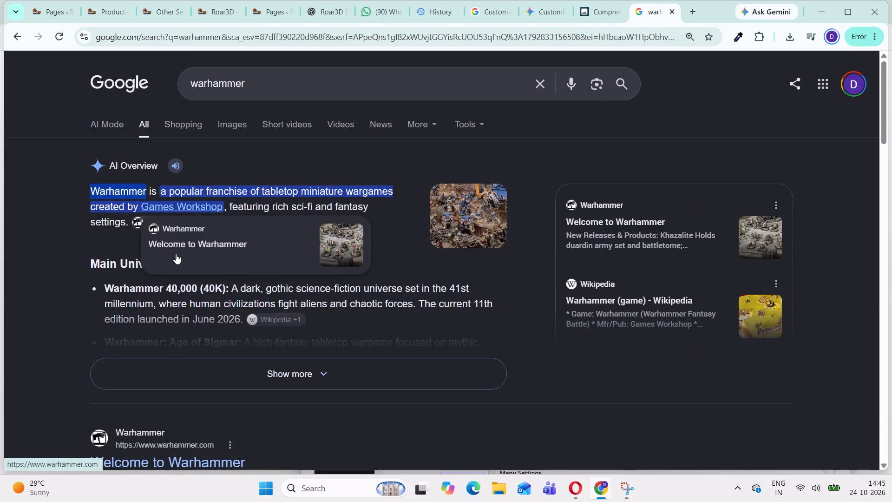
key(ctrl+c)
click(114, 16)
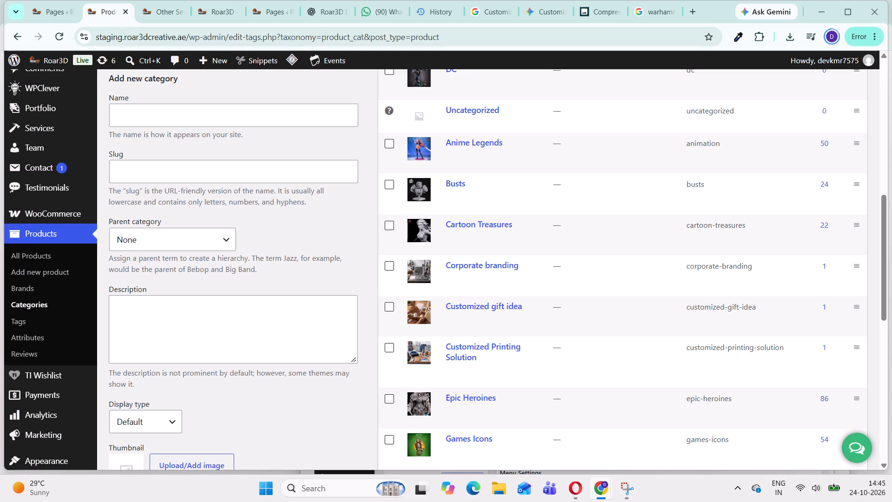
scroll(249, 202, up, 2)
click(197, 229)
key(ctrl+v)
scroll(235, 323, down, 3)
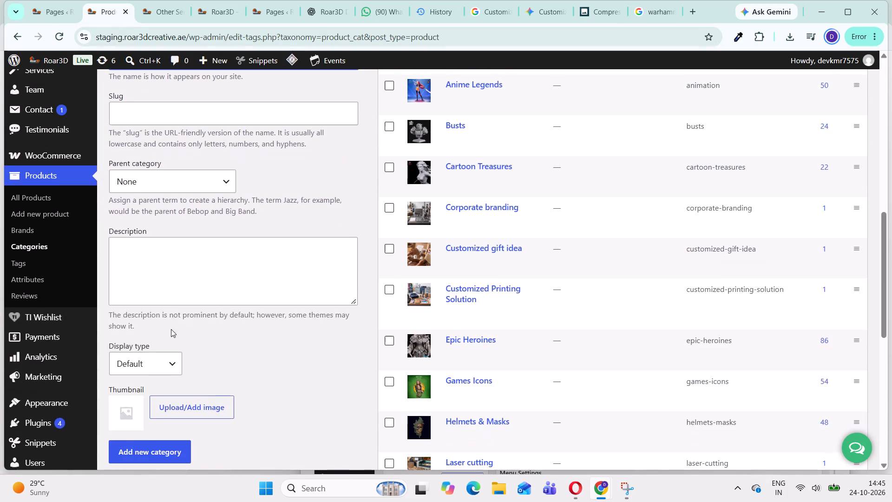
scroll(195, 279, down, 2)
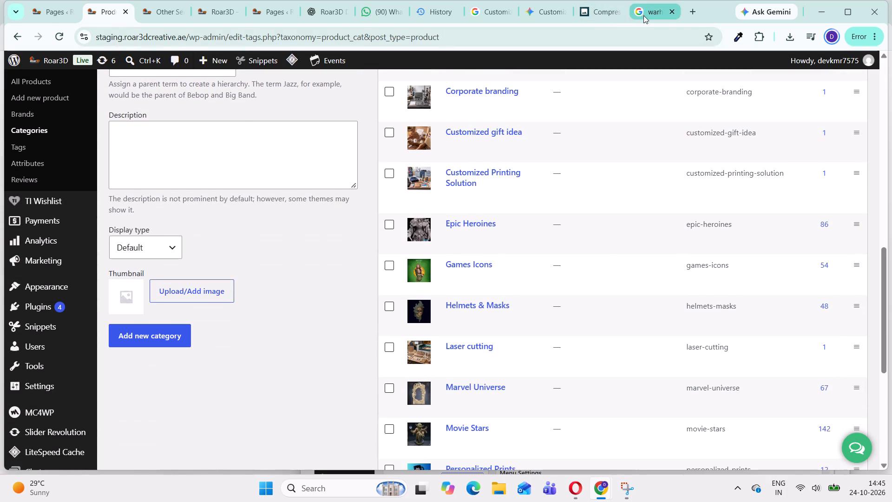
Look through the Google image results for warhammer as a reference for the category thumbnail.
click(647, 15)
click(222, 125)
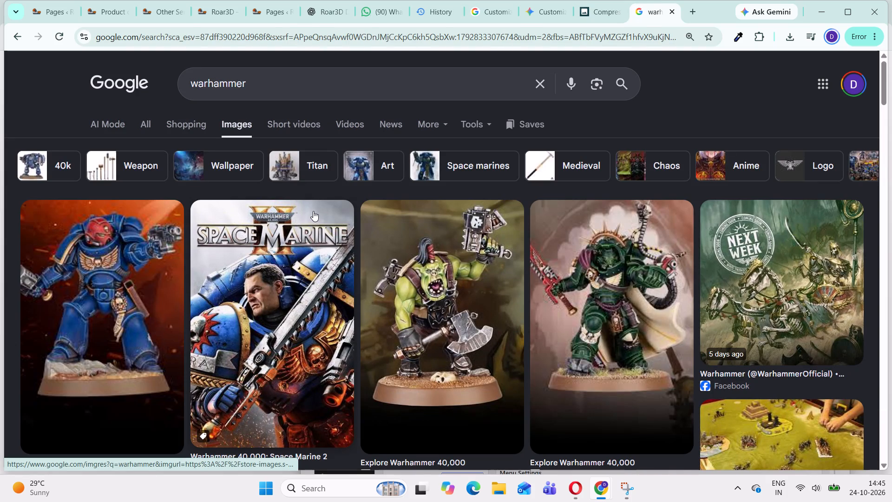
scroll(313, 211, down, 5)
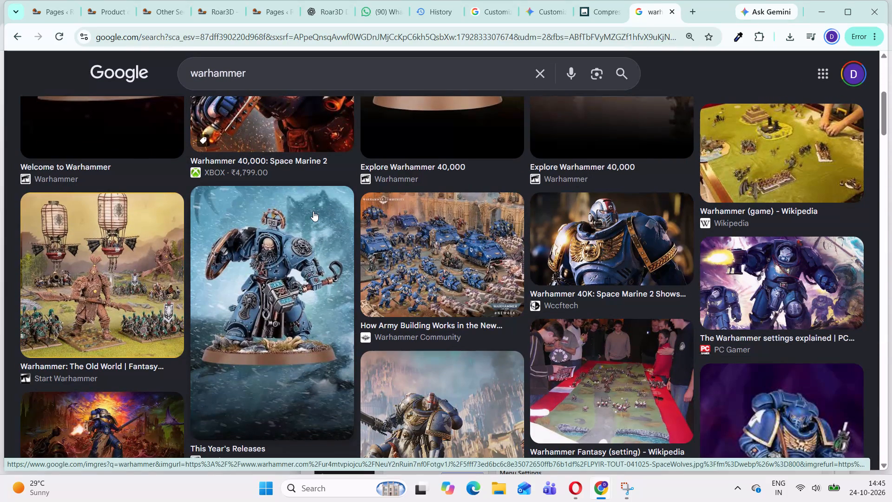
scroll(313, 211, down, 3)
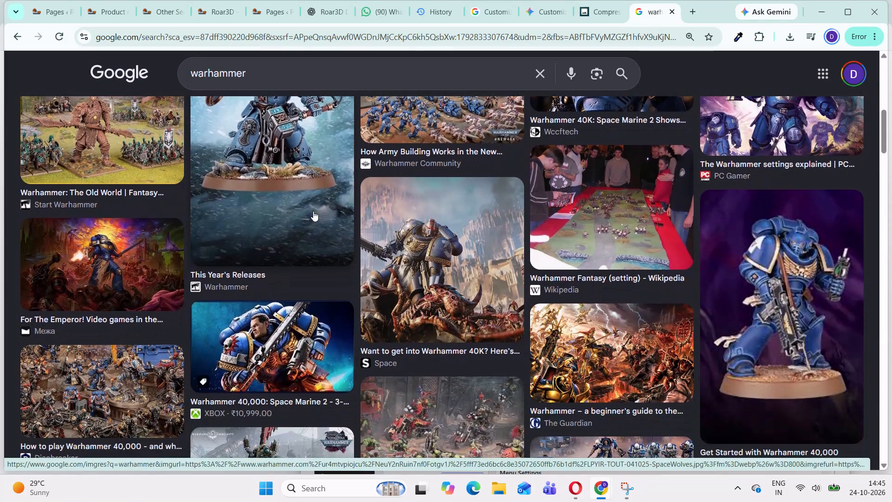
scroll(313, 211, down, 5)
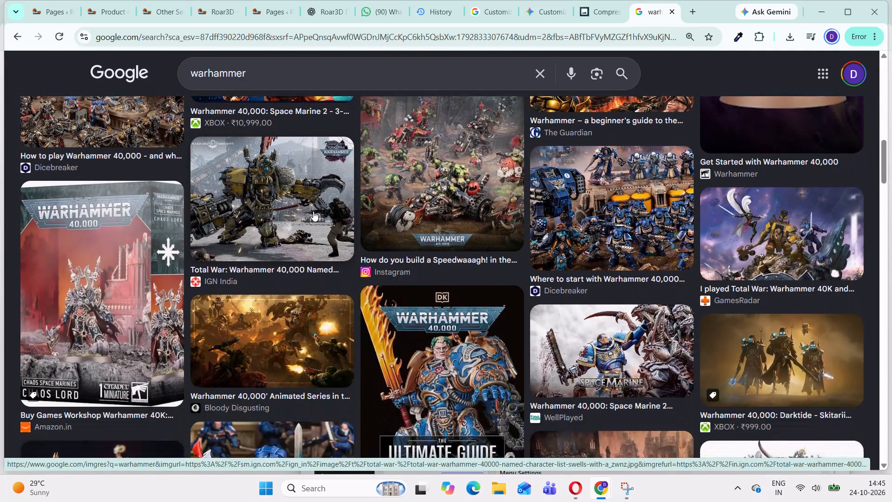
scroll(313, 211, down, 1)
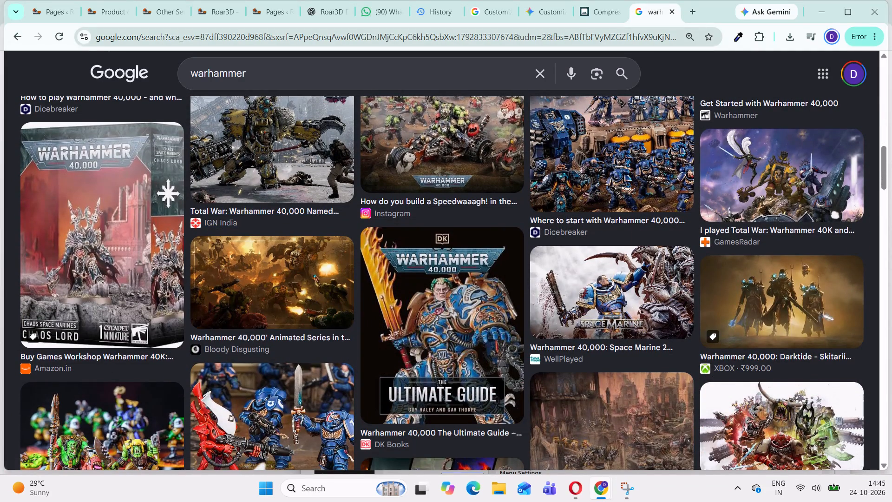
Open the new category's thumbnail chooser, load another media library batch and browse it for a Warhammer image.
click(104, 14)
scroll(195, 225, up, 1)
scroll(195, 226, down, 2)
click(204, 237)
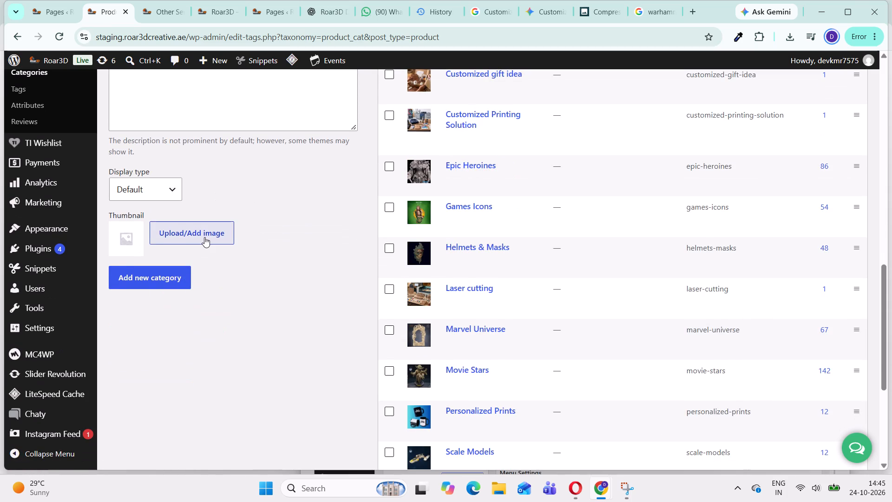
scroll(338, 266, down, 7)
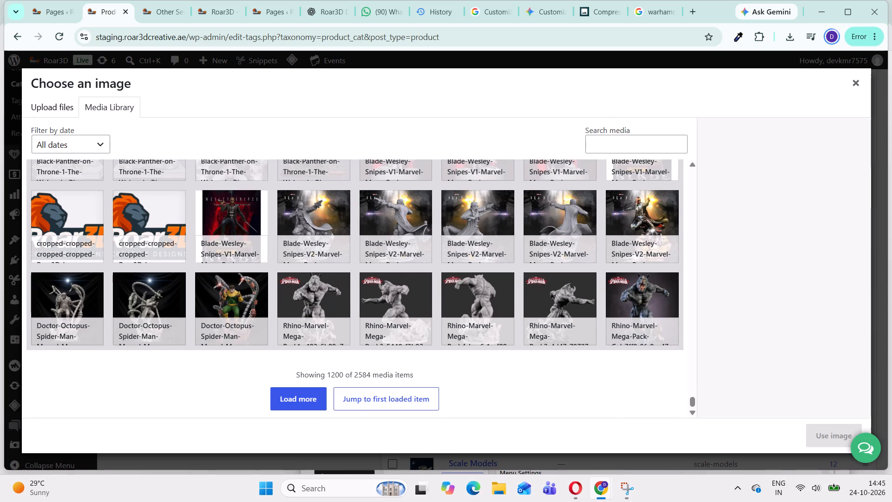
click(303, 394)
scroll(370, 308, down, 6)
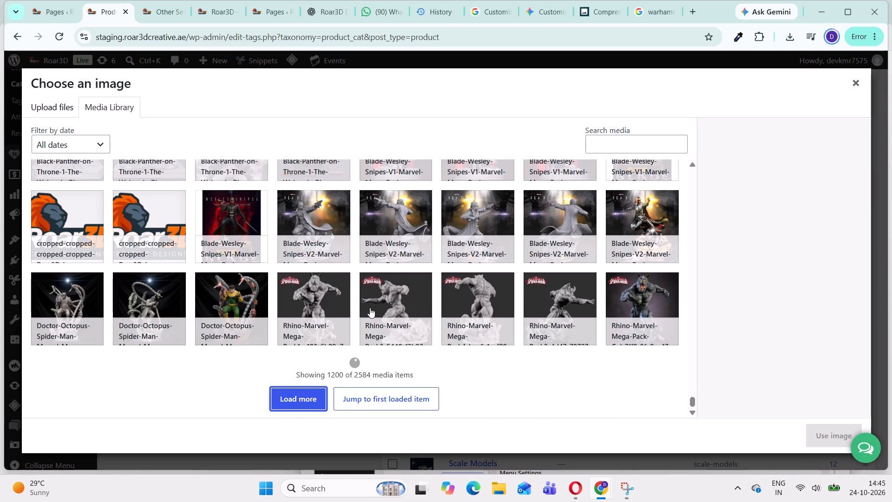
scroll(370, 308, down, 13)
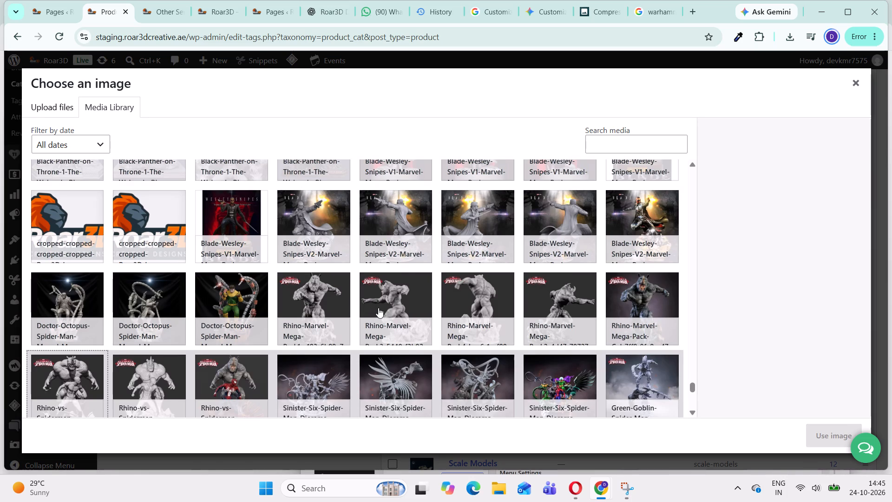
scroll(378, 308, down, 1)
scroll(578, 303, down, 5)
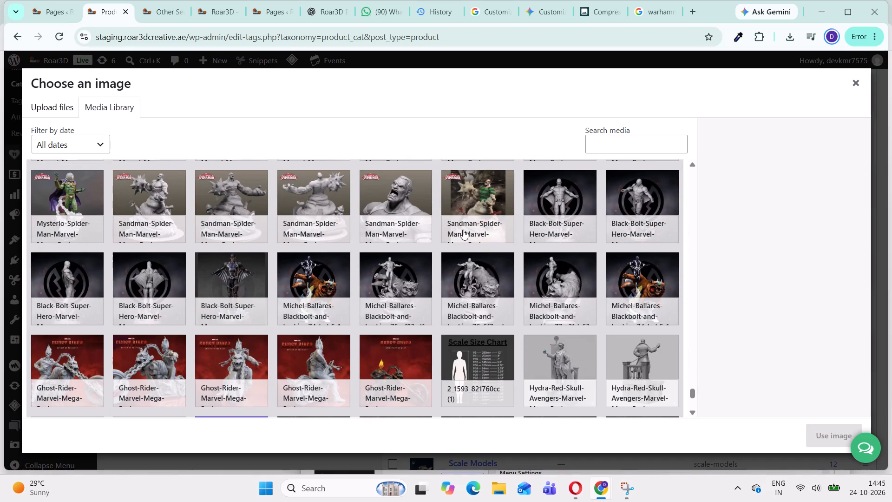
scroll(463, 230, down, 2)
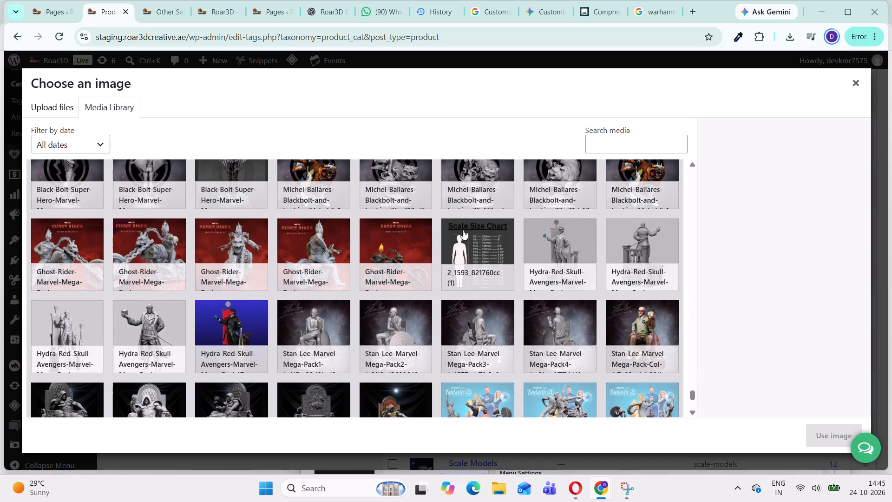
scroll(463, 230, up, 1)
scroll(463, 230, down, 5)
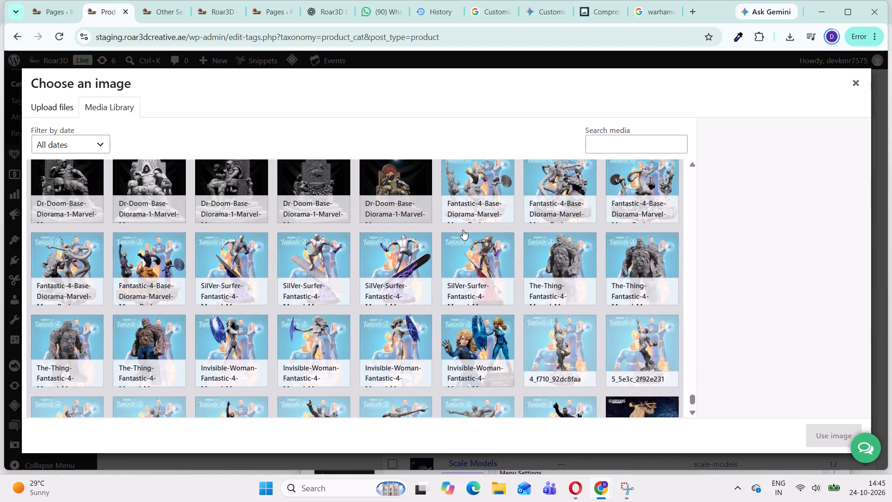
scroll(463, 230, down, 5)
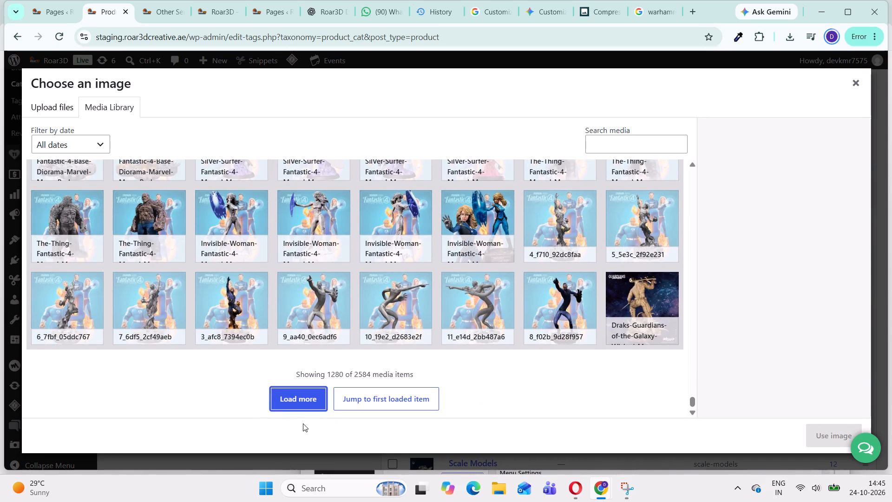
Load another media library batch and browse the added thumbnails for an image suitable for the Warhammer category.
click(300, 406)
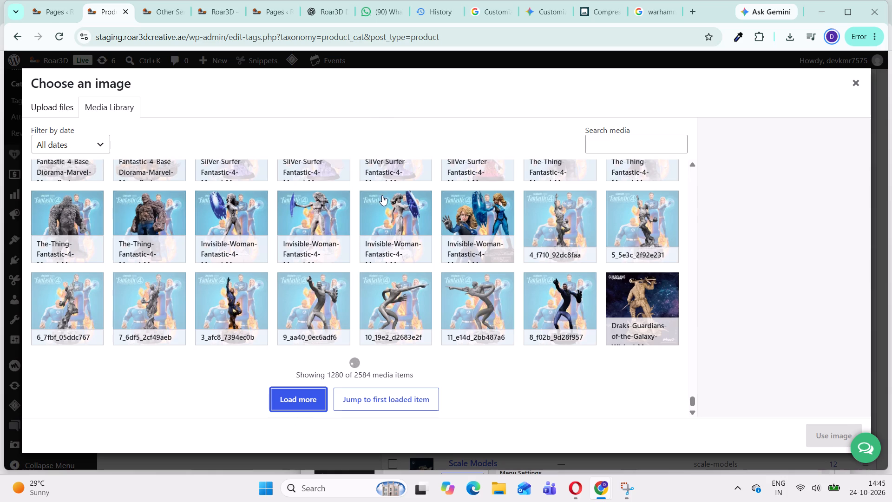
scroll(385, 205, down, 2)
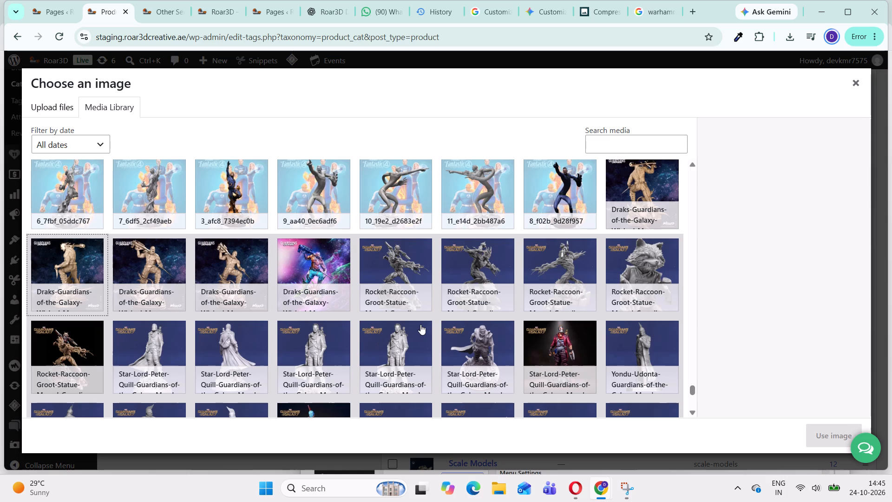
scroll(420, 324, down, 9)
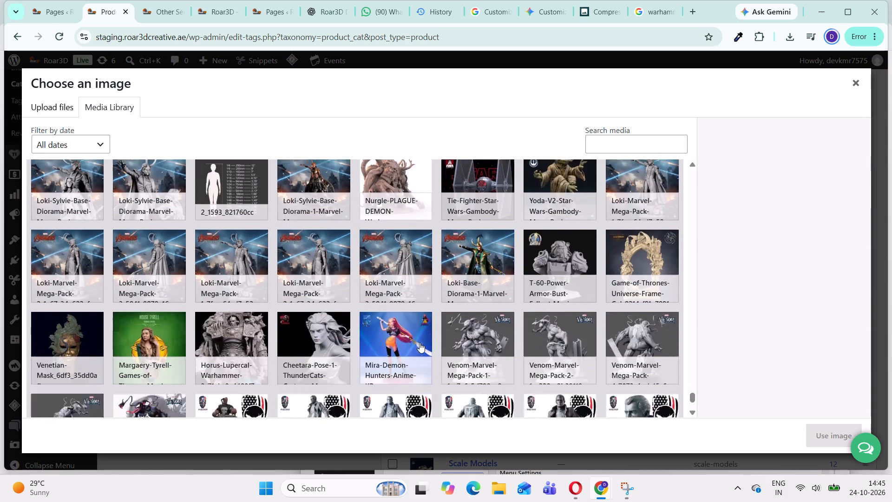
scroll(420, 343, down, 2)
scroll(420, 347, up, 2)
scroll(420, 347, down, 2)
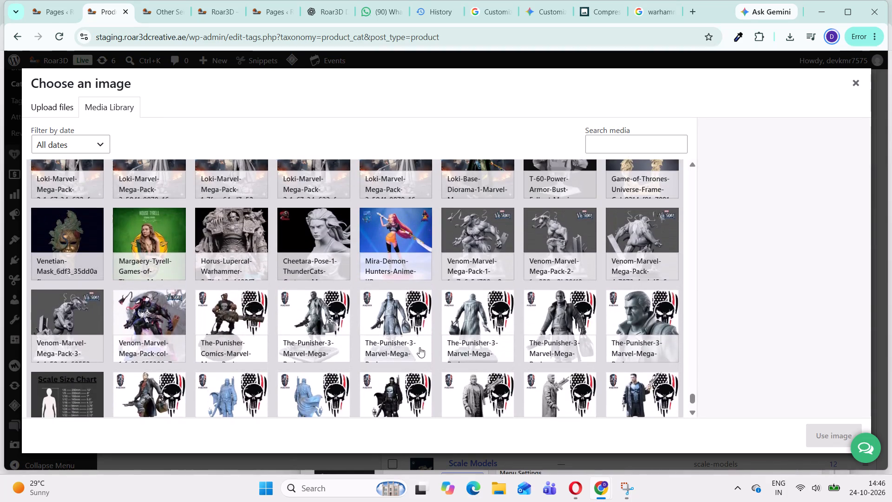
scroll(420, 347, down, 2)
Load one more media library batch and look through its figures for a Warhammer thumbnail.
click(297, 401)
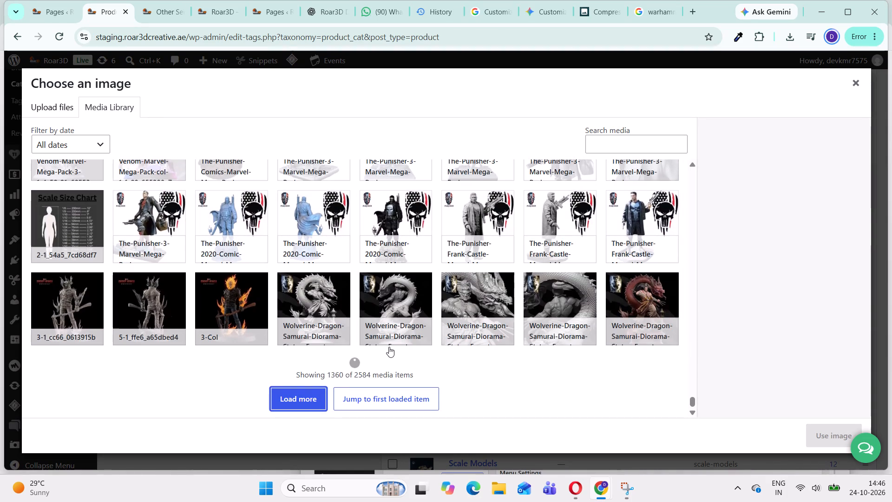
scroll(393, 343, down, 7)
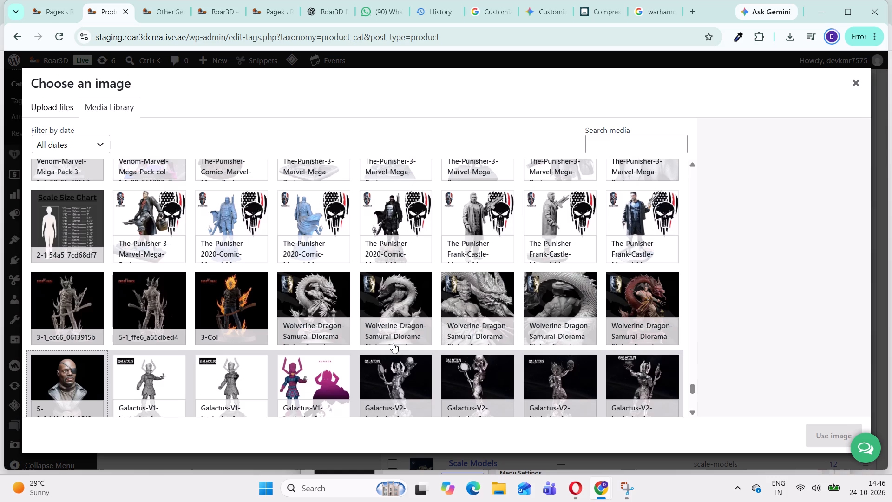
scroll(393, 343, down, 1)
scroll(512, 329, down, 4)
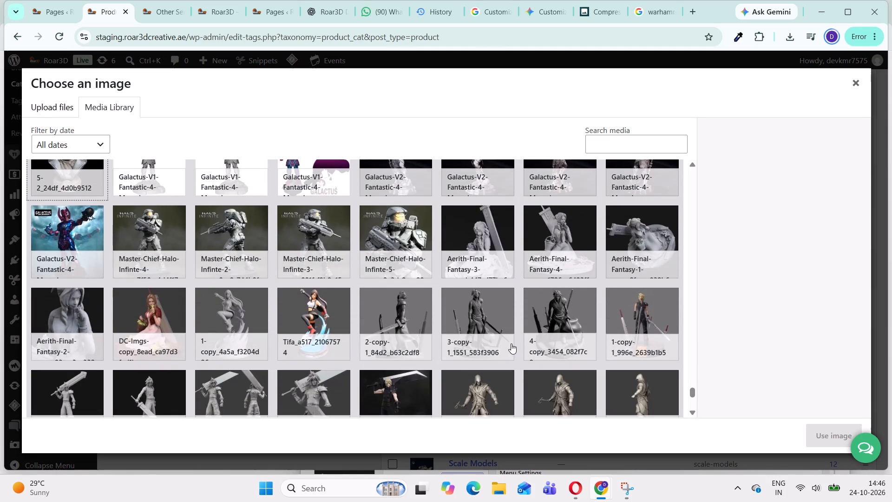
scroll(511, 343, up, 2)
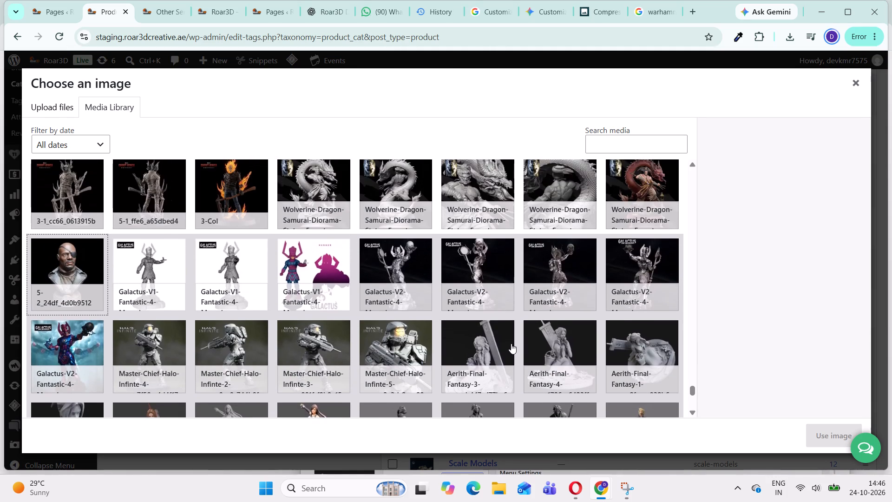
scroll(511, 343, down, 3)
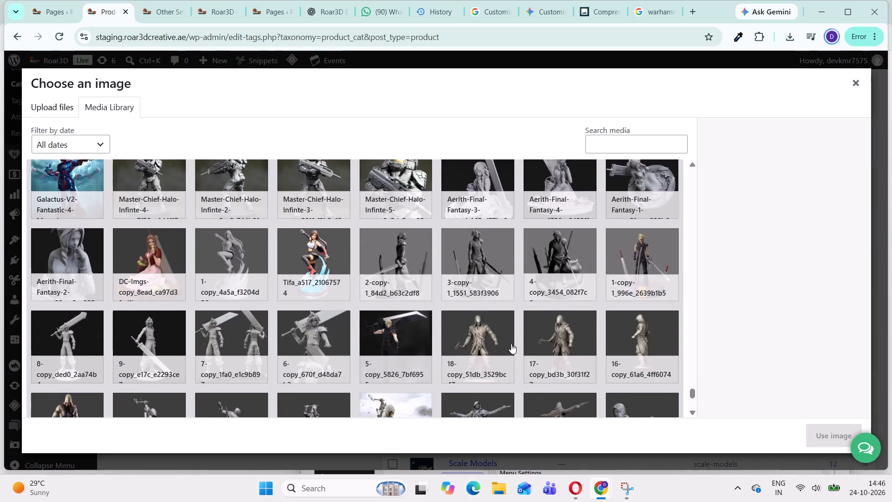
Use the coloured Star-Lord Peter Quill Guardians of the Galaxy image as the thumbnail and add the Warhammer category.
scroll(511, 343, up, 10)
scroll(435, 381, up, 2)
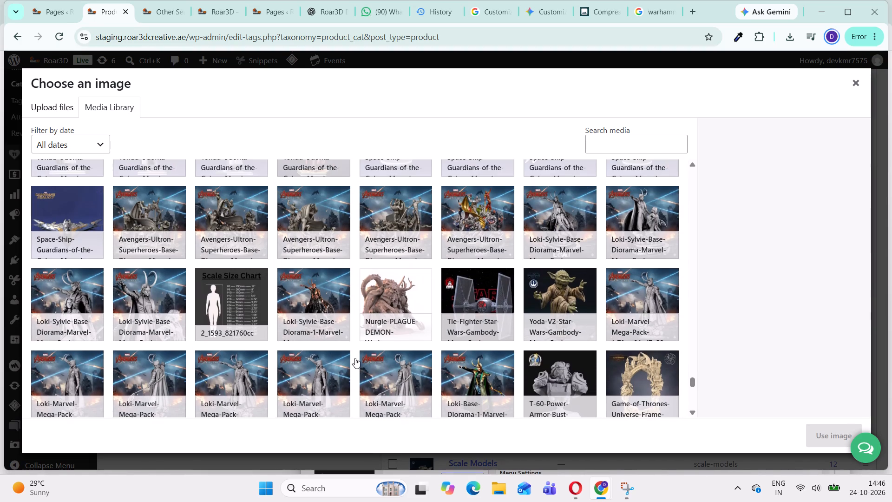
scroll(362, 333, up, 3)
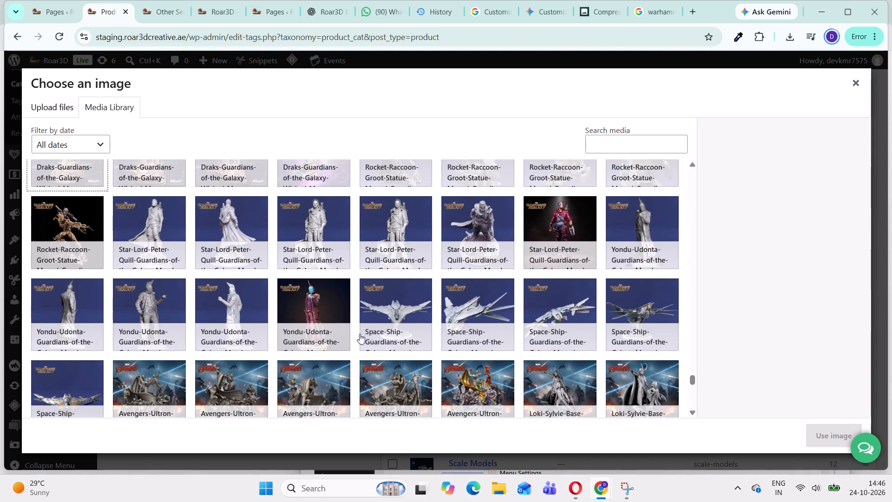
click(543, 240)
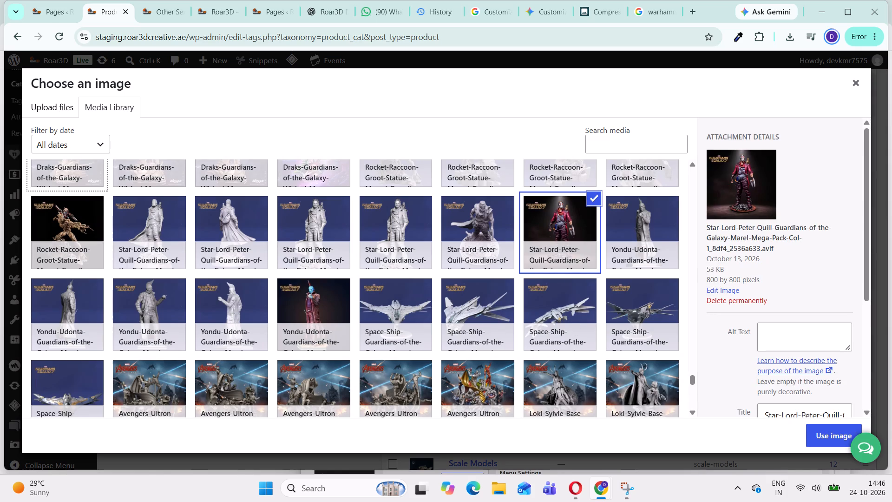
click(815, 433)
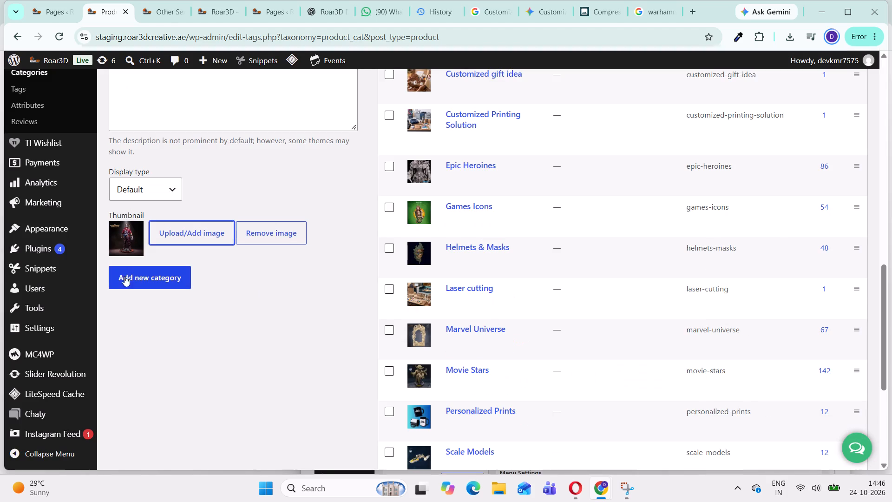
click(145, 285)
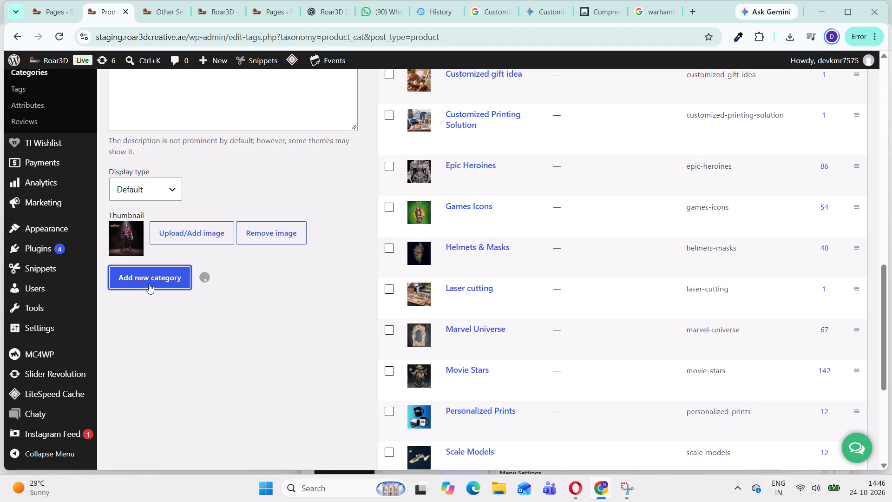
Enter "Pokimon" as the name of another new product category.
scroll(556, 255, up, 5)
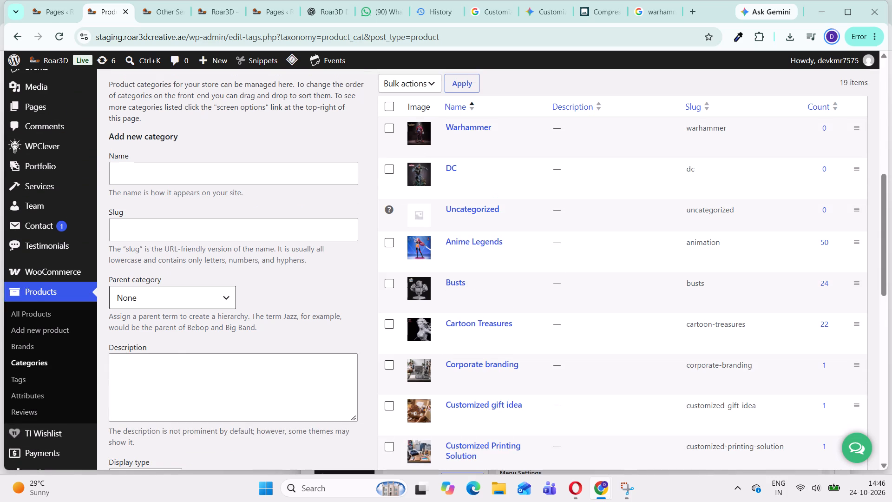
click(163, 181)
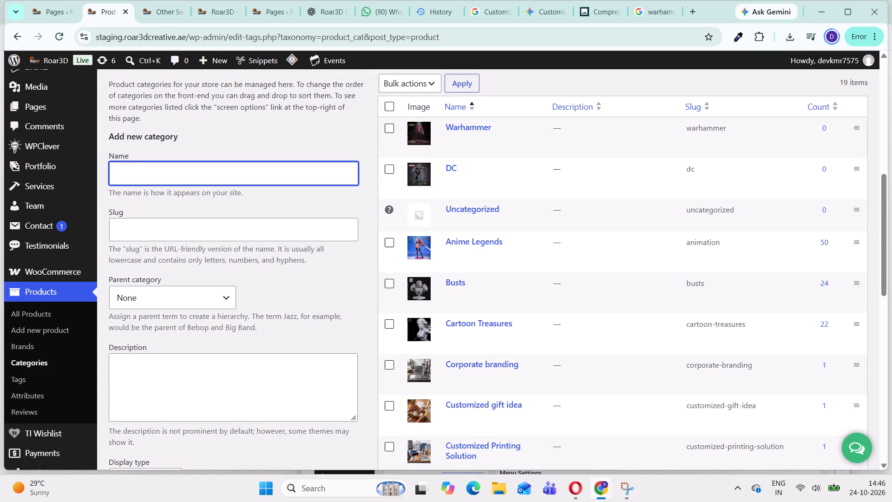
text(Pk)
key(BackSpace)
text(Oki)
key(BackSpace)
key(BackSpace)
key(BackSpace)
key(BackSpace)
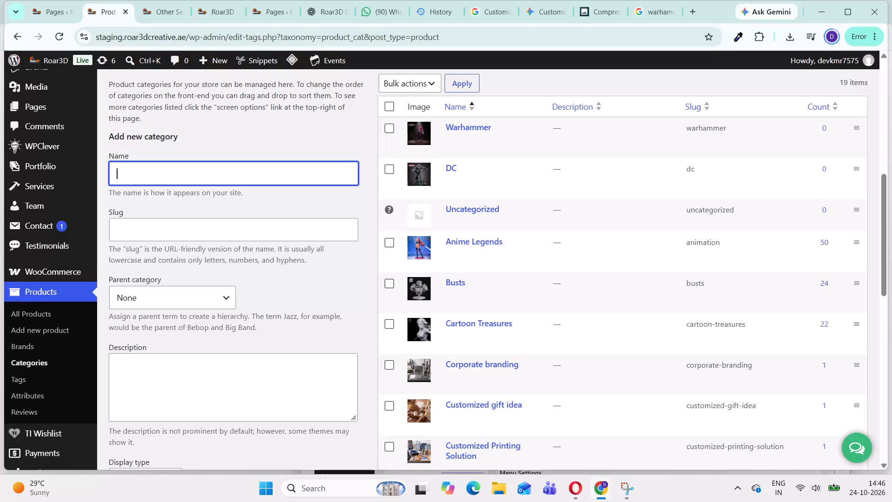
text(Pki)
key(BackSpace)
key(BackSpace)
text(oki)
text(mon)
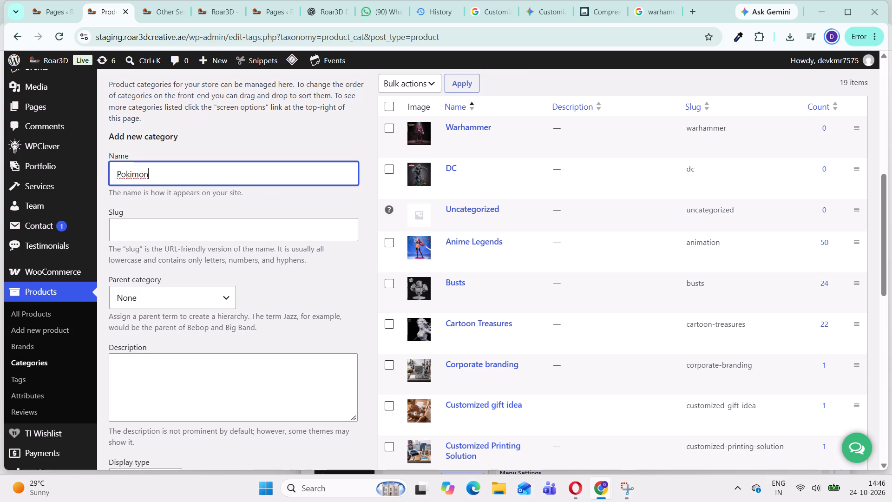
Copy the category name into the Google image search in place of "warhammer" and search the suggested "pokemon cards".
drag(181, 186, 108, 174)
triple_click(123, 172)
click(124, 172)
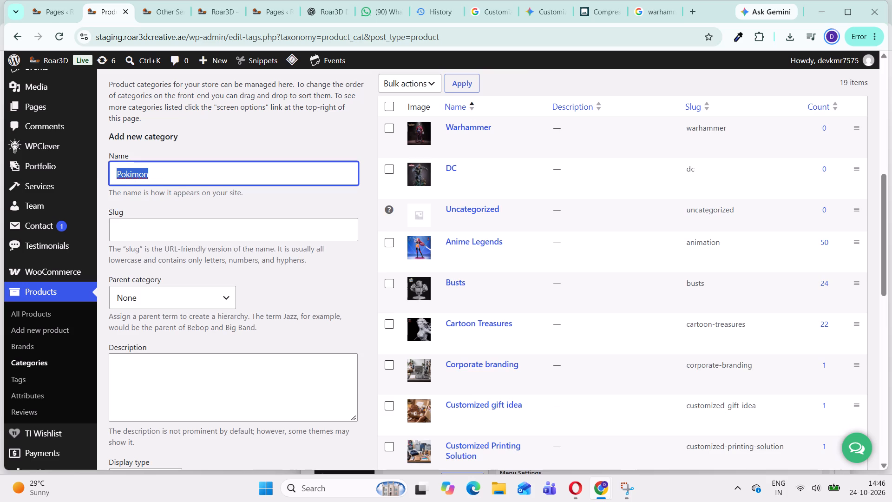
key(ctrl+c)
click(644, 18)
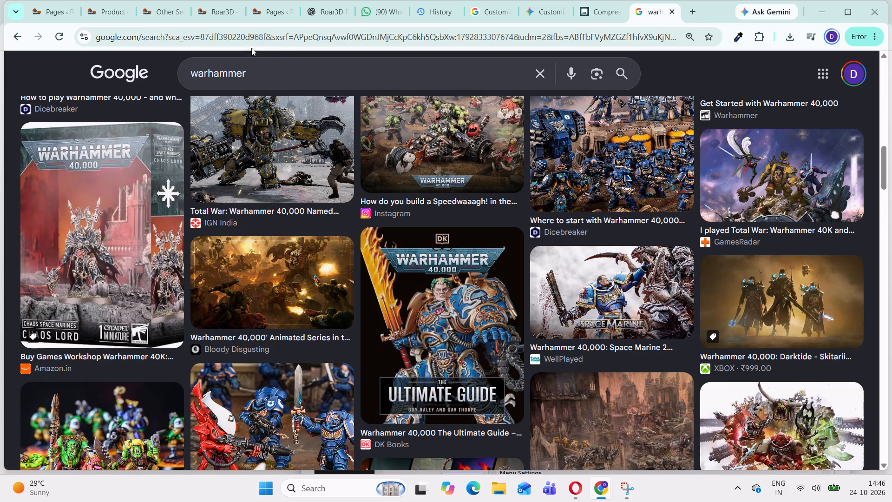
drag(276, 59, 197, 63)
double_click(199, 70)
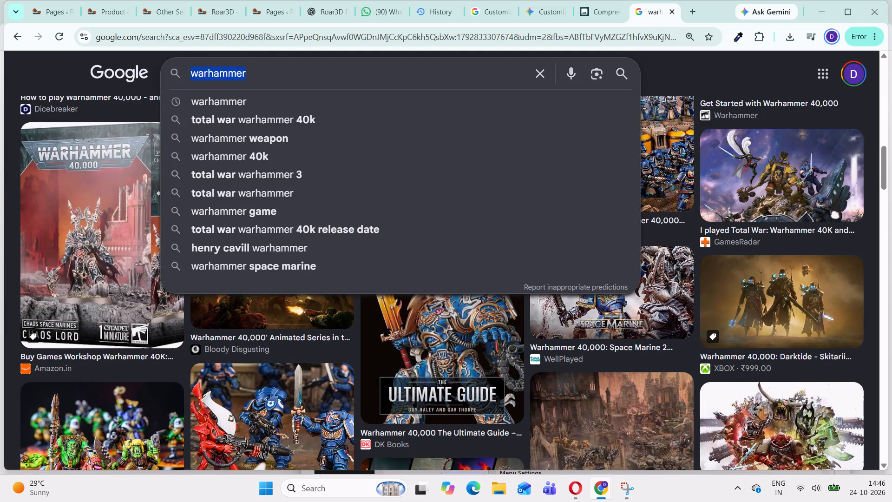
key(ctrl+v)
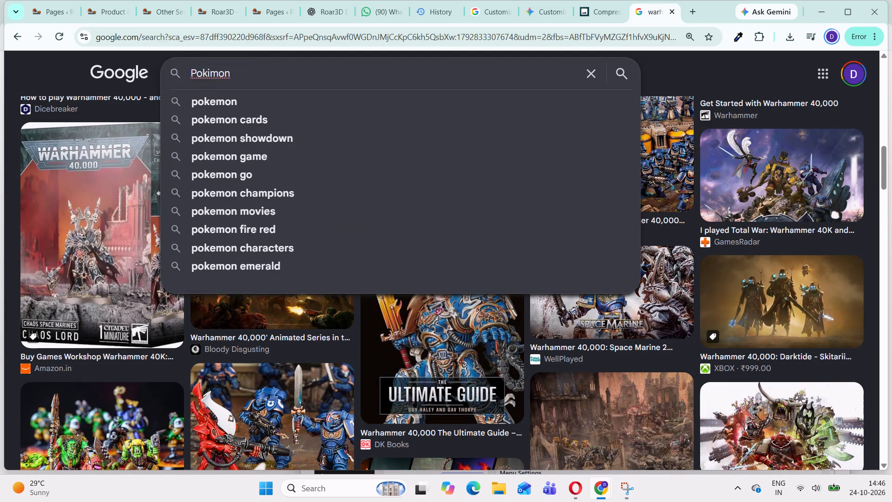
click(219, 111)
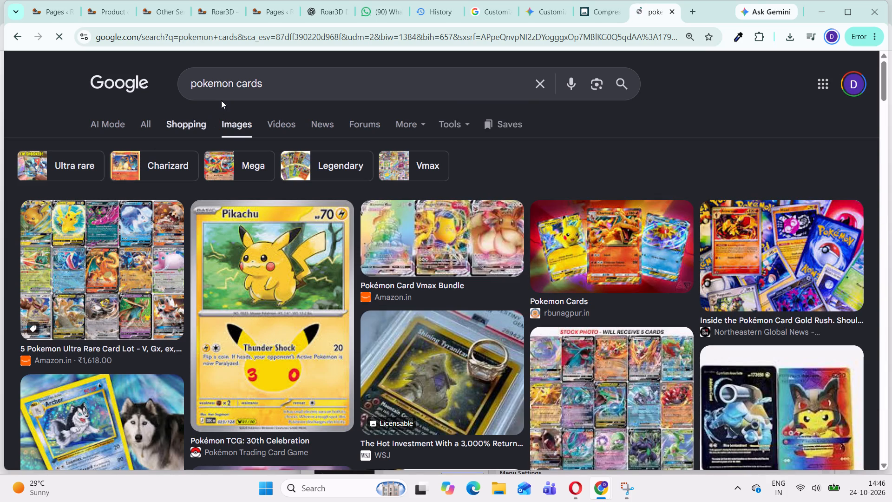
Copy the word "pokemon" from the search query and replace the new category's name with it.
double_click(216, 85)
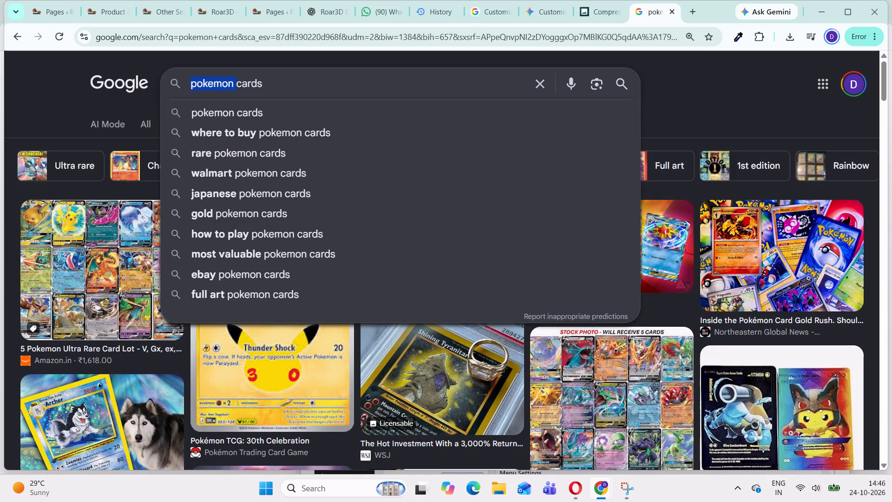
key(ctrl+c)
click(97, 13)
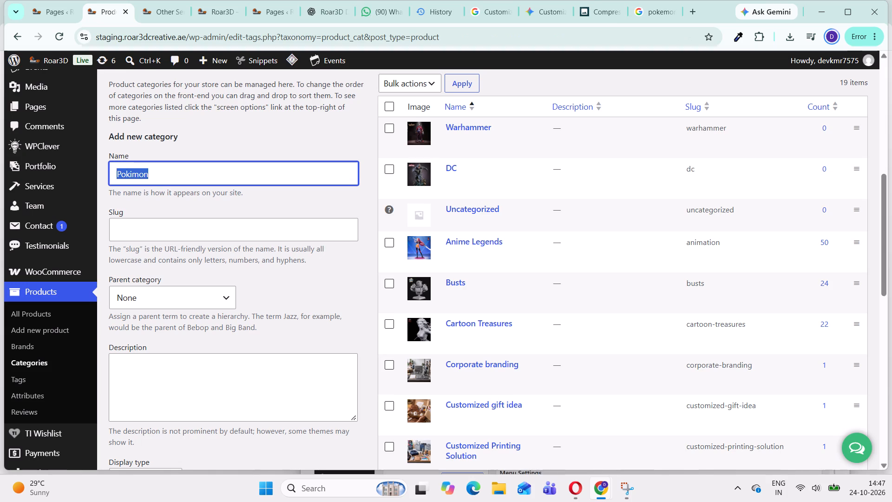
key(ctrl+v)
Open the pokemon category's thumbnail chooser and browse the media library for a matching image.
scroll(200, 270, down, 3)
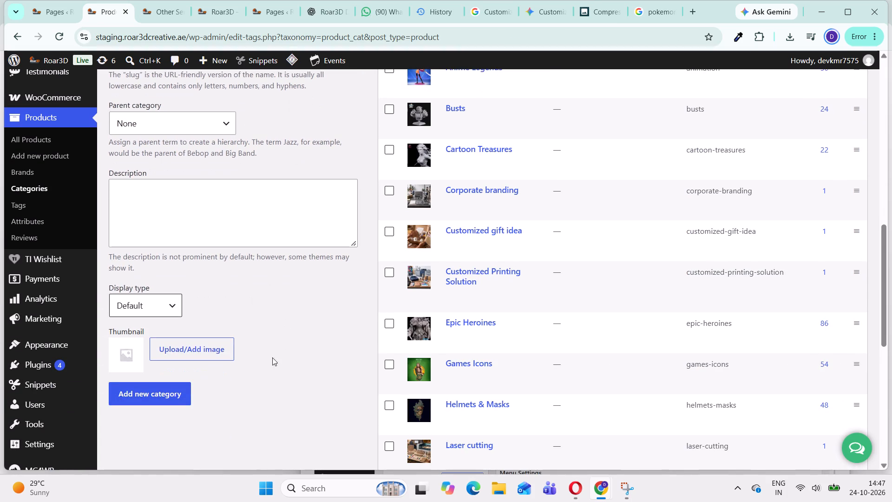
click(199, 346)
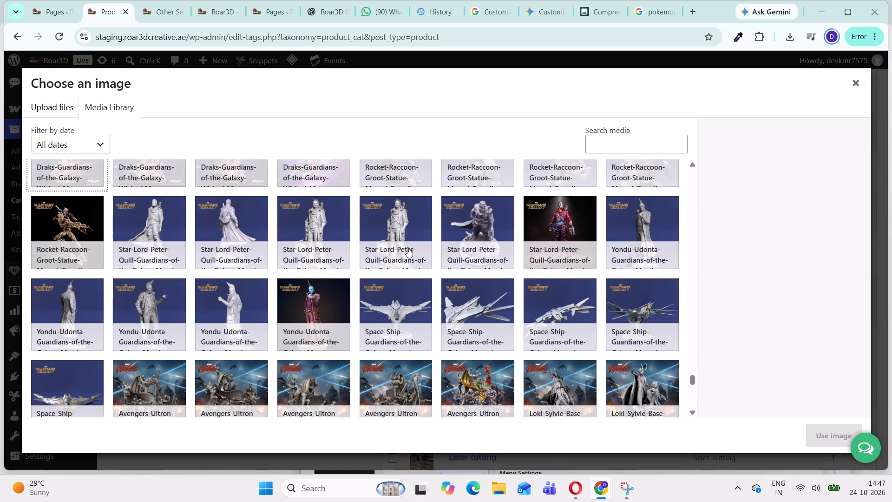
scroll(398, 237, down, 5)
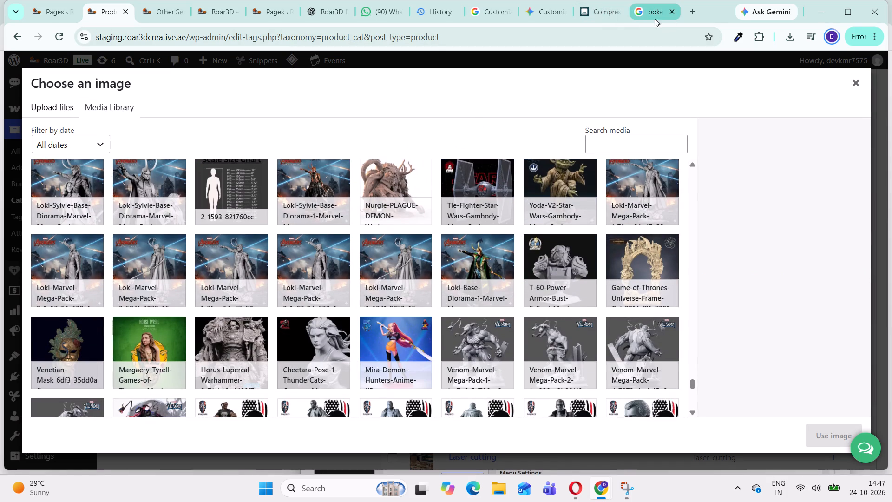
Search Google for "pokemon cards" in a new tab and show the image results.
click(690, 13)
click(346, 211)
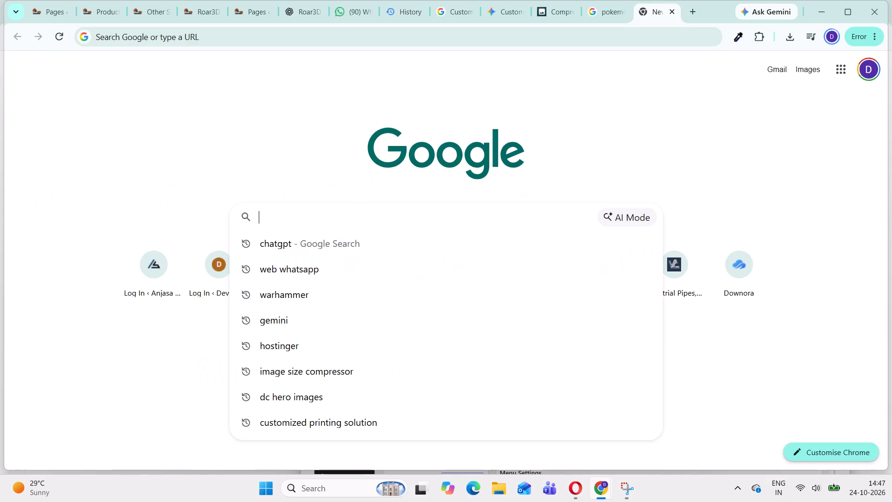
key(p)
text(oe)
key(BackSpace)
key(k)
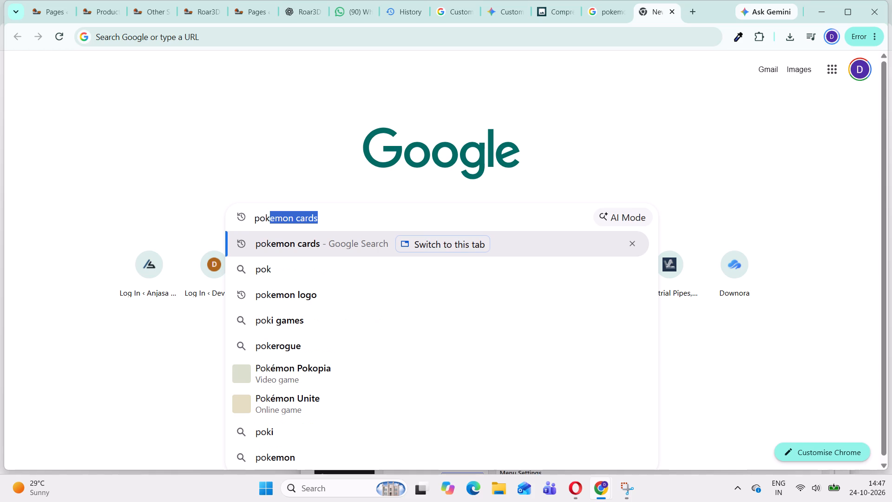
key(Return)
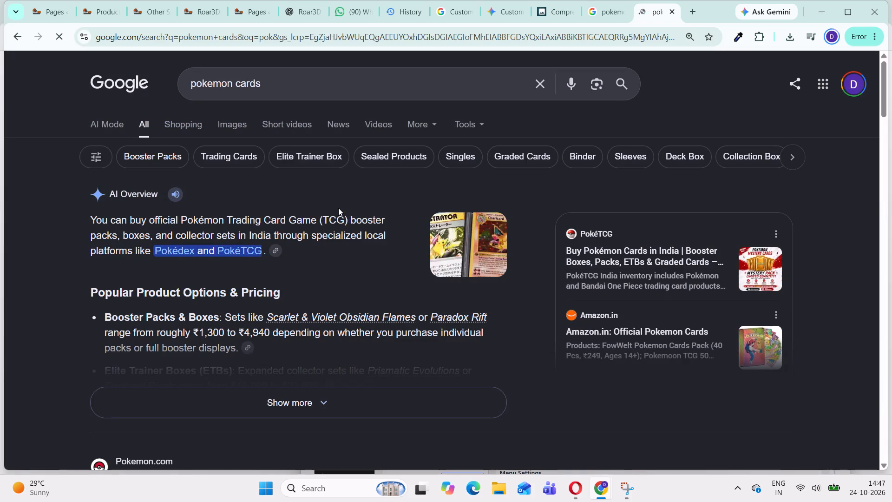
click(235, 126)
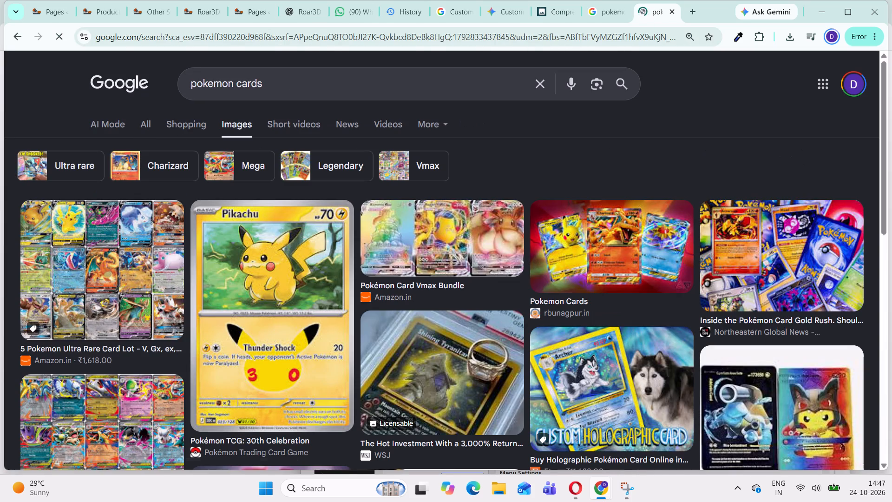
Change the Google image search from "pokemon cards" to "pokemon image" and run it.
click(257, 84)
click(271, 84)
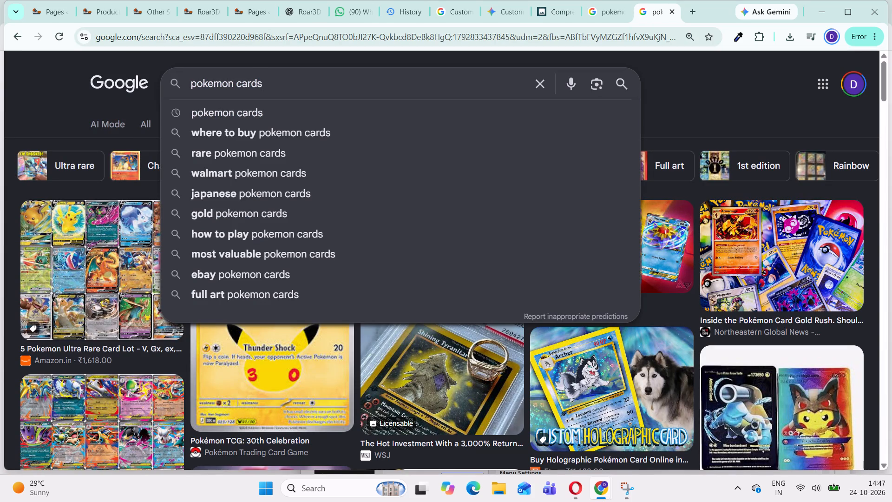
key(BackSpace)
key(BackSpace)
key(BackSpace)
key(BackSpace)
key(BackSpace)
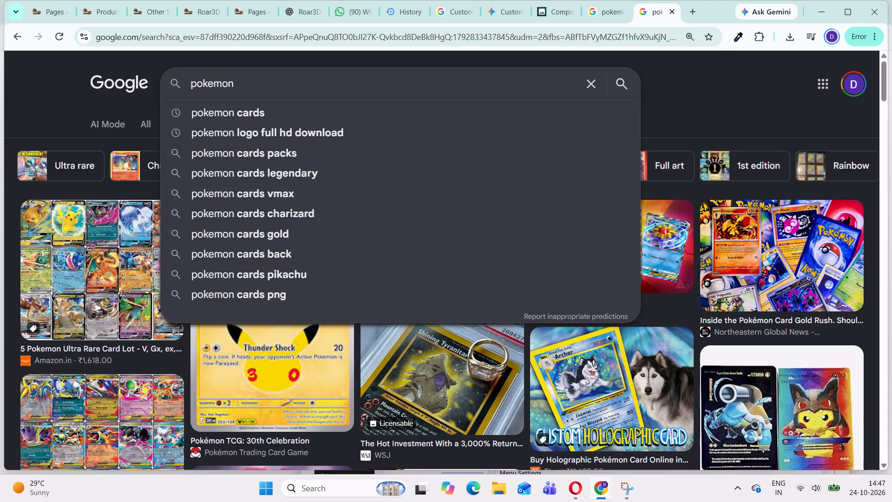
key(i)
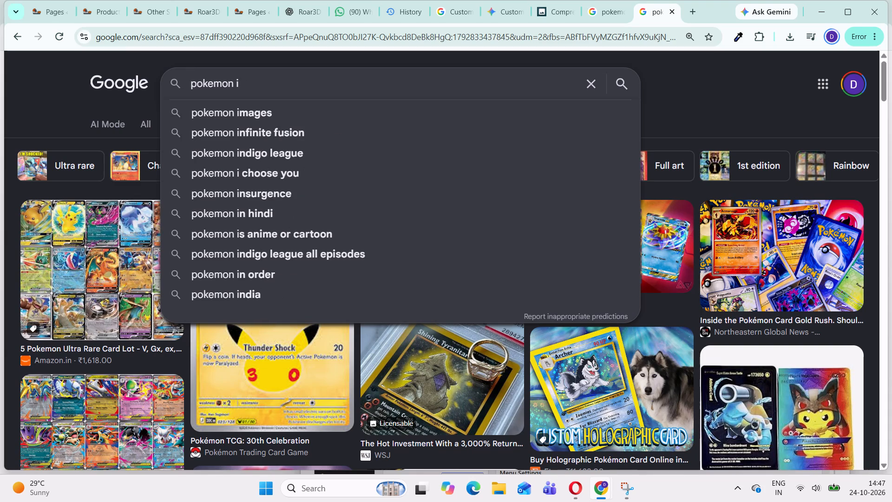
text(mage)
key(Return)
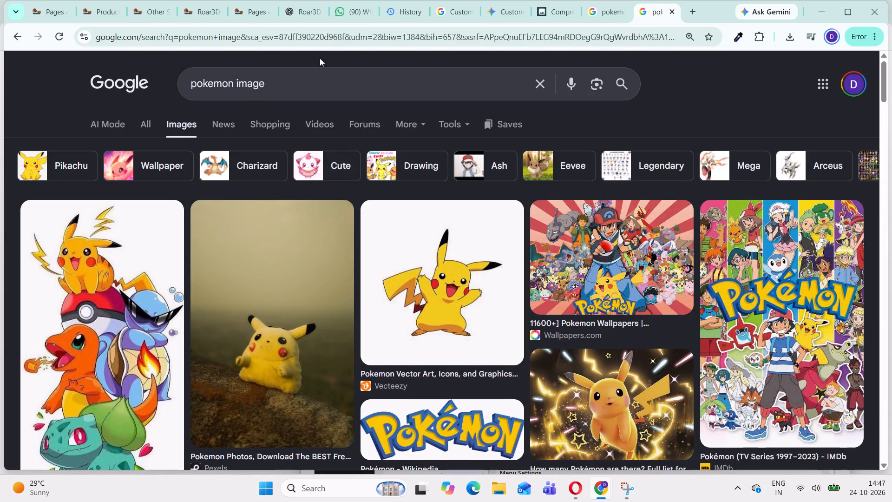
Open the India Today Pokemon picture from the image results and save it to Downloads as images.jfif.
scroll(365, 142, down, 2)
scroll(398, 334, down, 2)
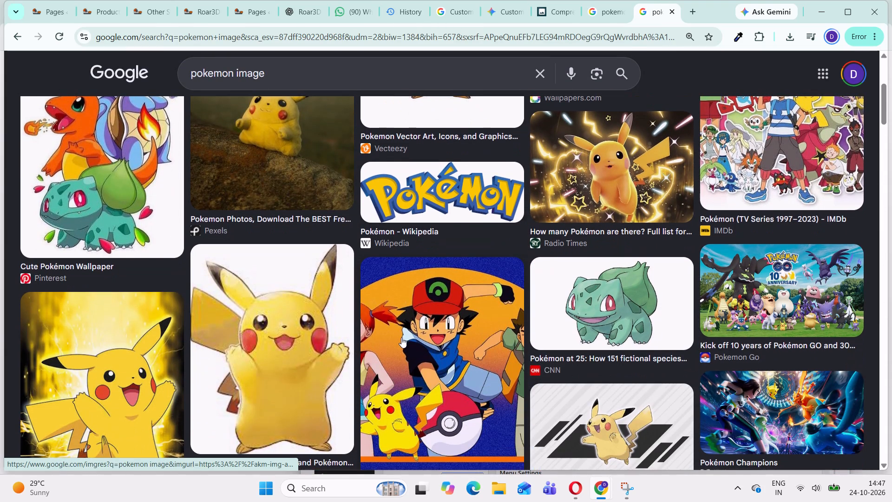
click(439, 354)
right_click(683, 251)
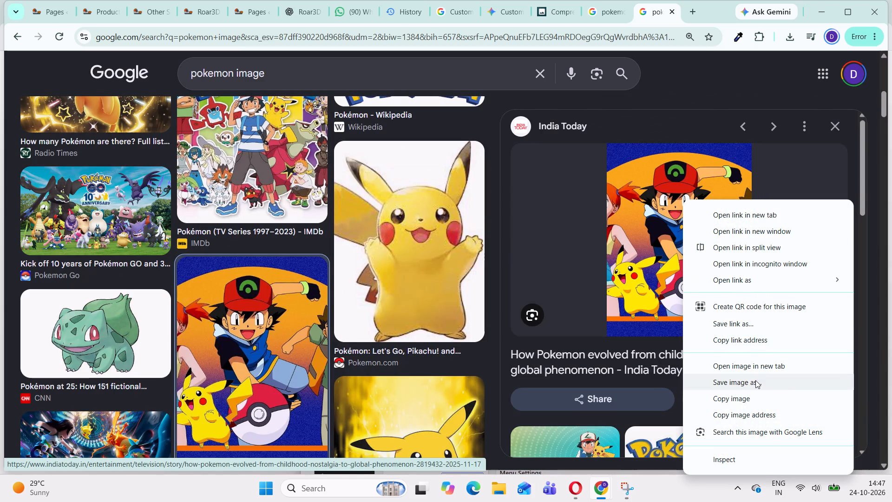
click(755, 380)
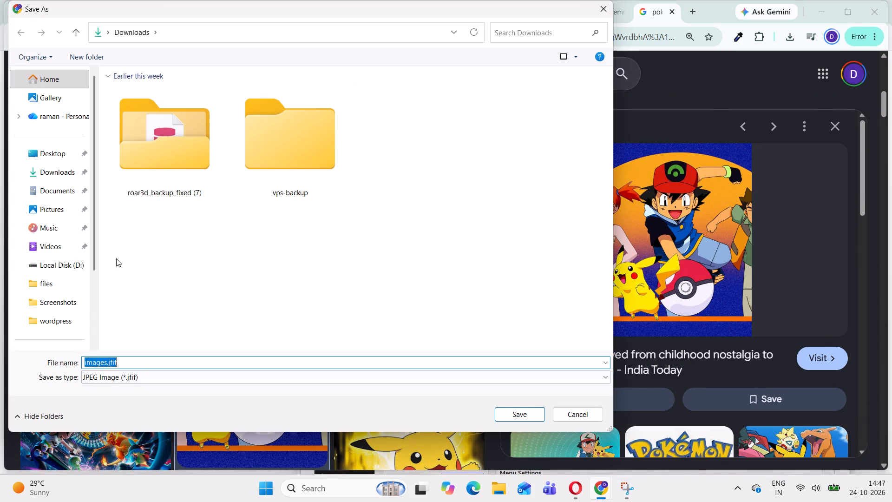
click(53, 176)
click(530, 409)
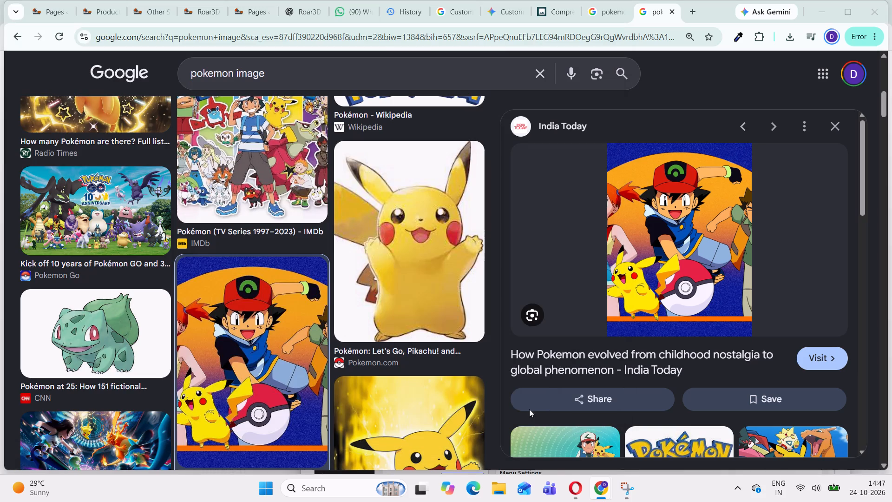
Open The Guardian's picture of Ash with Pikachu and save it to Downloads as 1800.jxl.
scroll(419, 349, down, 3)
scroll(400, 403, down, 1)
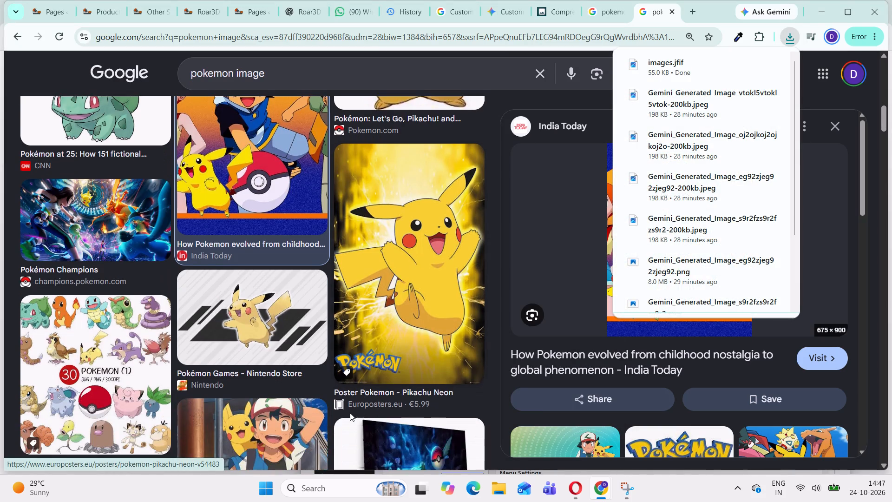
scroll(343, 410, down, 3)
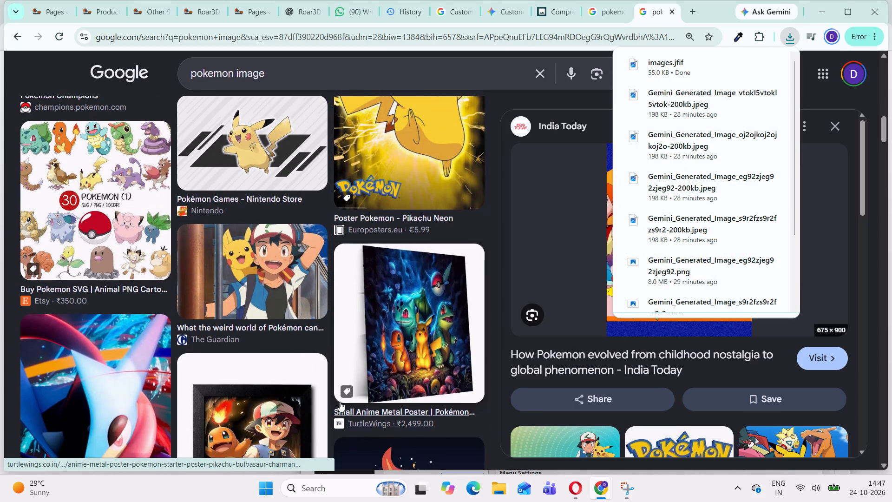
click(269, 293)
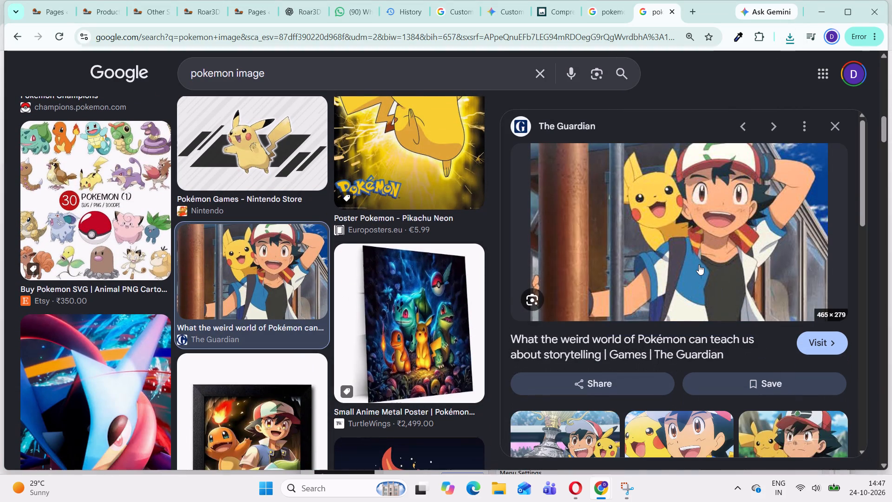
right_click(697, 231)
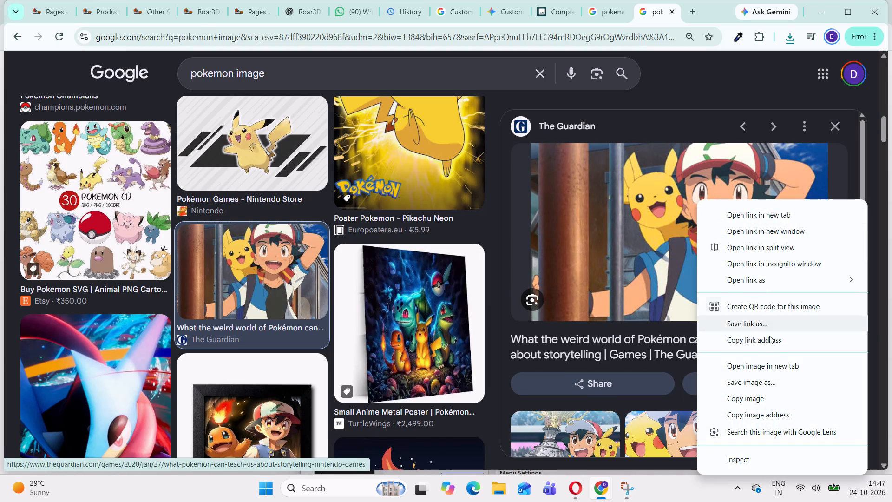
click(762, 384)
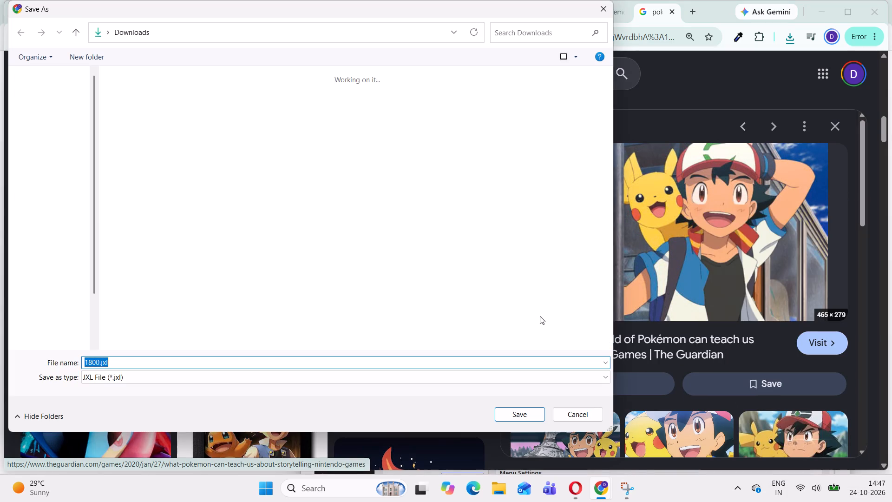
click(56, 174)
click(516, 416)
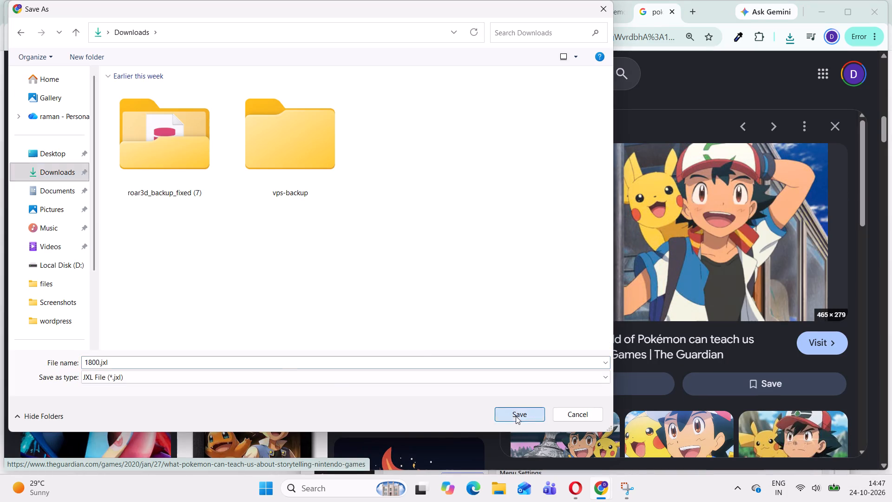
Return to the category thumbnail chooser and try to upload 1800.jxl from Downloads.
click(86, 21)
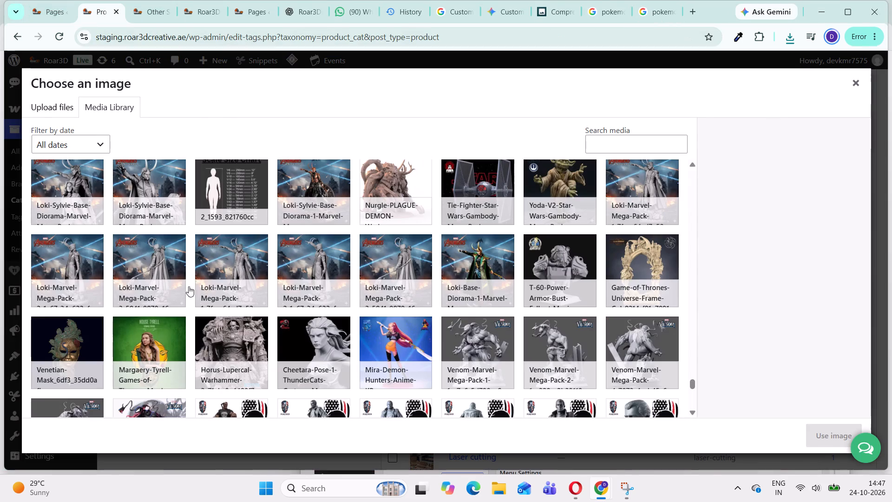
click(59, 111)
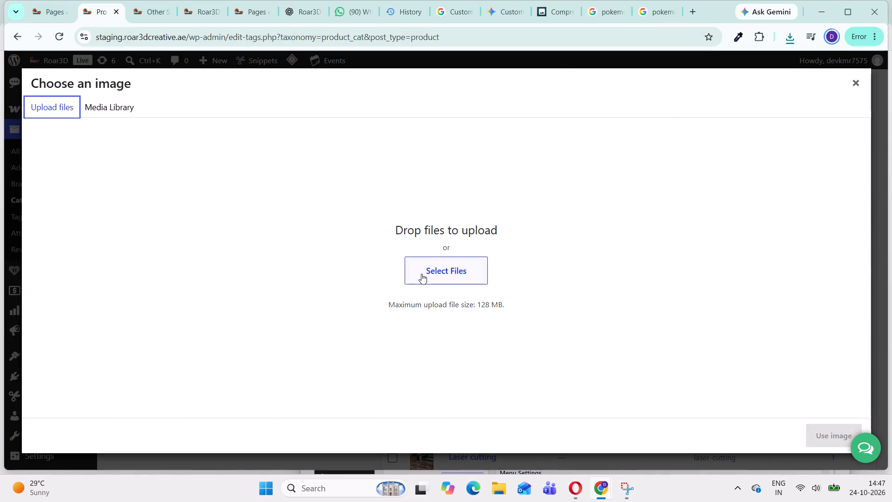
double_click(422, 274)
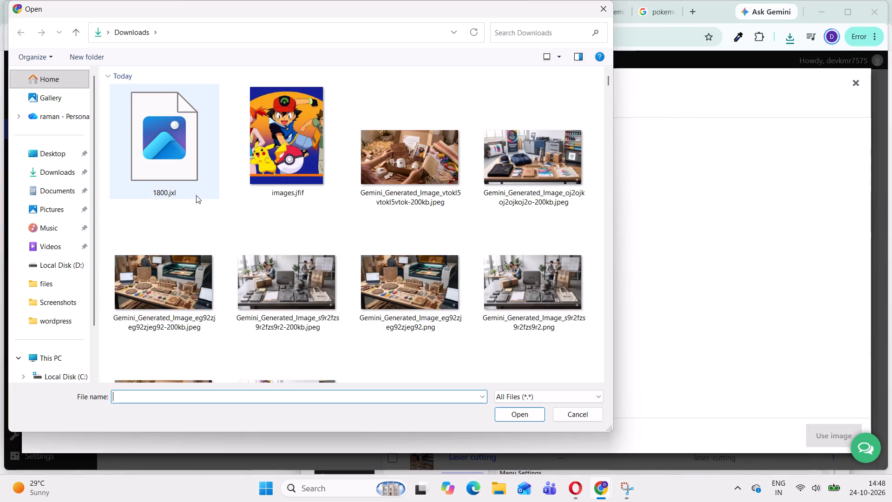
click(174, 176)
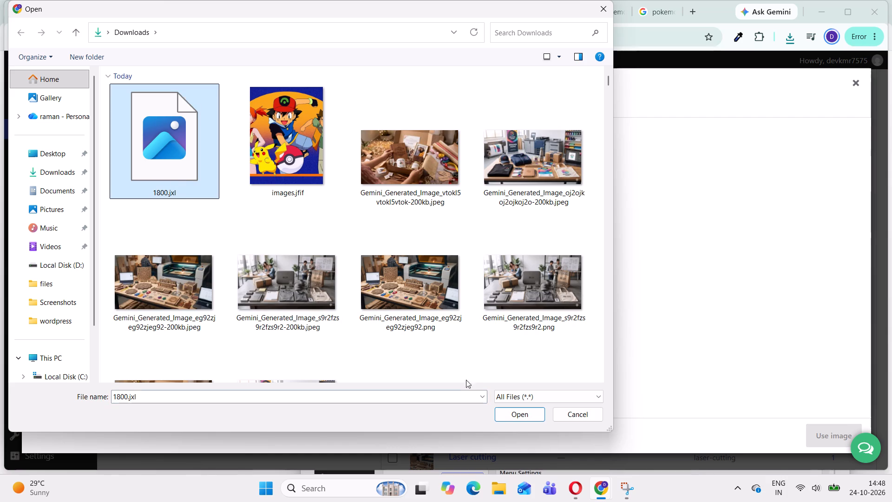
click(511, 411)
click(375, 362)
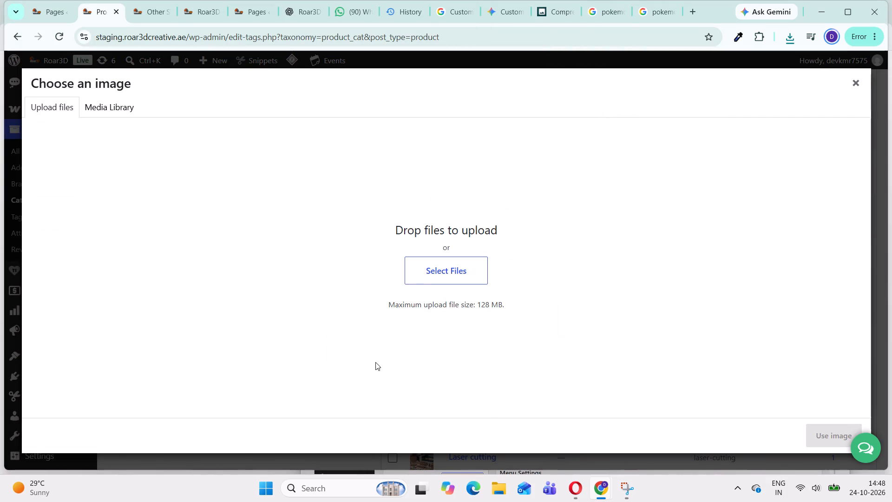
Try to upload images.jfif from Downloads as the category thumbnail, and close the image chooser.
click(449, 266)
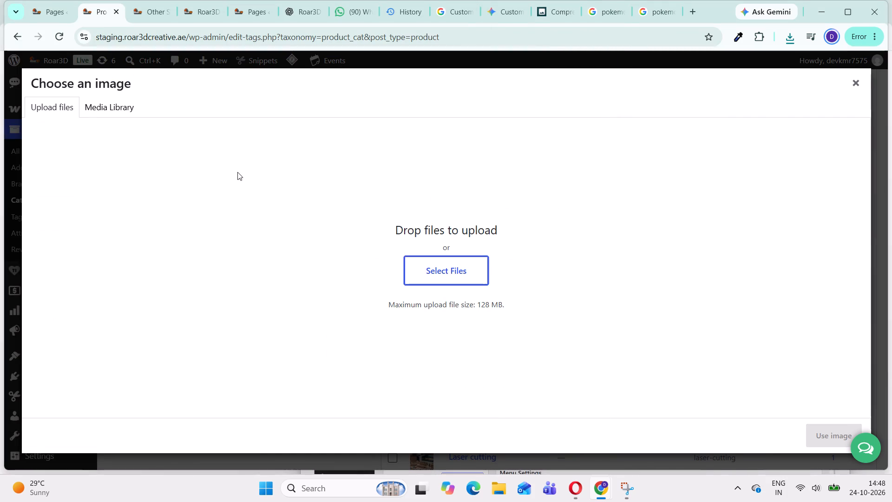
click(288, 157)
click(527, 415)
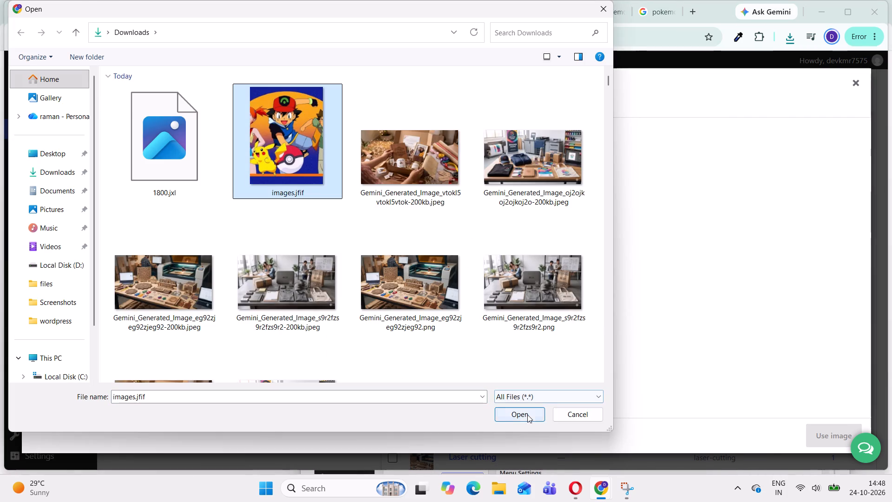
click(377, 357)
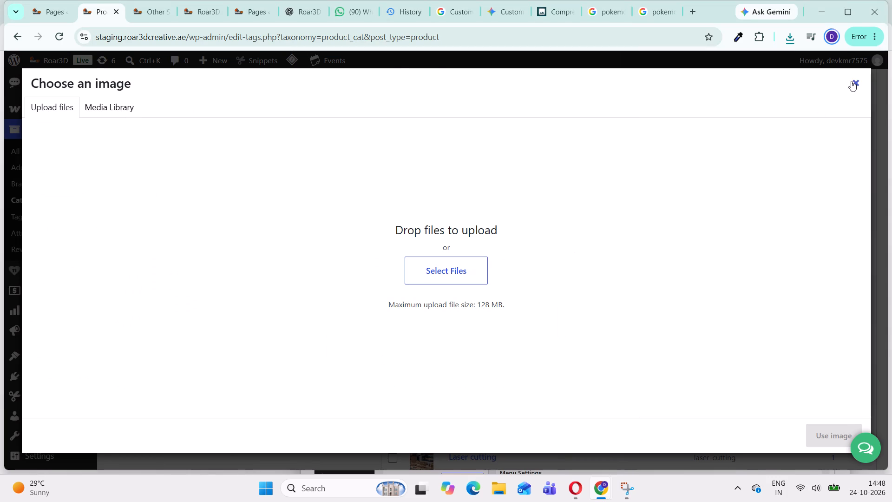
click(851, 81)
Return to the Google image results and search for "pokemon image jpg".
click(652, 18)
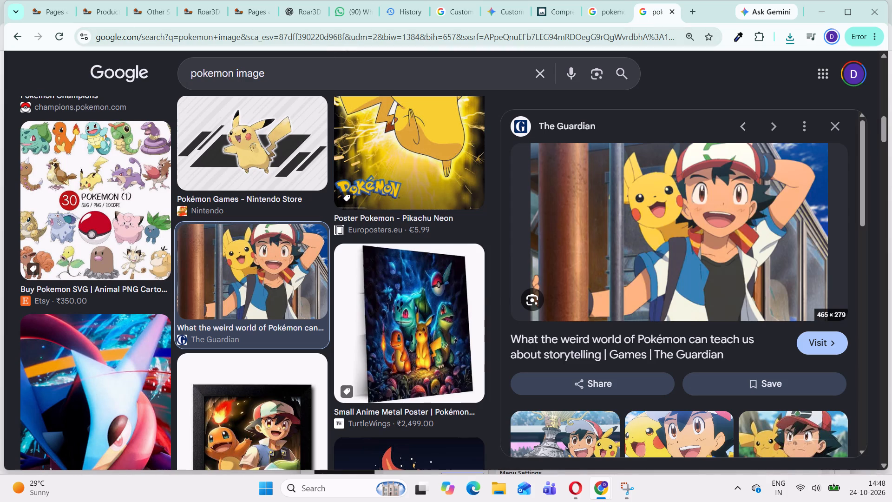
click(325, 65)
key(space)
text(jpg)
key(Return)
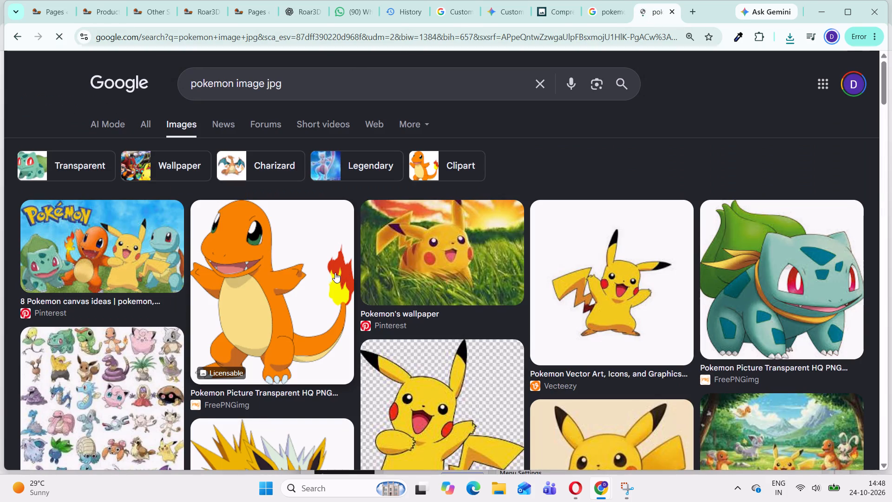
Browse the "pokemon image jpg" results for a picture suitable as the category thumbnail.
scroll(484, 309, down, 4)
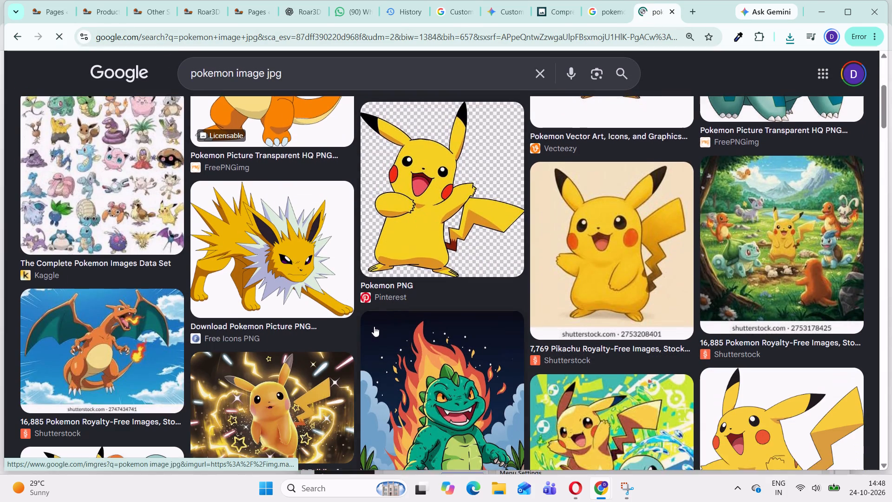
scroll(374, 329, down, 7)
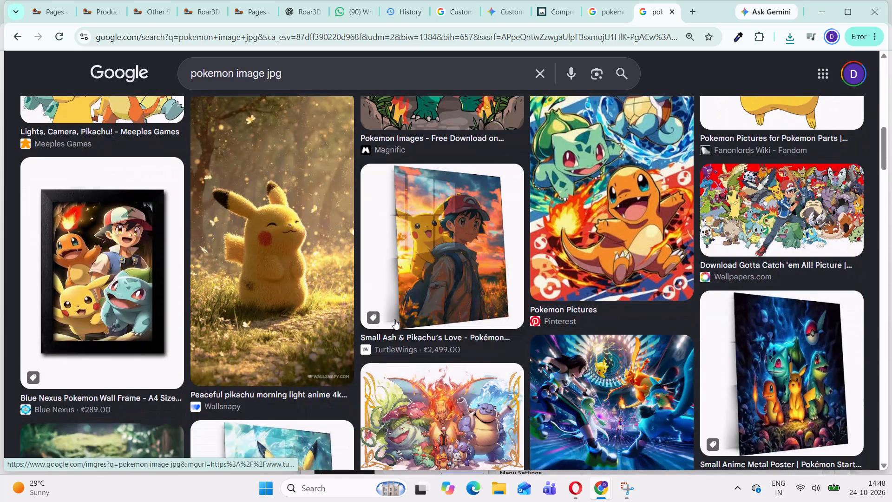
scroll(394, 319, down, 8)
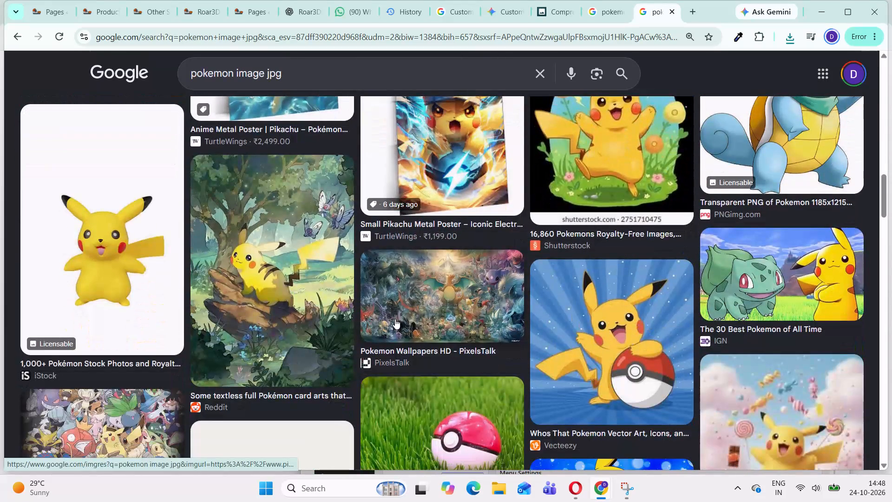
scroll(395, 319, down, 8)
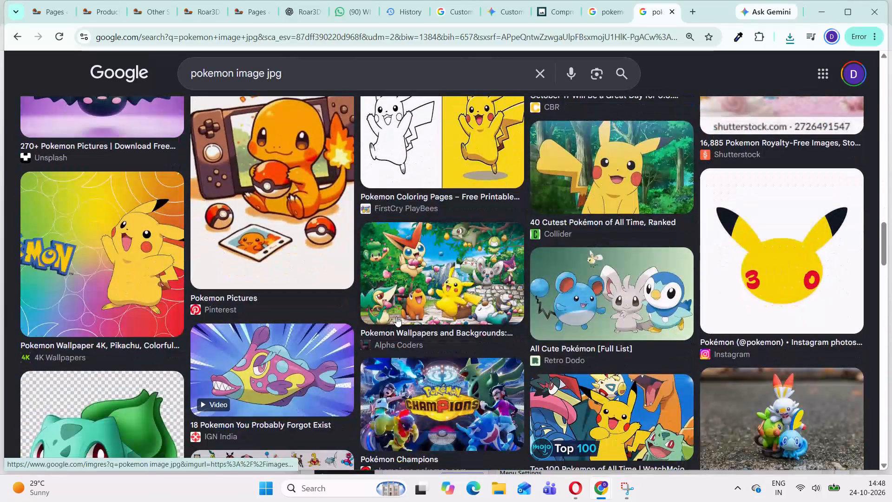
scroll(408, 315, down, 2)
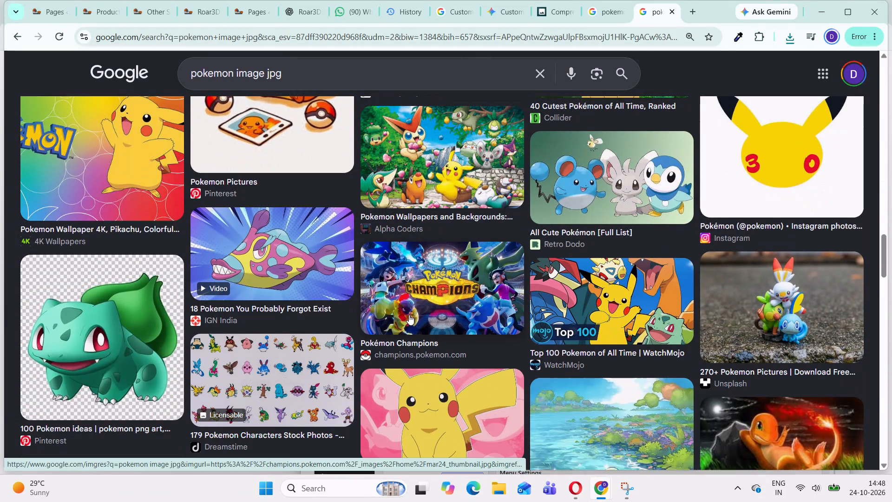
scroll(432, 315, down, 3)
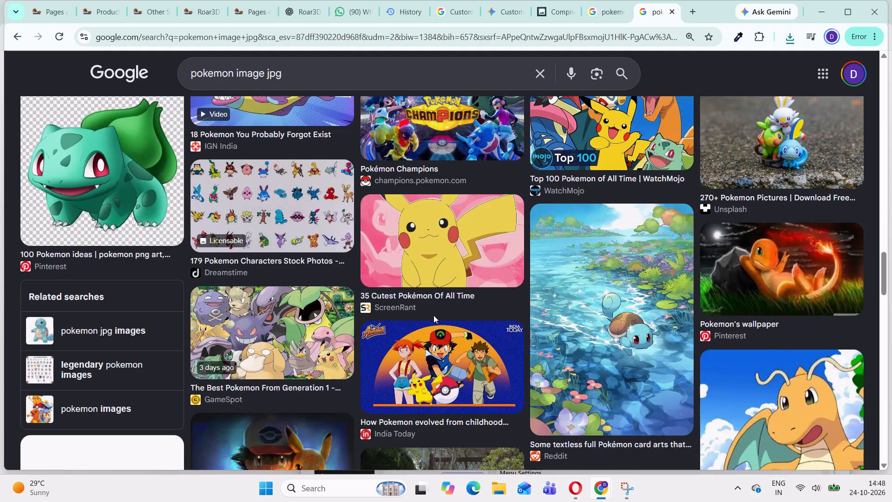
scroll(433, 315, down, 4)
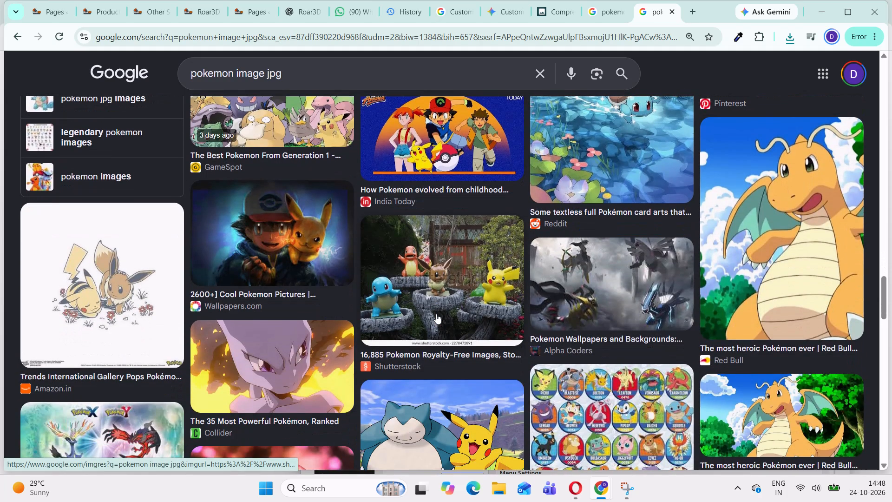
scroll(436, 314, down, 1)
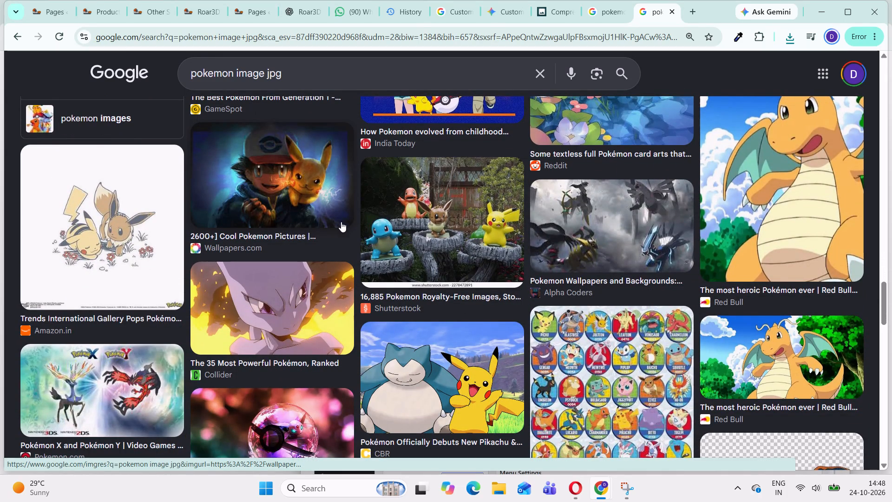
scroll(336, 212, up, 2)
Replace "image" in the query with "wa" and choose the suggested search "pokemon wallpaper jpg".
click(327, 77)
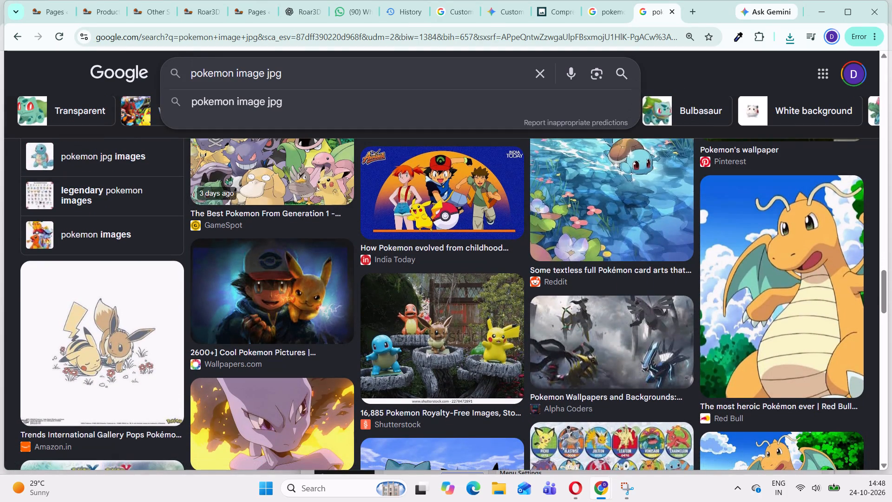
double_click(244, 71)
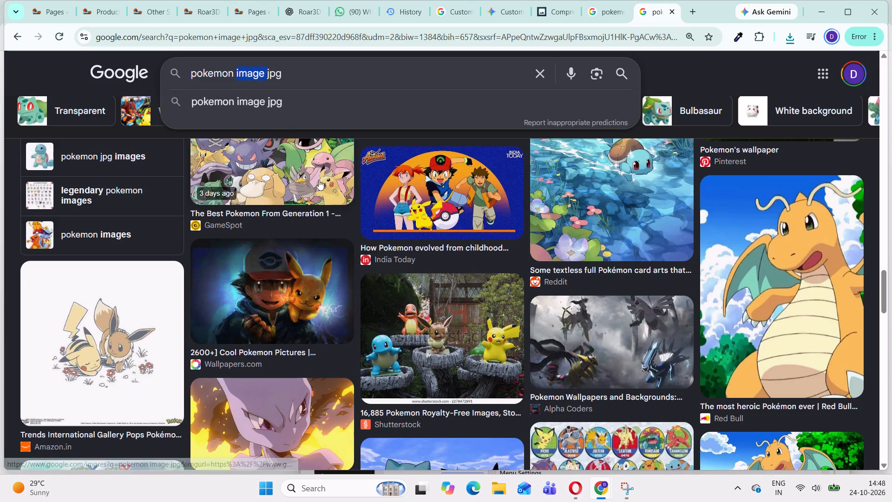
text(wa)
click(334, 111)
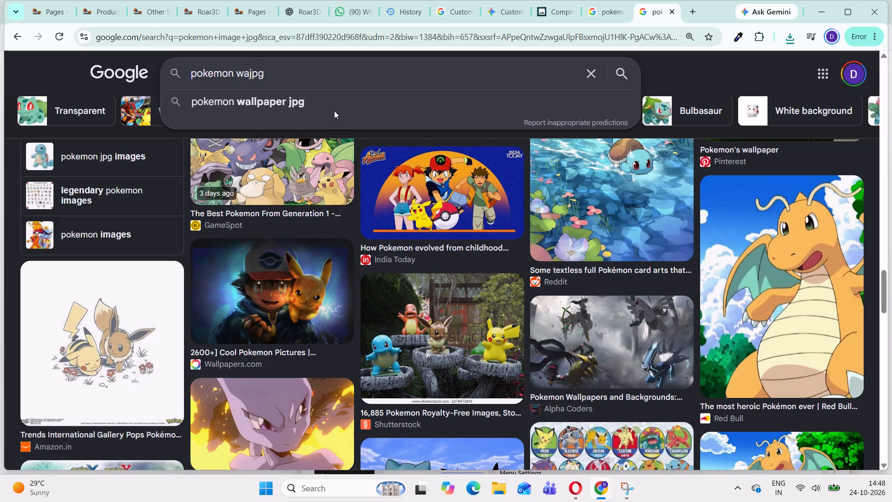
Run the suggested search "pokemon wallpaper jpg" and look through the image results for a suitable category thumbnail.
click(317, 103)
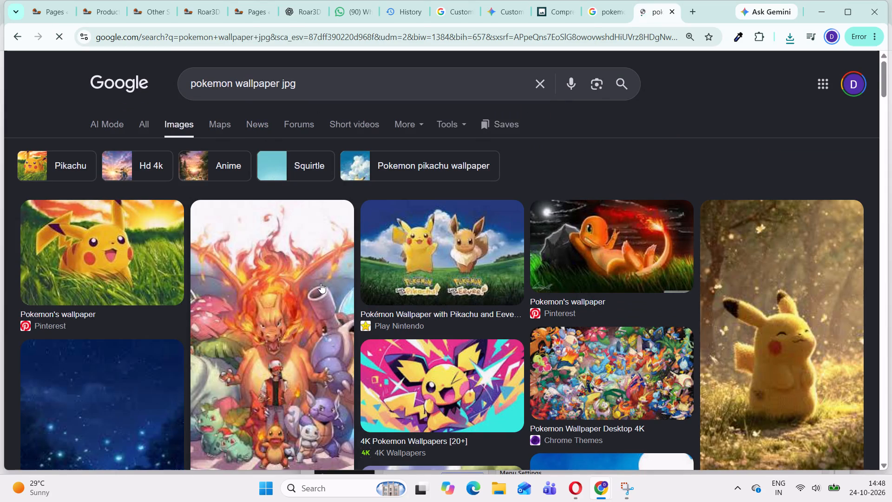
scroll(430, 291, down, 4)
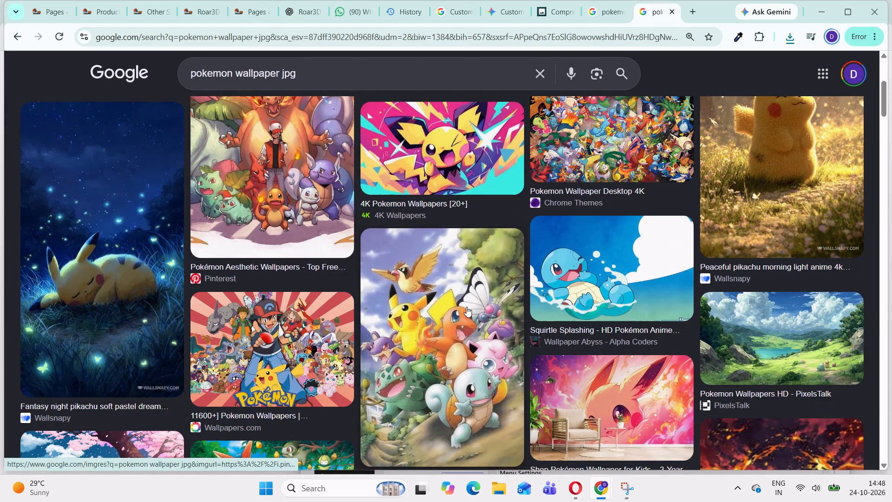
scroll(466, 307, up, 1)
scroll(467, 307, down, 2)
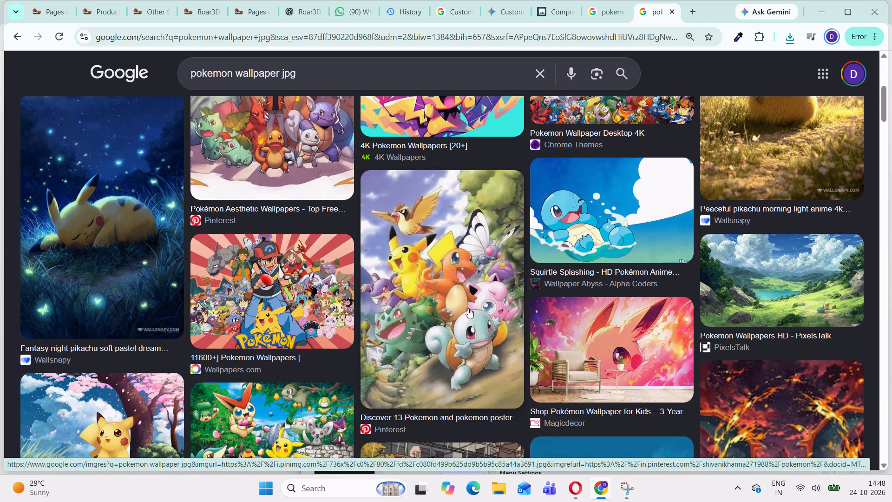
scroll(468, 308, down, 3)
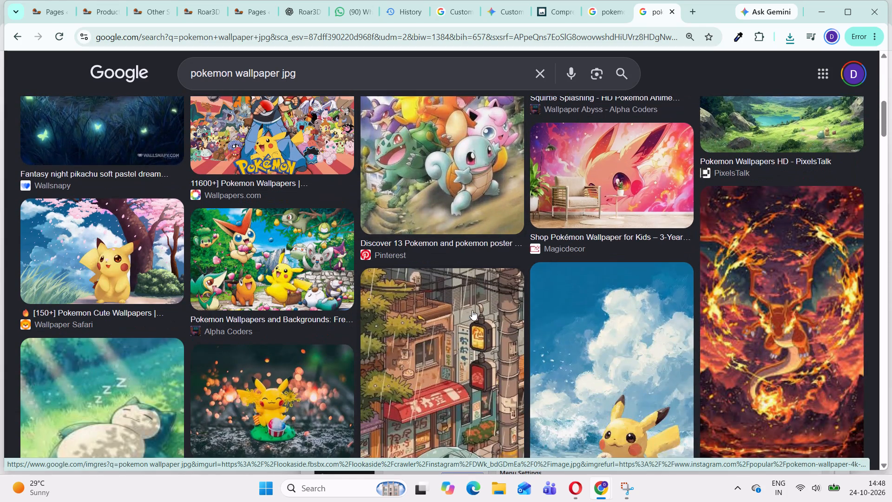
scroll(474, 311, down, 10)
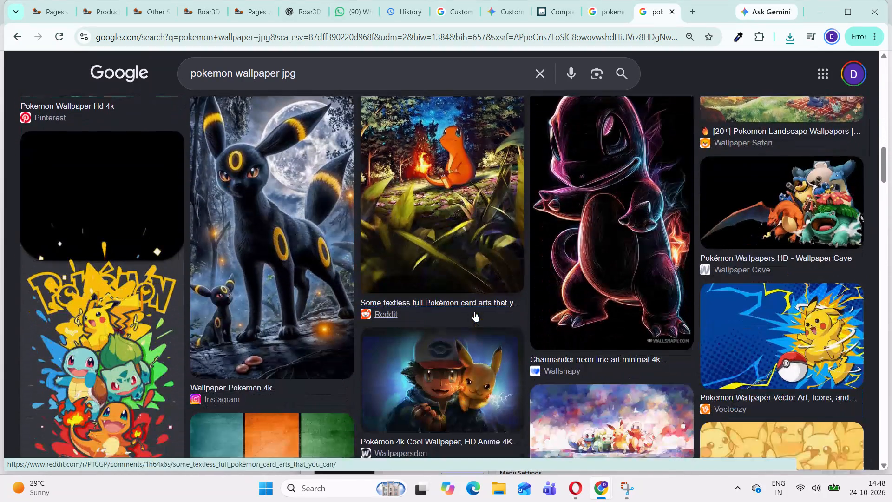
scroll(474, 311, down, 2)
scroll(474, 311, up, 2)
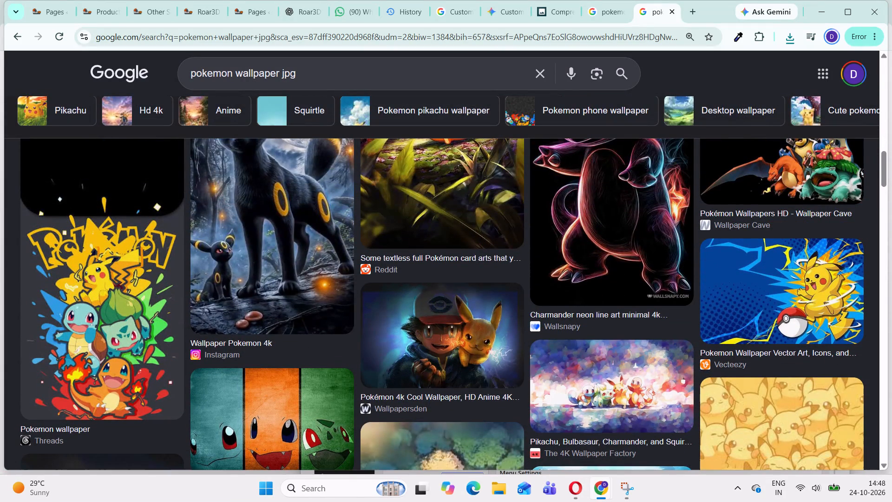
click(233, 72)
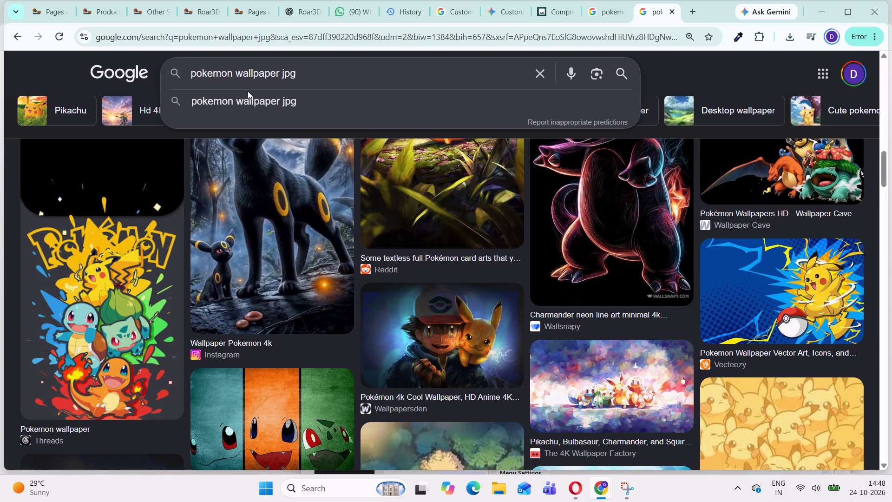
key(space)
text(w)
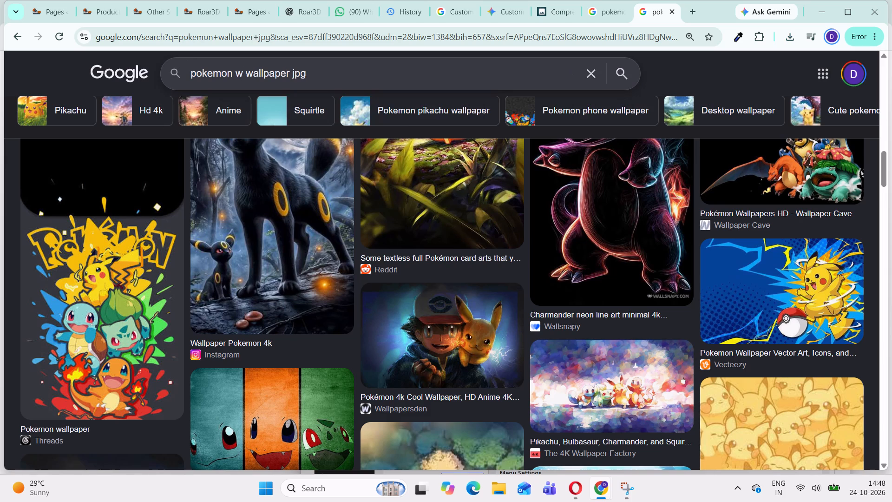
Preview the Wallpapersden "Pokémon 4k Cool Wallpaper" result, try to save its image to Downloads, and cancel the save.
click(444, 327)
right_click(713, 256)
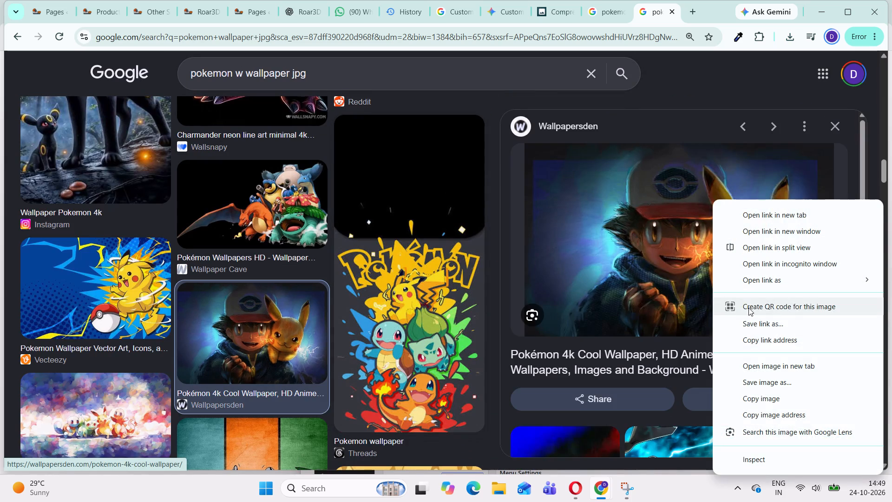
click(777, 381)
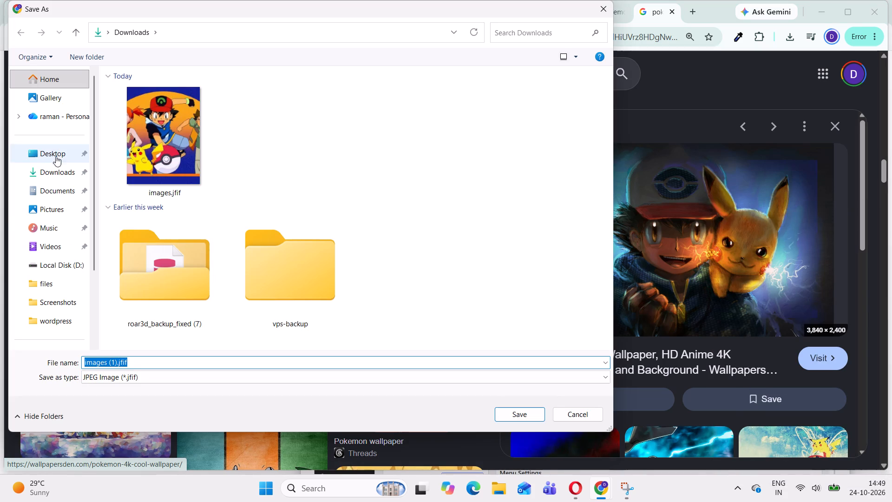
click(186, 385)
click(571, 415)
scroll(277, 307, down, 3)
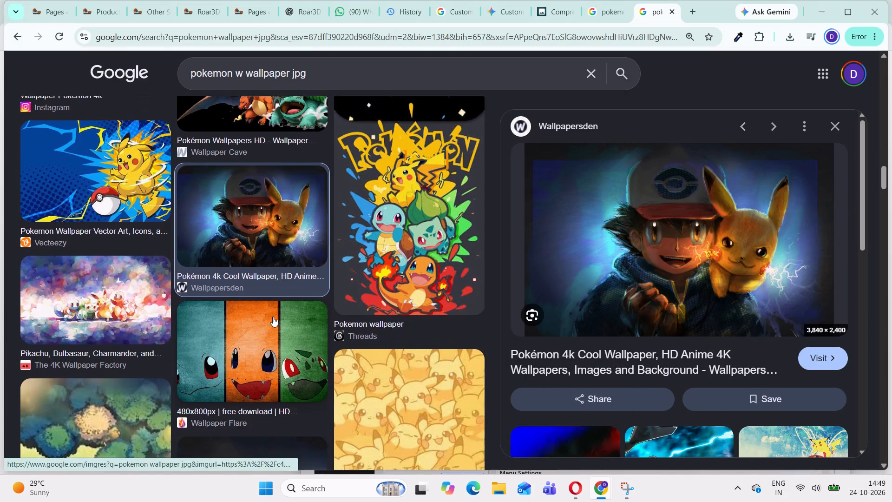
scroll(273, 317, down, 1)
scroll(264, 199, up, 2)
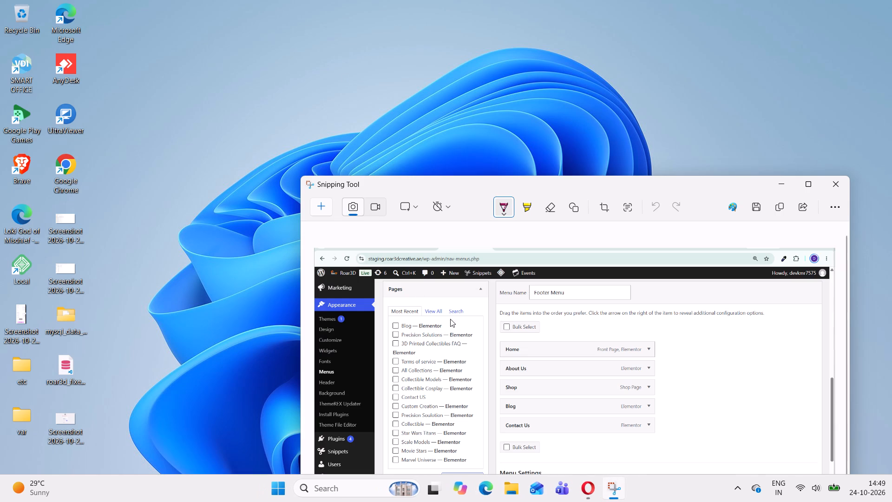
Reopen Google Chrome in a maximized window with the Person 1 profile and restore the previous session's tabs.
double_click(59, 183)
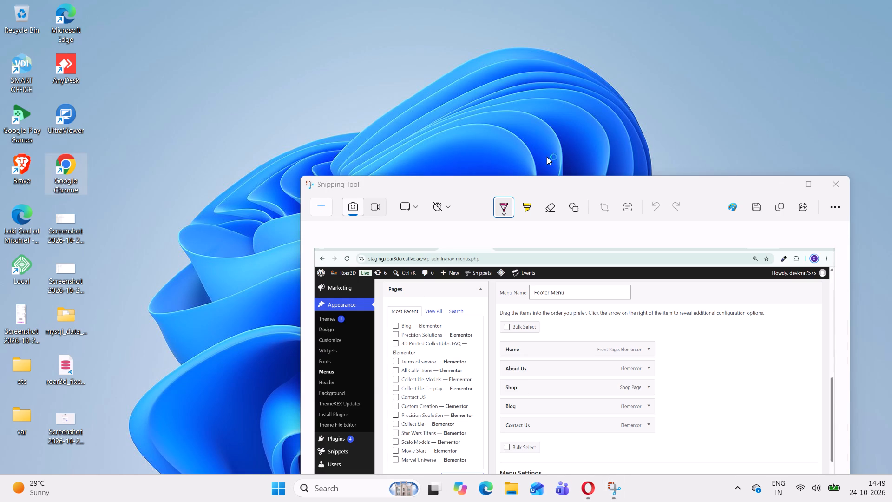
click(700, 21)
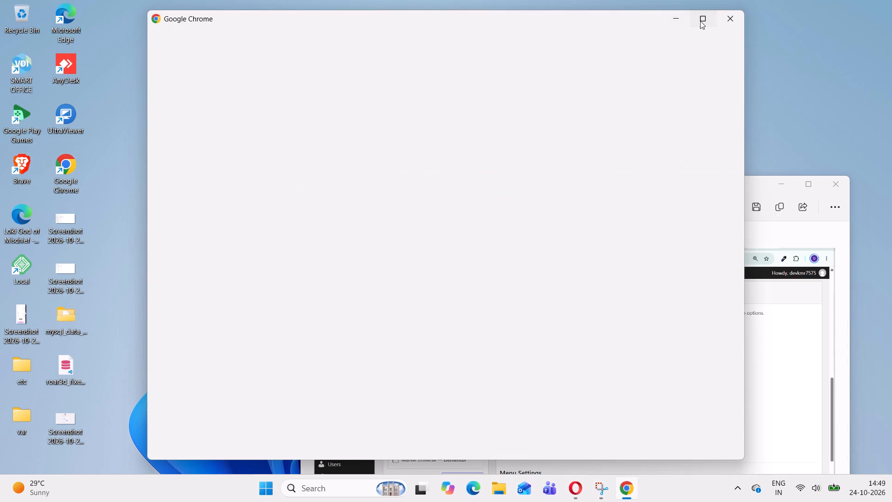
click(408, 267)
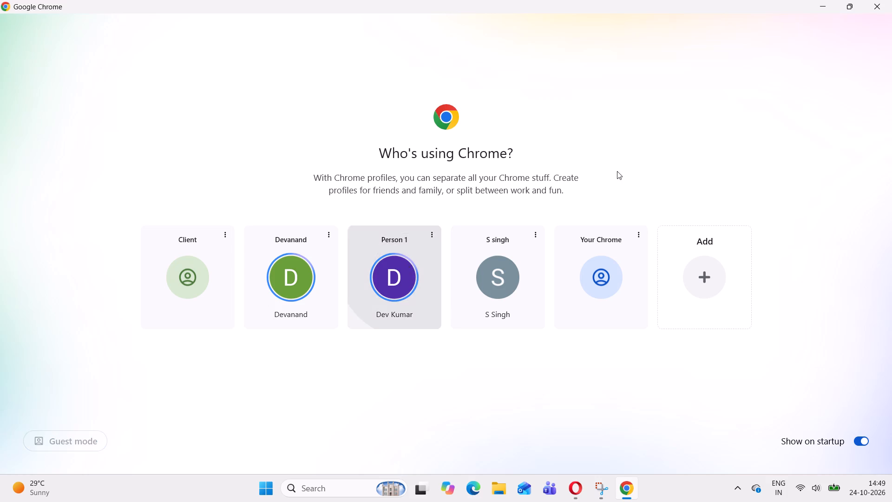
click(838, 113)
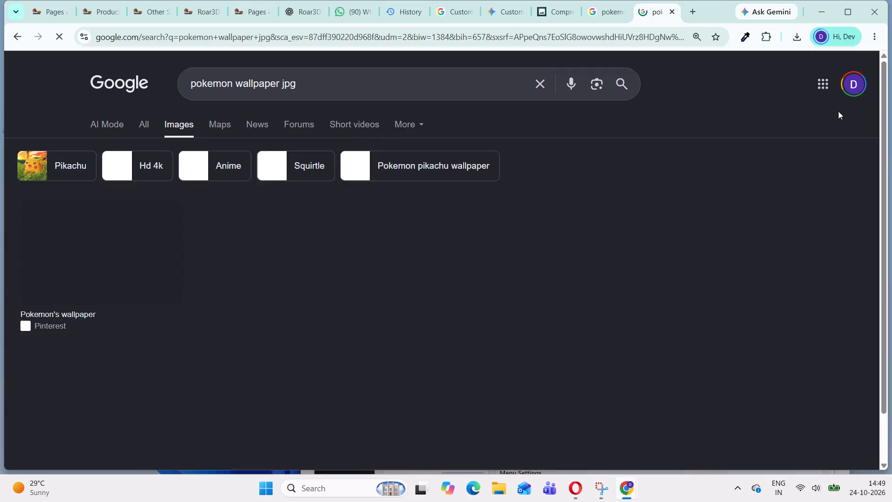
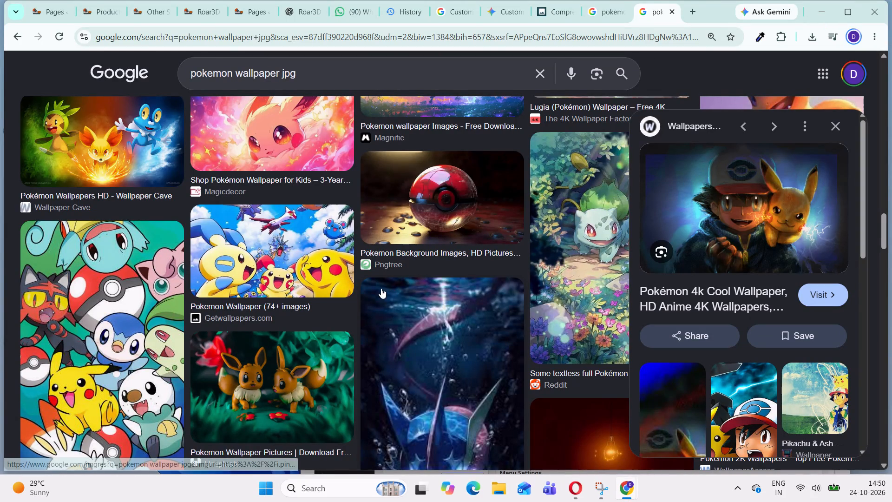
Preview the Getwallpapers.com "Pokemon Wallpaper (74+ images)" result and save its image to Downloads as 1048146-cool-pokemon-wallpaper-1920x1080.jpg.
scroll(369, 304, down, 2)
scroll(303, 274, up, 2)
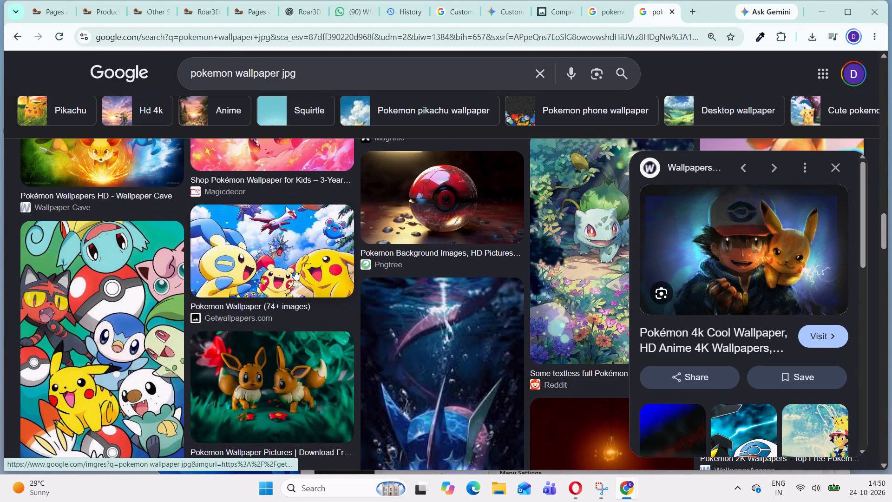
click(289, 259)
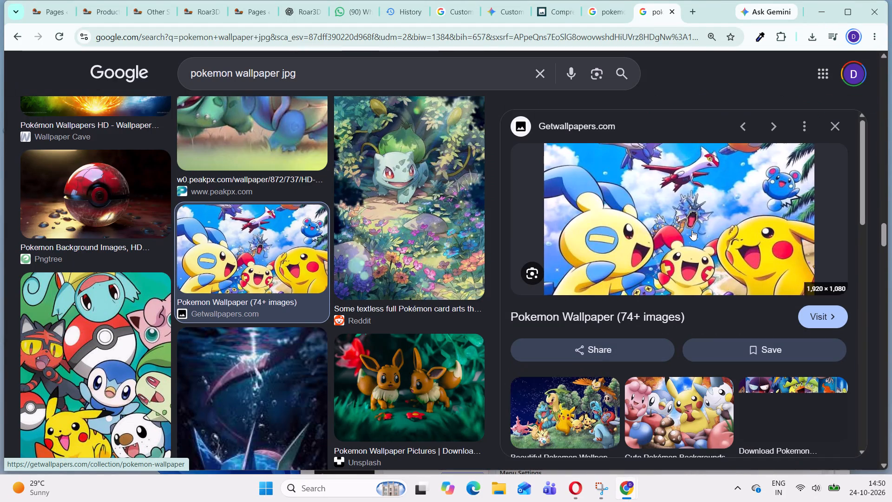
right_click(687, 219)
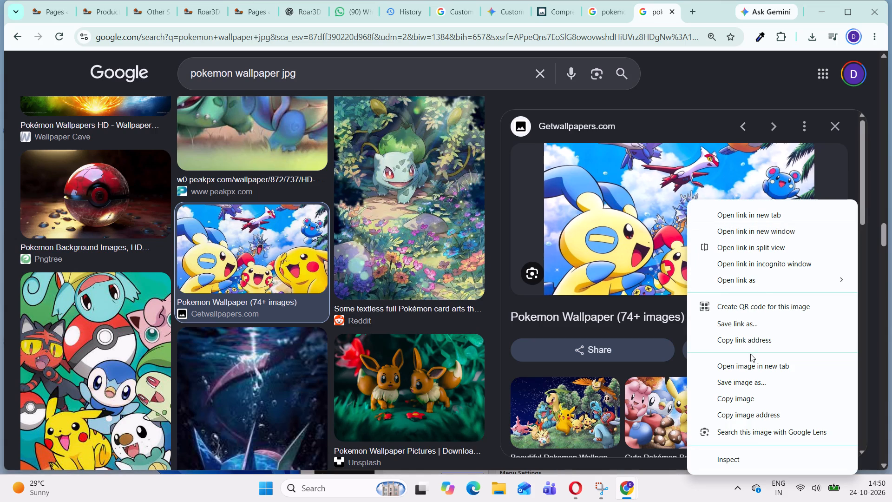
click(754, 381)
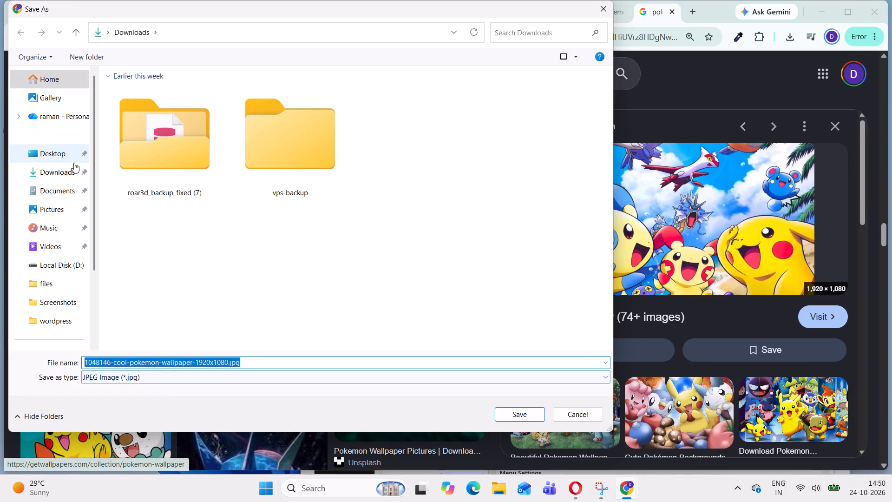
click(51, 174)
click(522, 420)
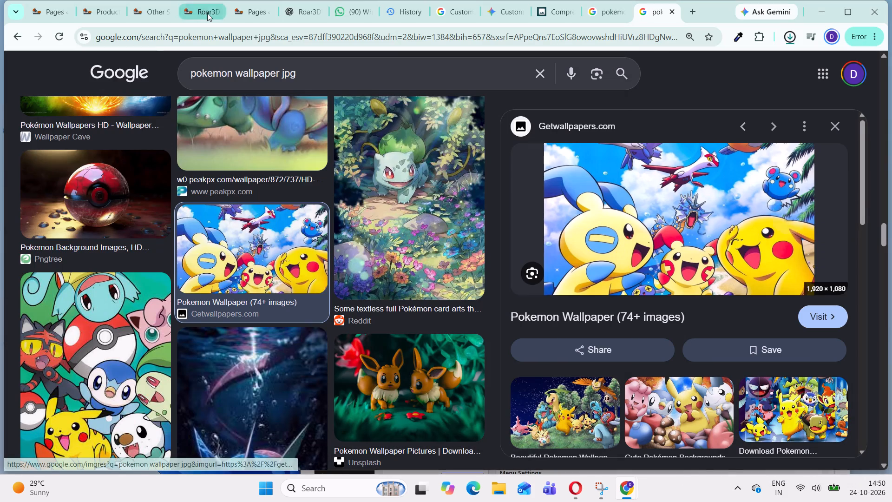
In the product categories, upload 1048146-cool-pokemon-wallpaper-1920x1080.jpg as the thumbnail and add the new "pokemon" category.
click(198, 12)
click(158, 16)
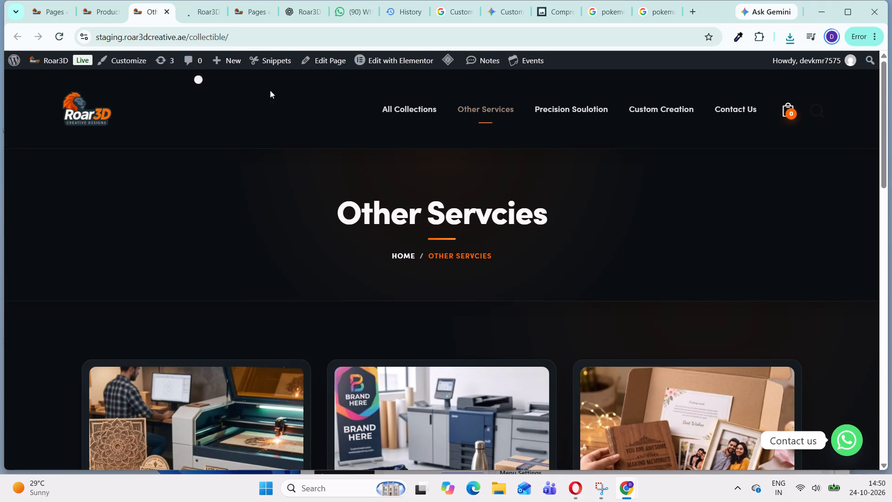
click(113, 16)
scroll(350, 315, down, 3)
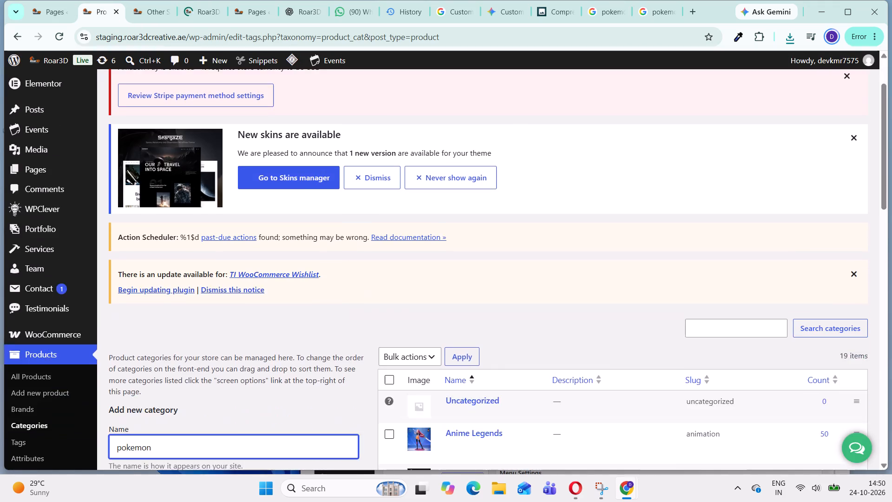
scroll(348, 318, down, 2)
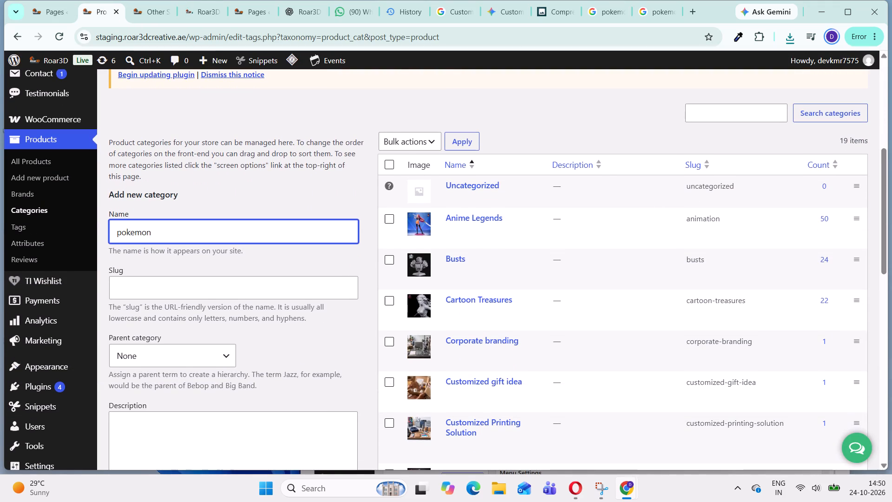
scroll(206, 233, down, 1)
scroll(222, 286, down, 3)
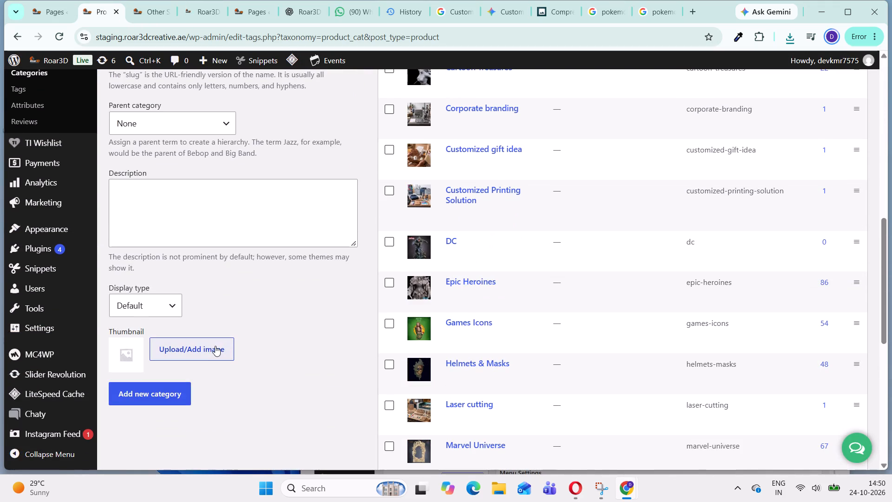
click(215, 346)
click(430, 282)
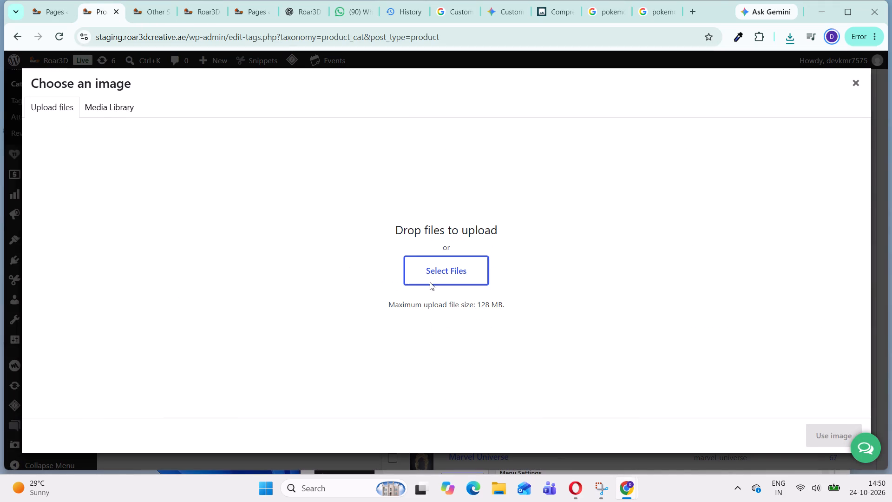
click(156, 161)
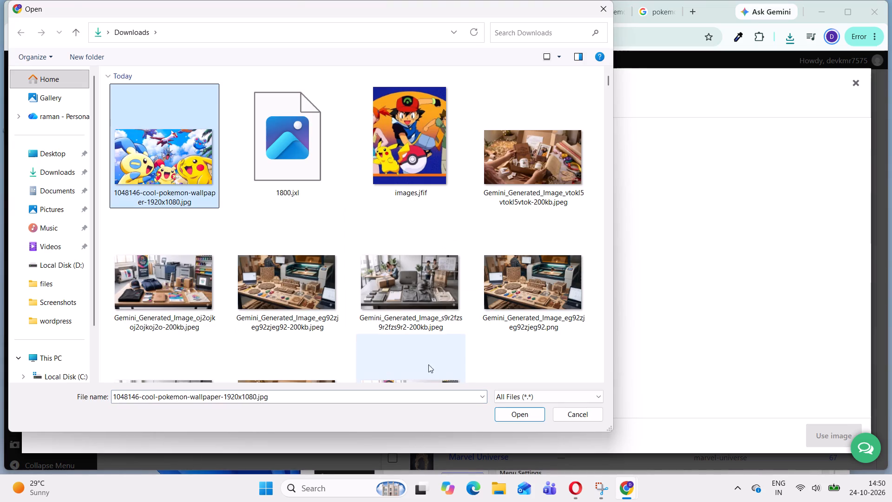
click(506, 423)
click(512, 416)
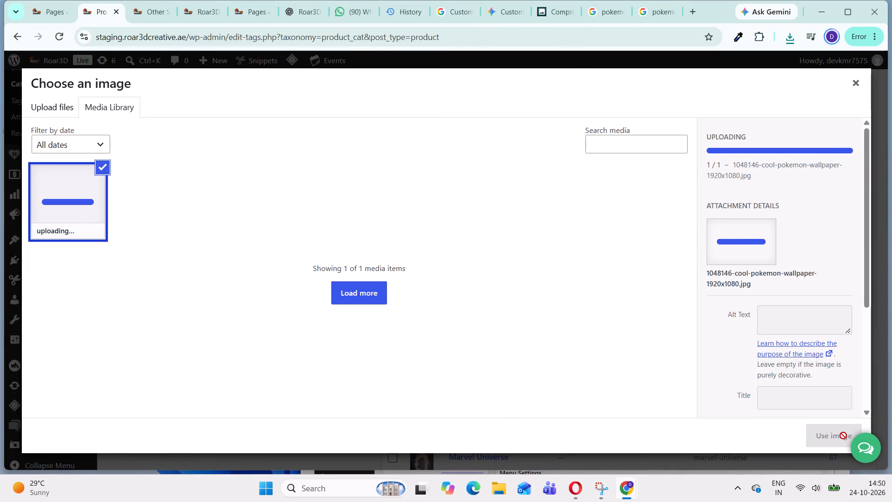
scroll(823, 366, down, 3)
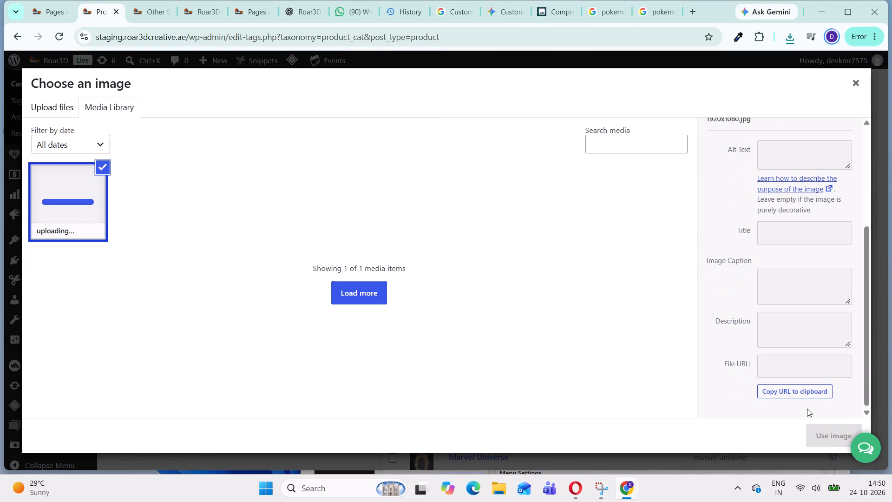
click(839, 436)
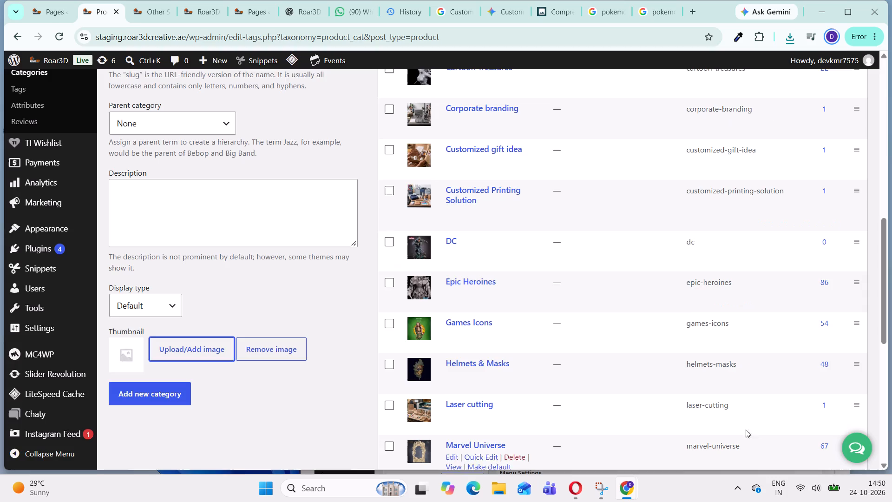
click(169, 390)
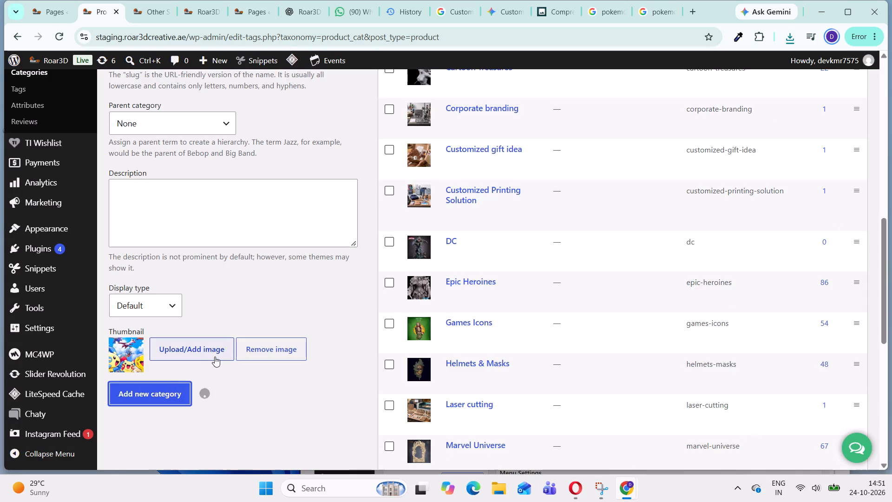
Quick-edit the new pokemon category so its name reads "Pokemon" and update it.
scroll(547, 270, up, 3)
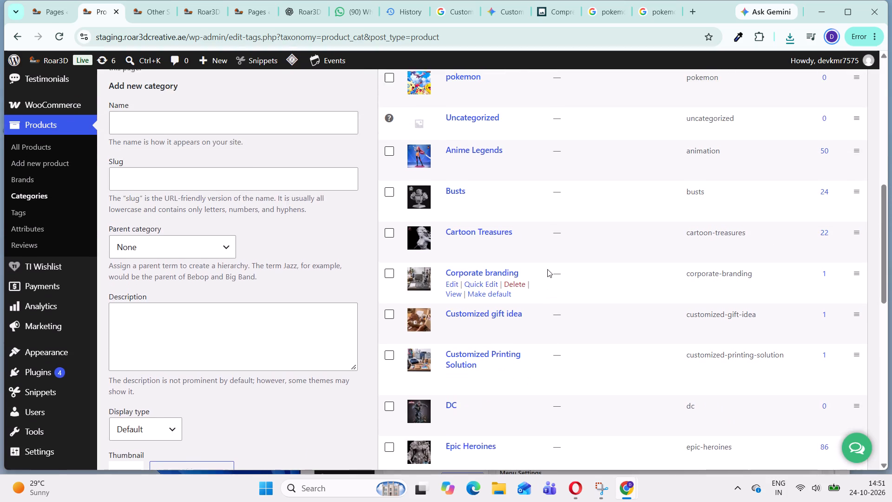
scroll(196, 266, up, 1)
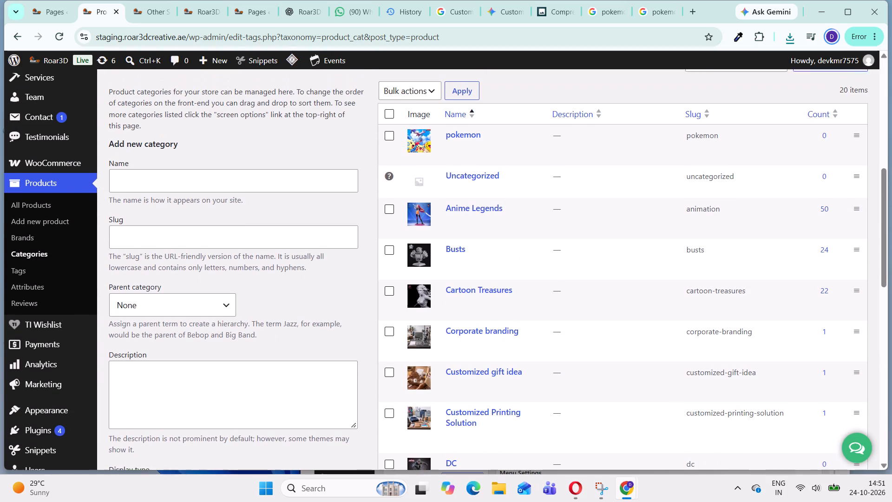
scroll(180, 265, down, 2)
scroll(432, 154, up, 1)
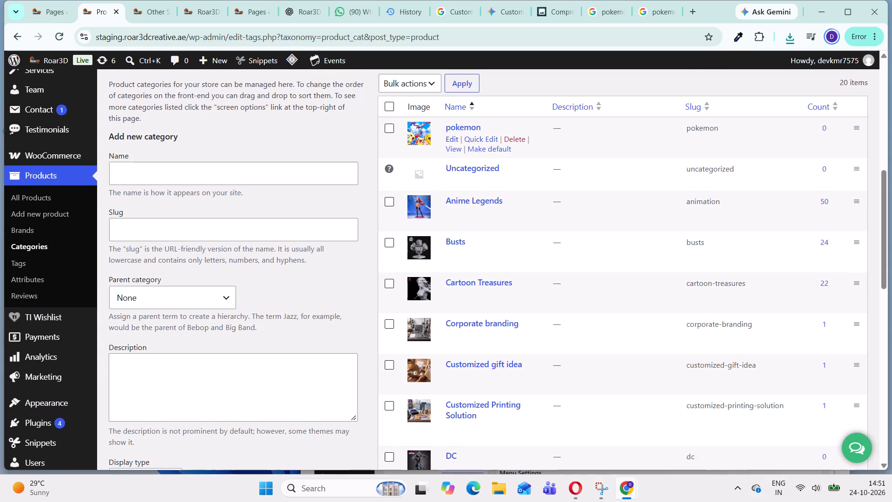
click(474, 142)
click(442, 152)
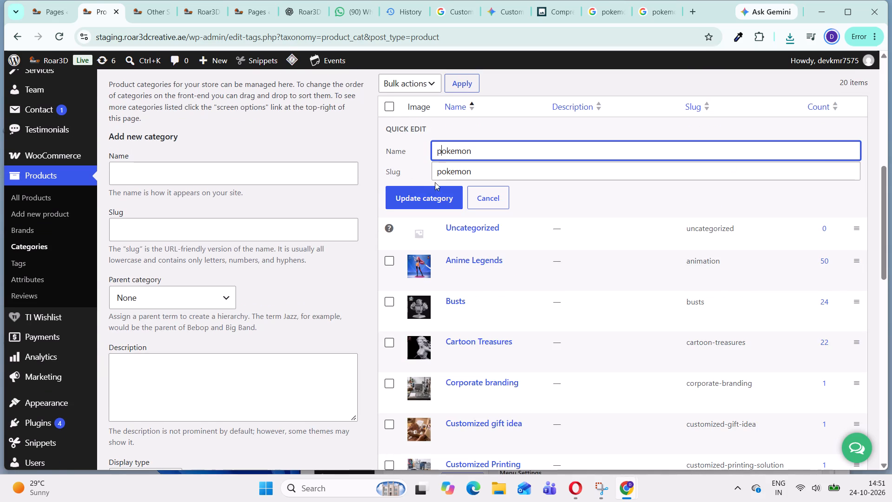
key(BackSpace)
key(ctrl+p)
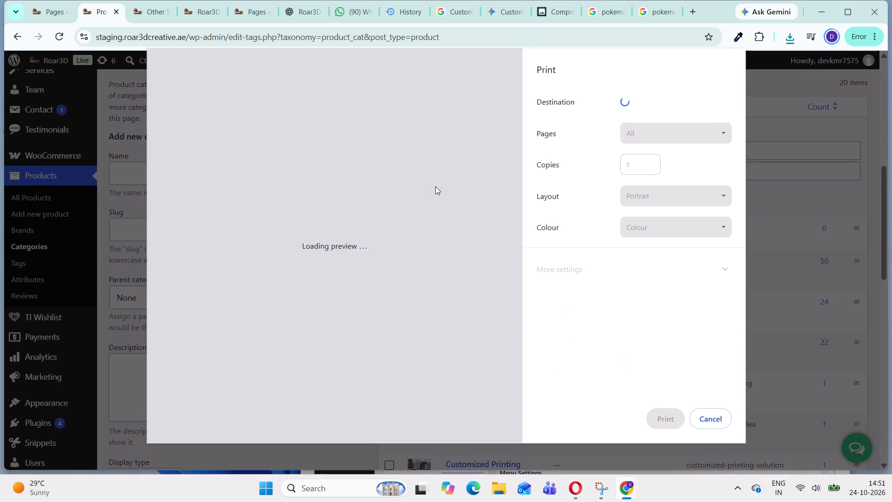
click(720, 424)
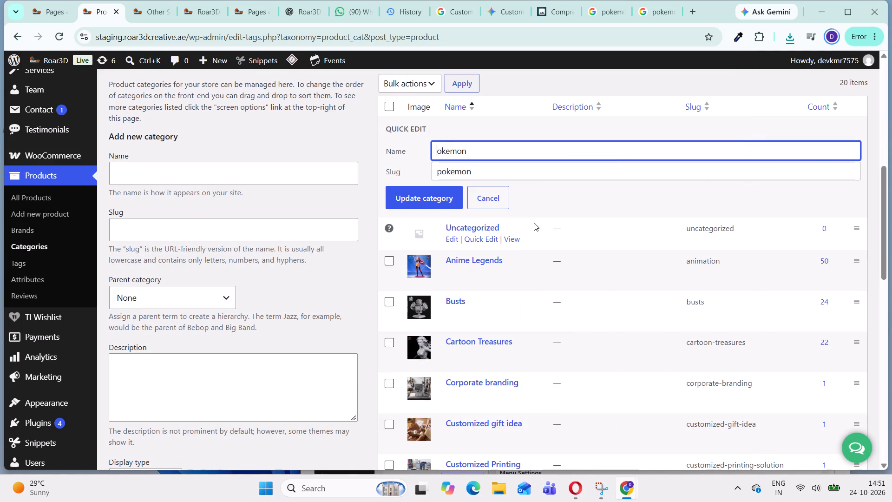
key(shift+p)
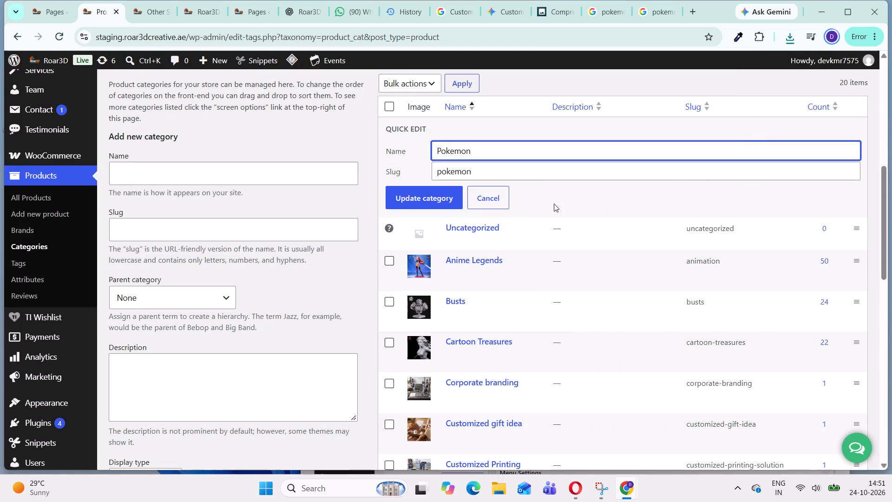
click(450, 195)
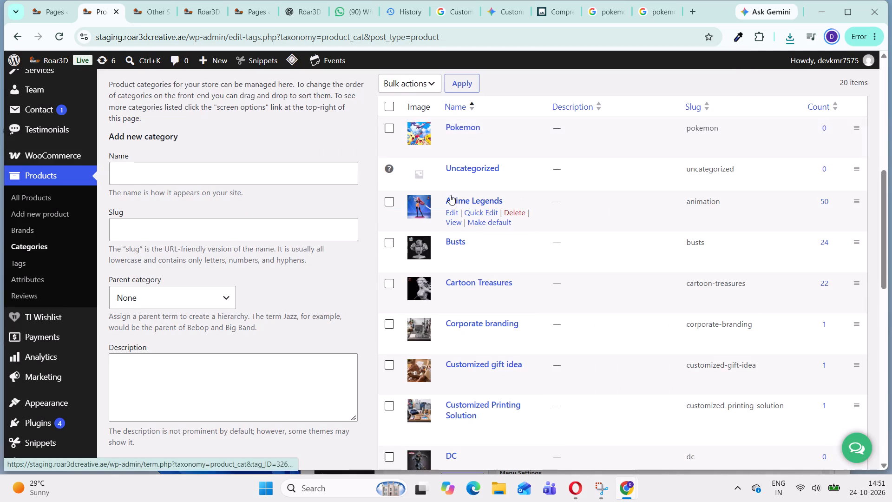
Look over the category list, then open the list of all products and examine the products and their assigned categories.
scroll(464, 260, down, 6)
scroll(300, 302, up, 2)
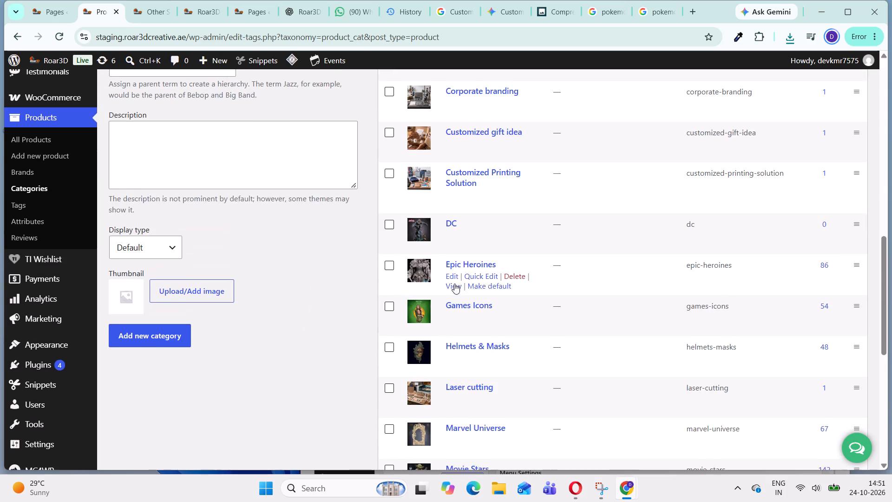
scroll(477, 264, up, 3)
scroll(85, 308, down, 2)
click(26, 199)
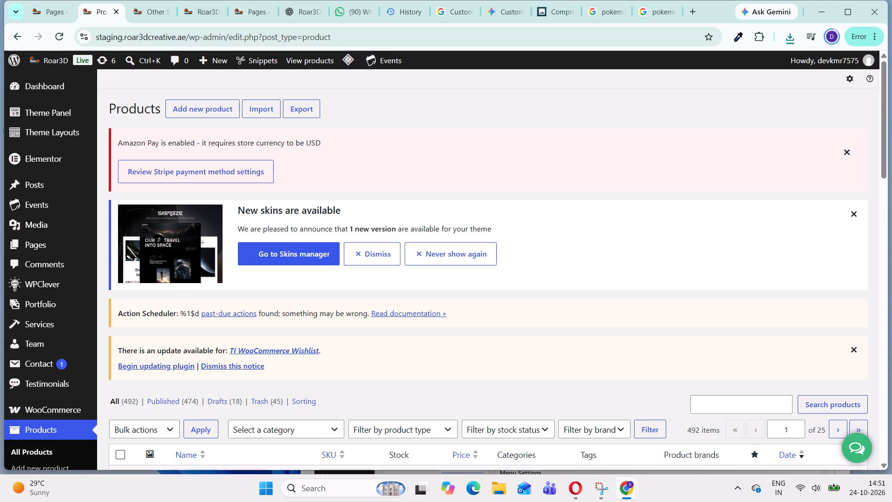
scroll(320, 316, down, 4)
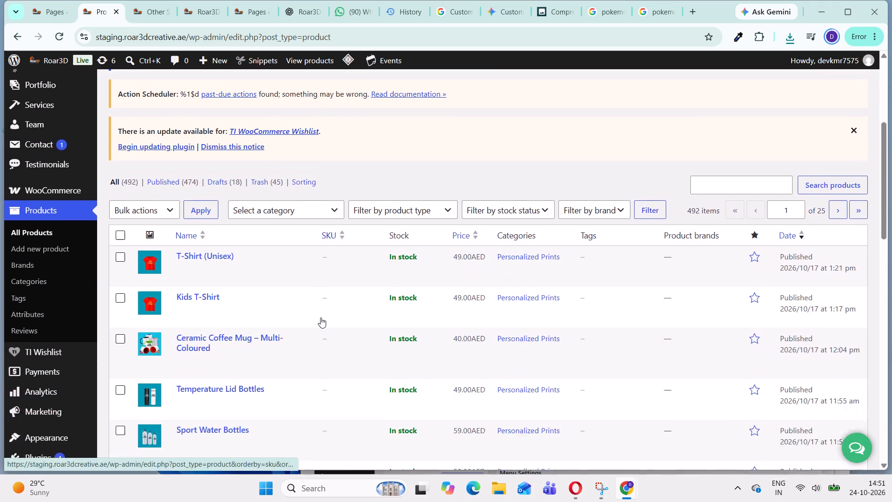
scroll(321, 317, down, 2)
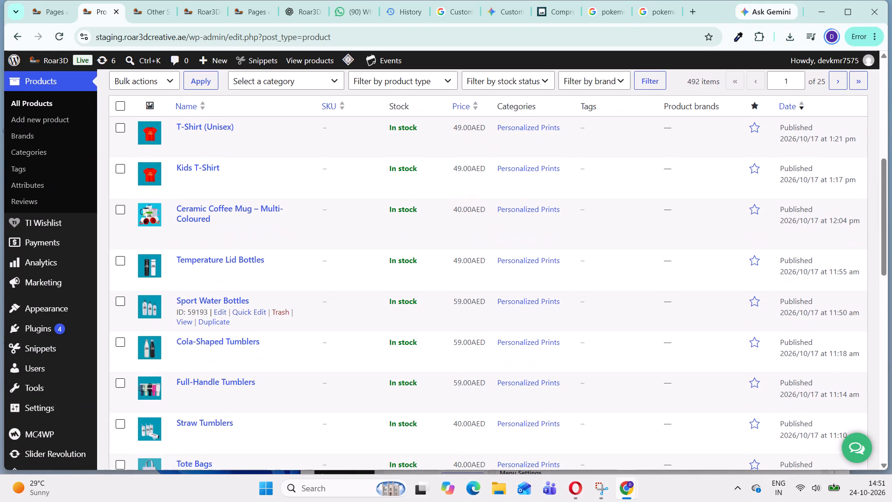
scroll(239, 307, up, 1)
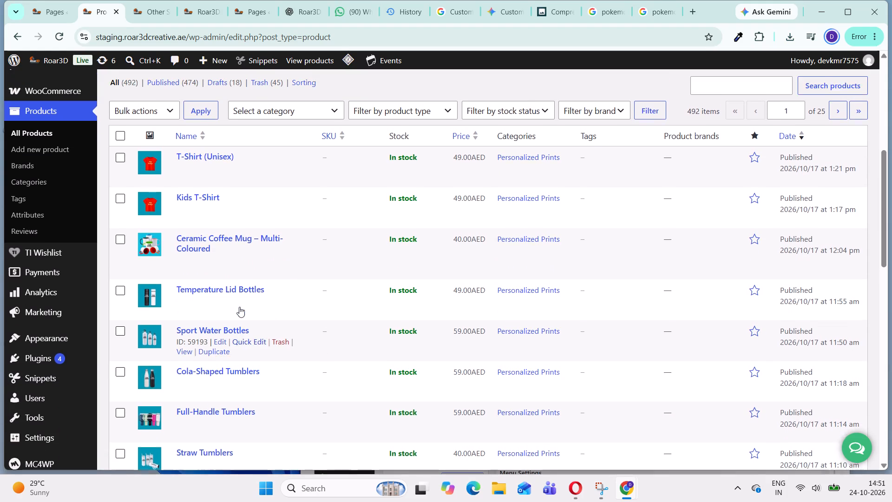
scroll(234, 233, up, 2)
scroll(240, 212, down, 2)
scroll(239, 261, down, 1)
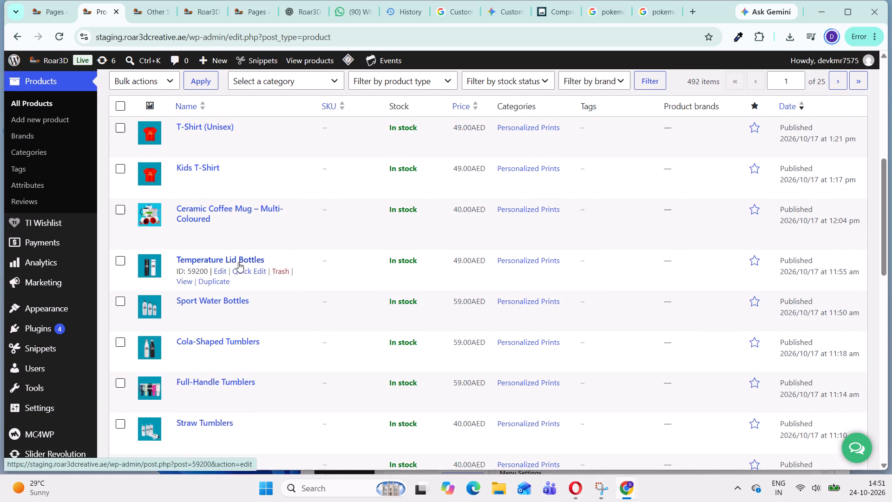
scroll(41, 301, down, 2)
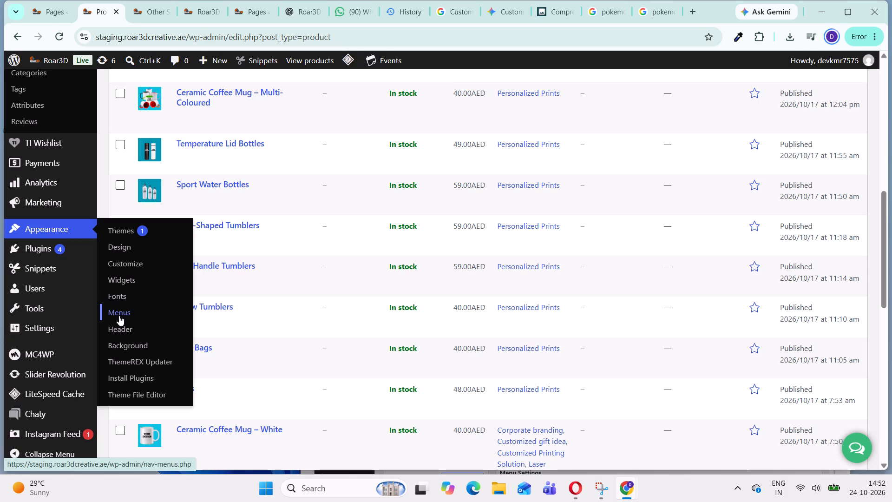
Open the site's menu editor and look at the structure of the menu it loads.
click(119, 316)
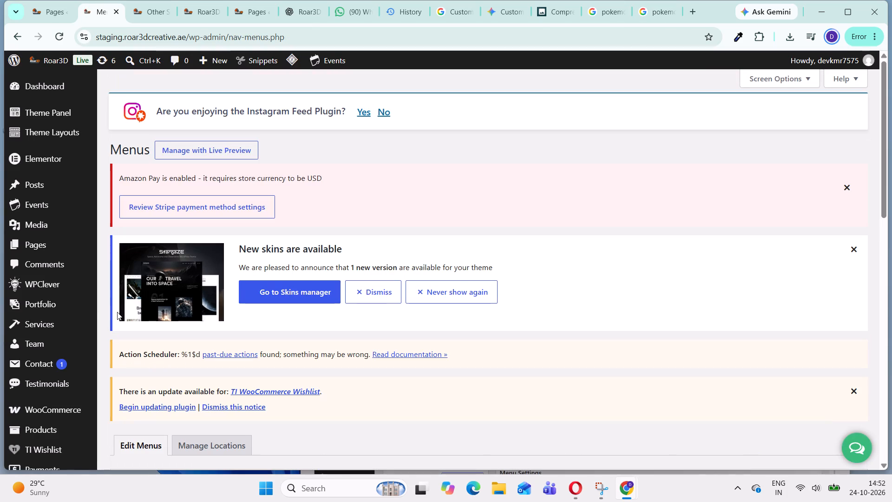
scroll(72, 265, down, 4)
scroll(149, 317, down, 2)
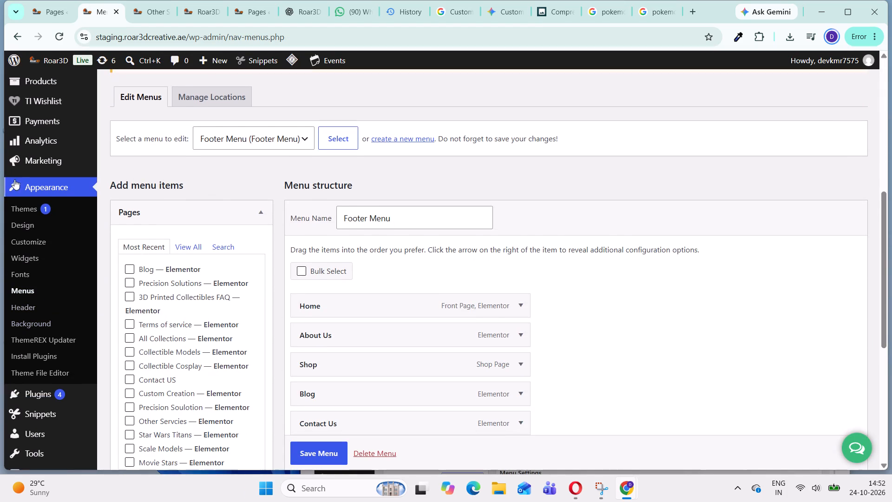
Open the theme customizer from the Header entry under Appearance and bring up the Main Menu for editing.
click(31, 309)
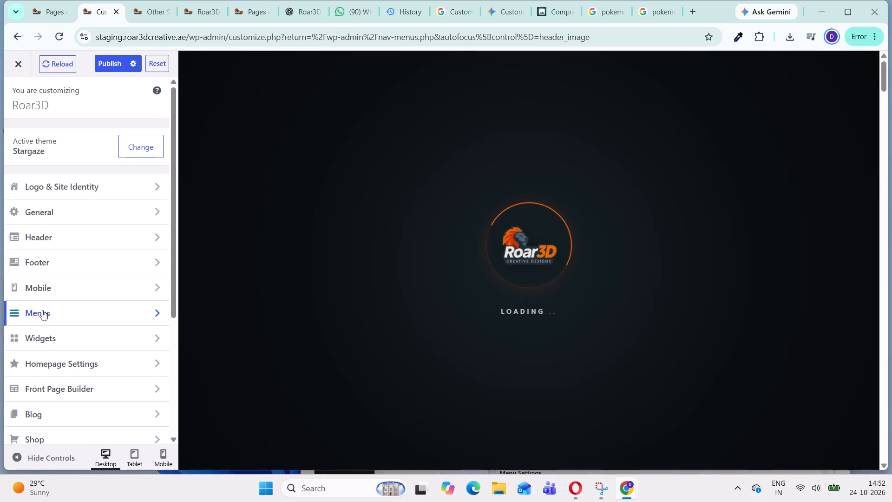
scroll(47, 338, down, 1)
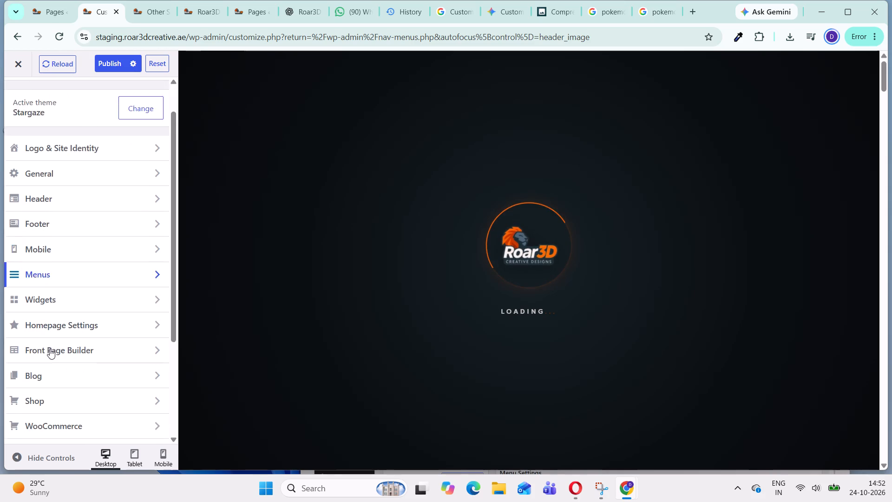
scroll(50, 349, down, 1)
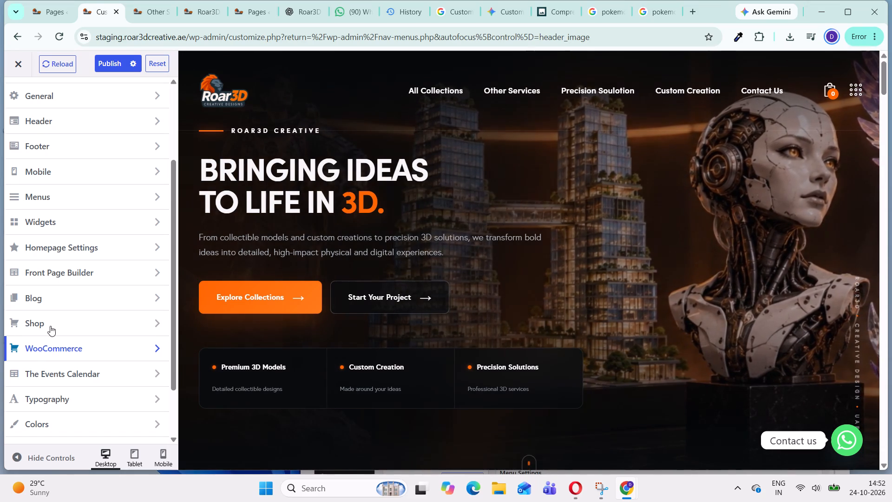
click(20, 198)
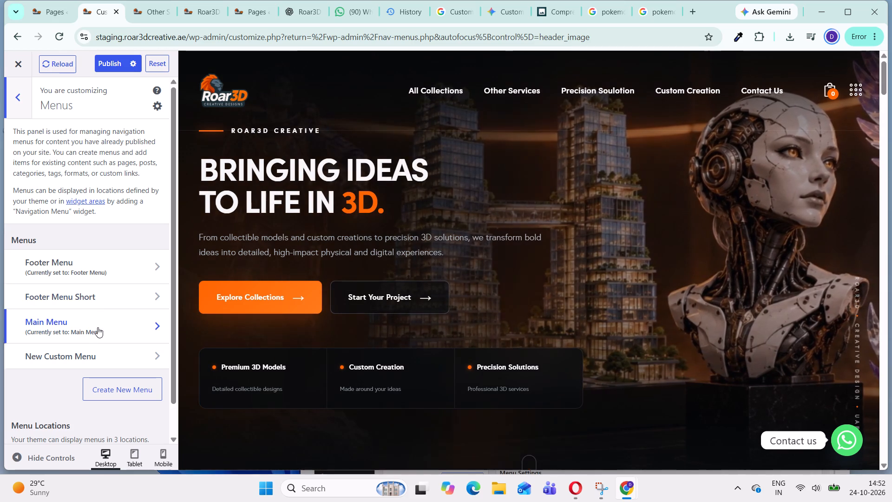
scroll(98, 327, down, 1)
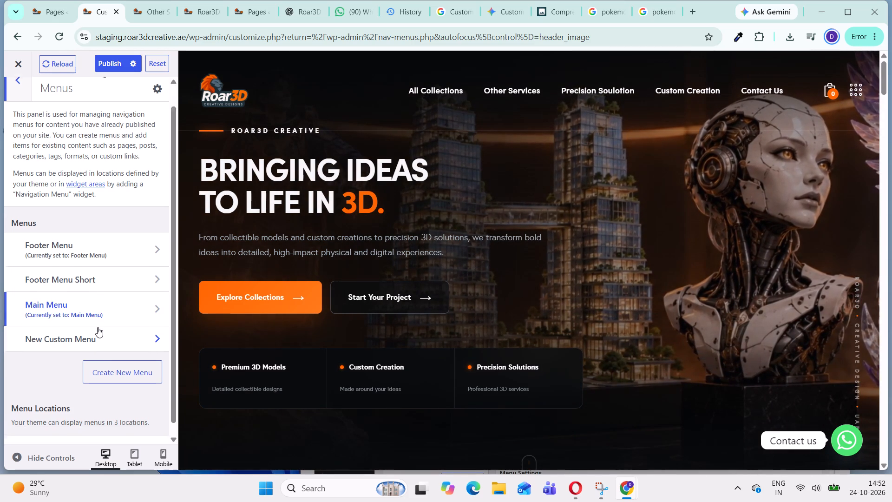
scroll(97, 313, down, 1)
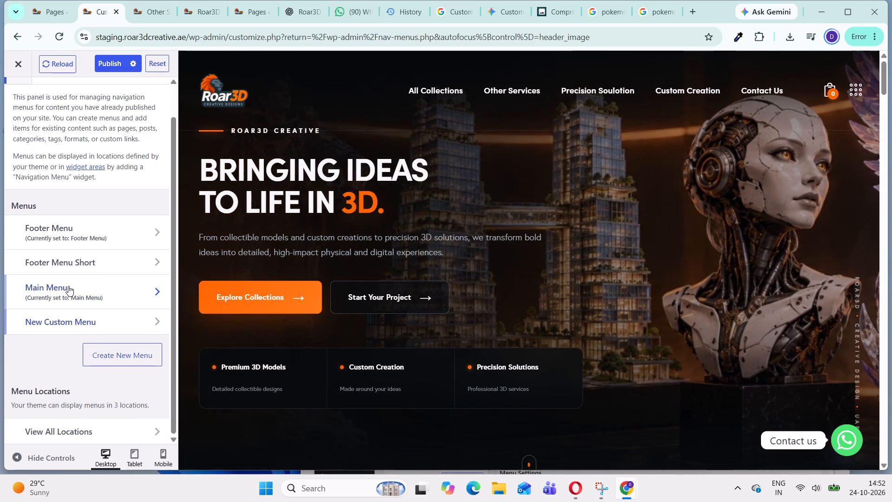
click(84, 292)
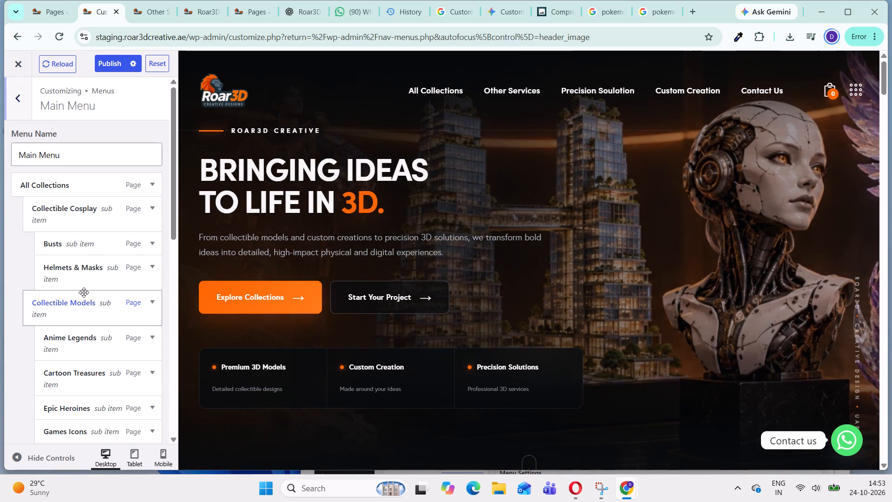
Examine the Main Menu's structure, from All Collections and its sub items through to Contact Us.
scroll(84, 292, up, 1)
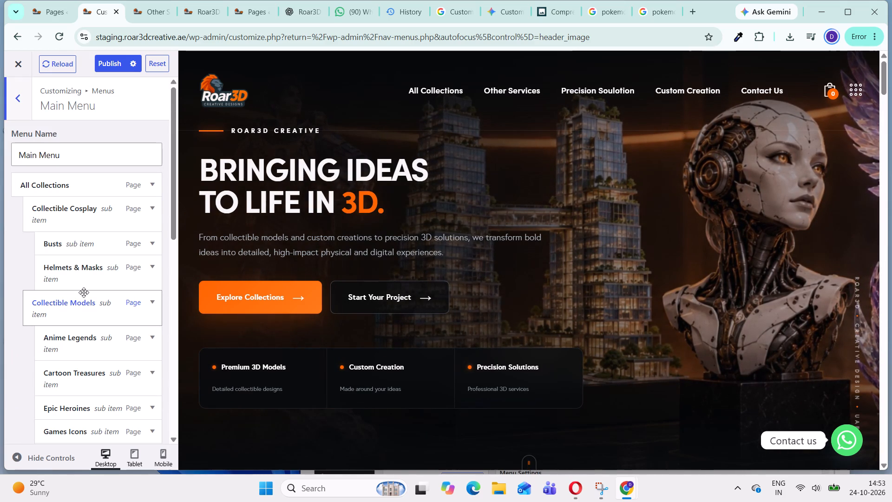
scroll(84, 292, down, 3)
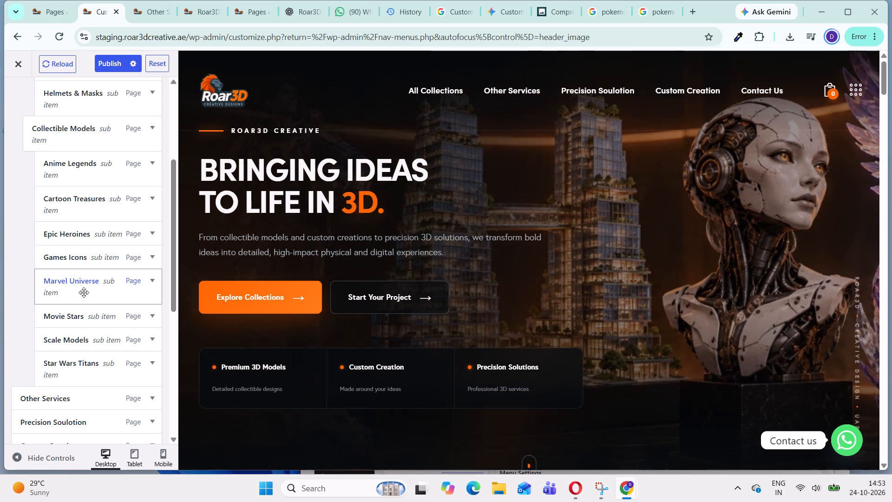
scroll(84, 292, down, 2)
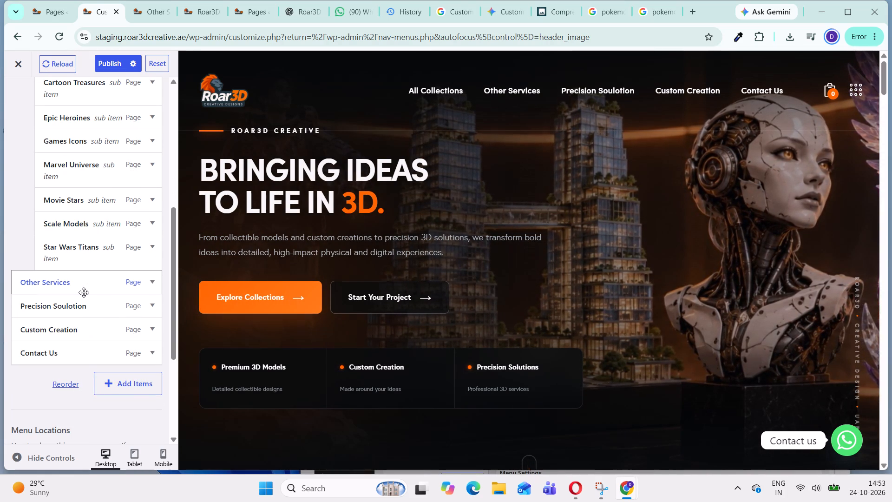
scroll(84, 292, up, 1)
scroll(84, 292, down, 2)
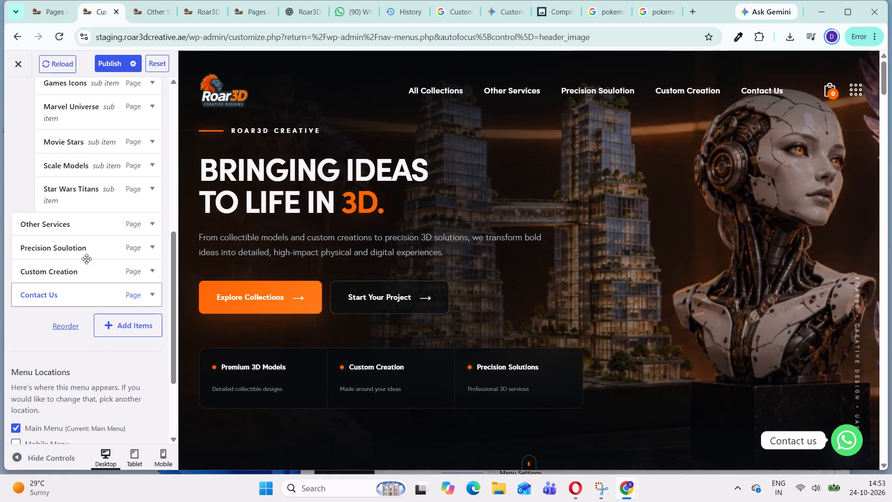
scroll(85, 200, up, 5)
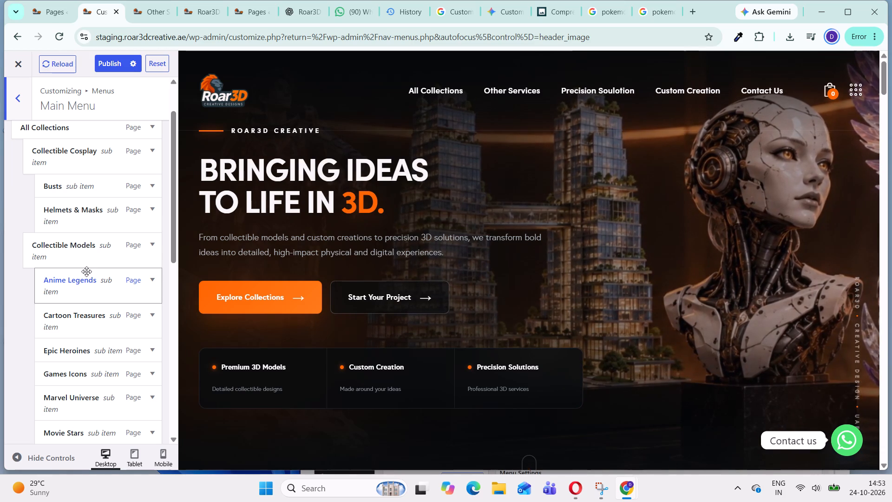
scroll(86, 271, up, 2)
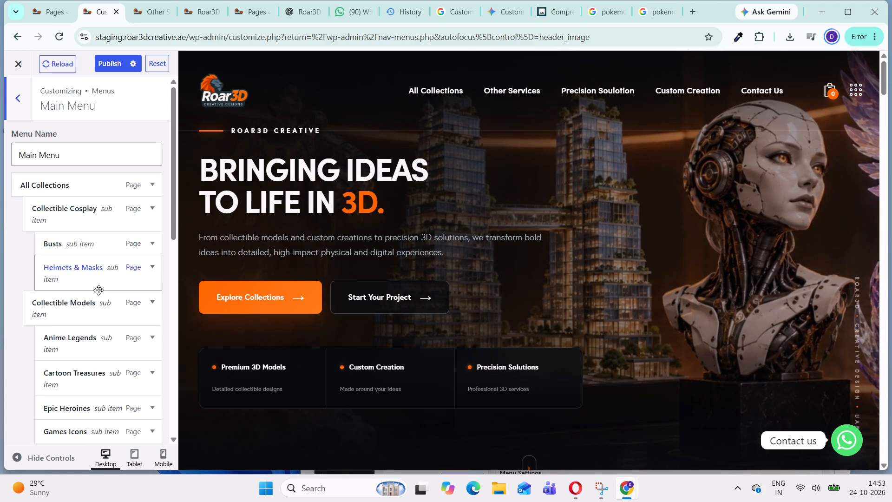
scroll(119, 323, down, 2)
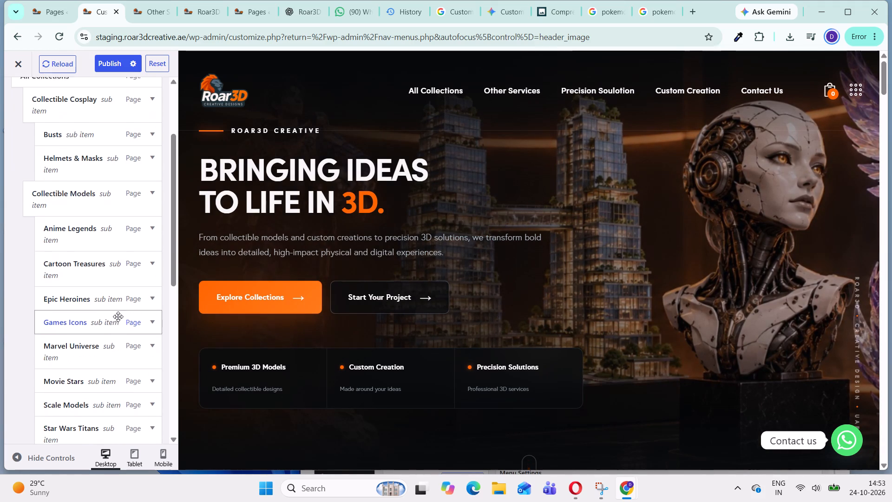
scroll(118, 317, down, 3)
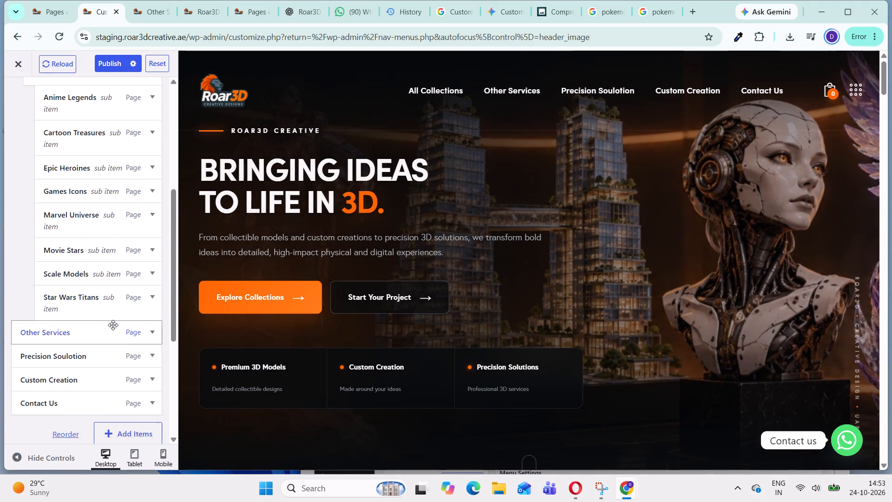
scroll(105, 329, down, 1)
Open the choices for adding items to the Main Menu and look through the available pages for the new categories.
click(121, 329)
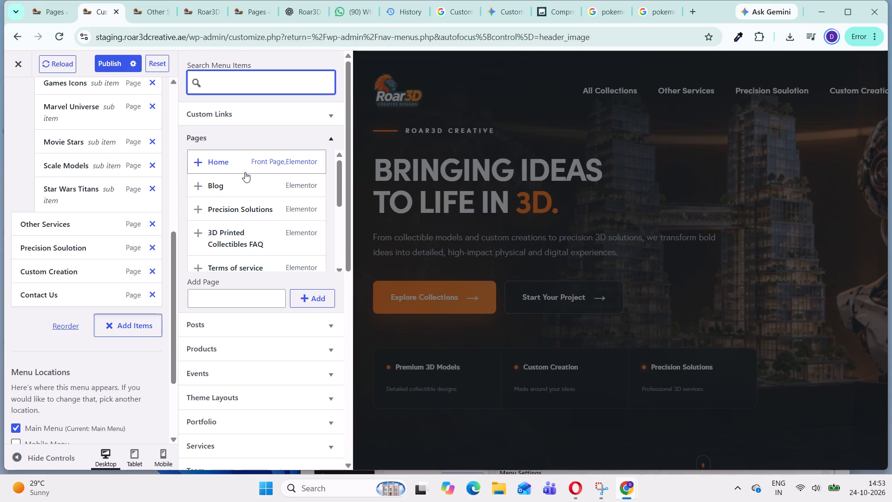
scroll(250, 212, down, 3)
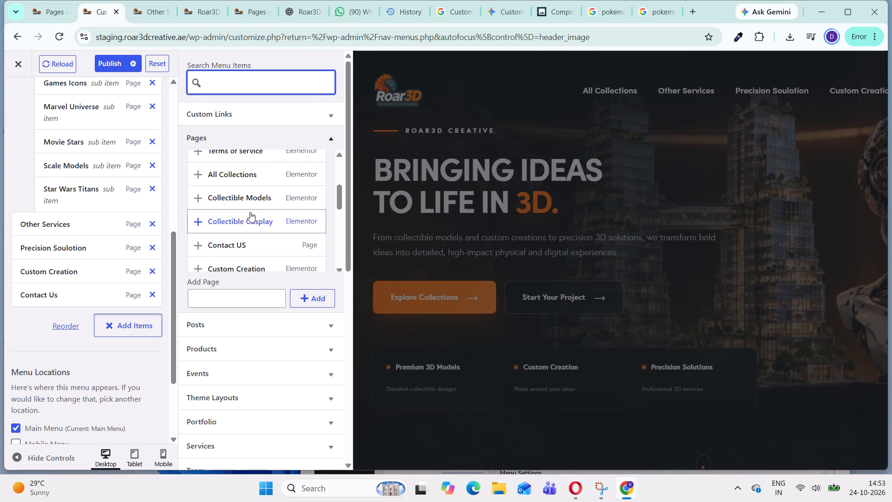
scroll(250, 212, down, 2)
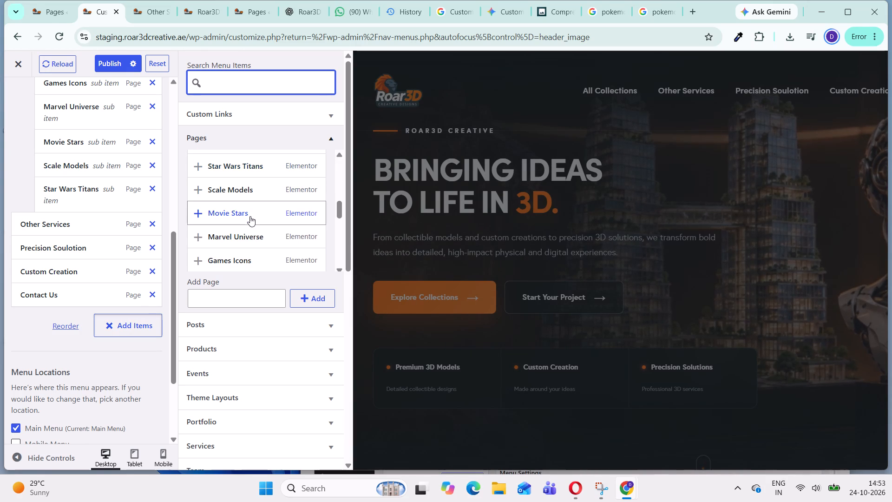
scroll(250, 216, down, 3)
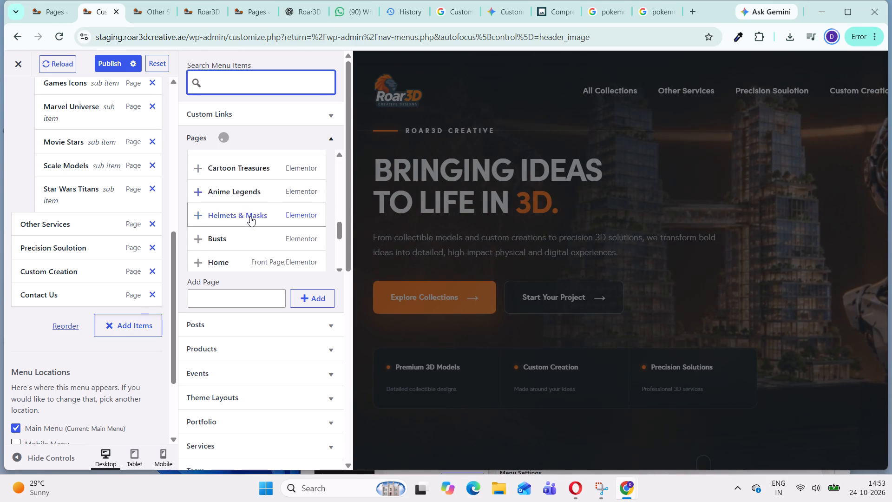
scroll(250, 216, down, 2)
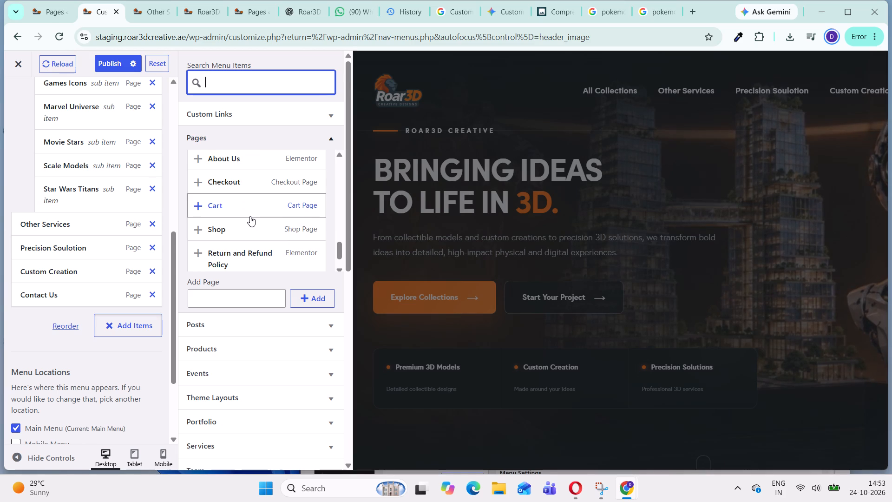
scroll(250, 216, up, 4)
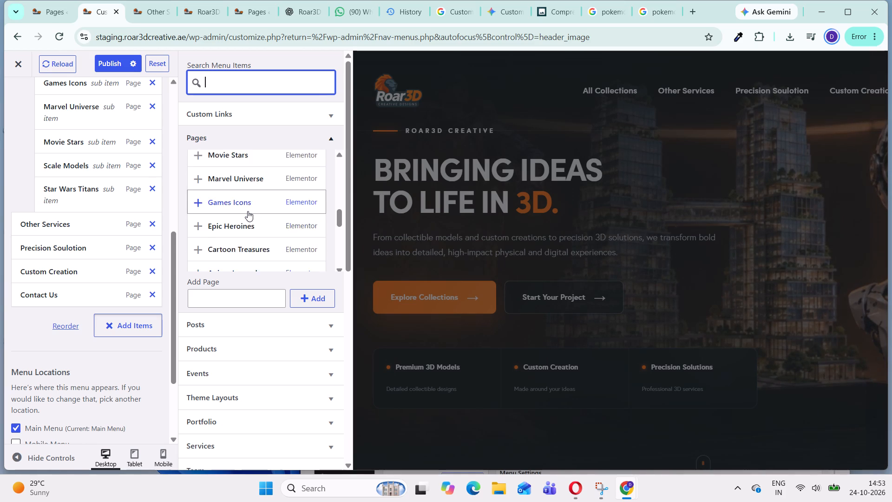
scroll(248, 211, up, 6)
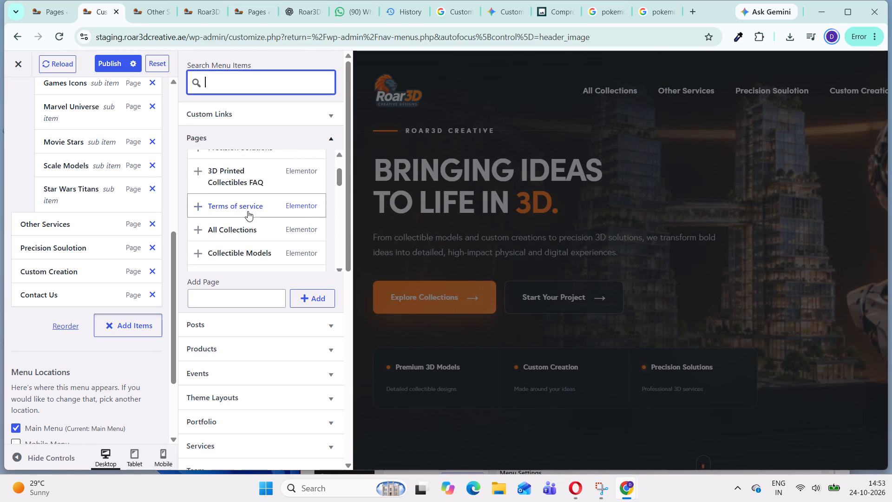
scroll(248, 211, up, 1)
scroll(248, 211, down, 1)
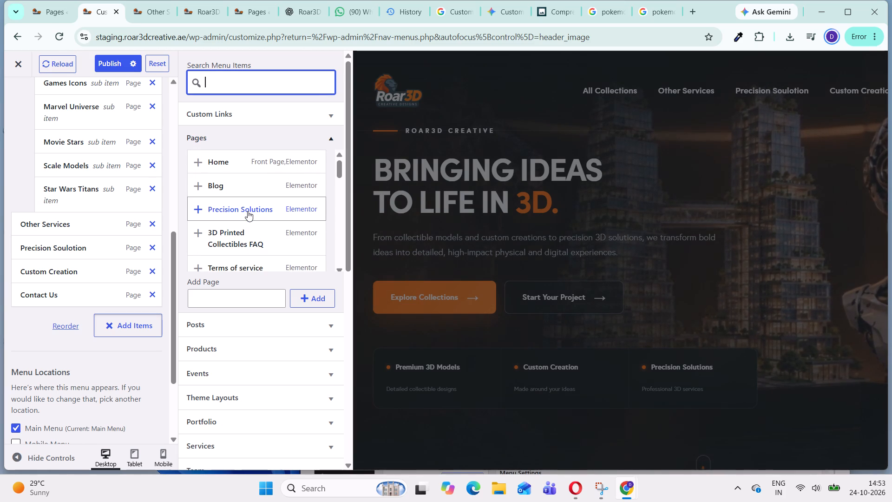
scroll(248, 211, down, 3)
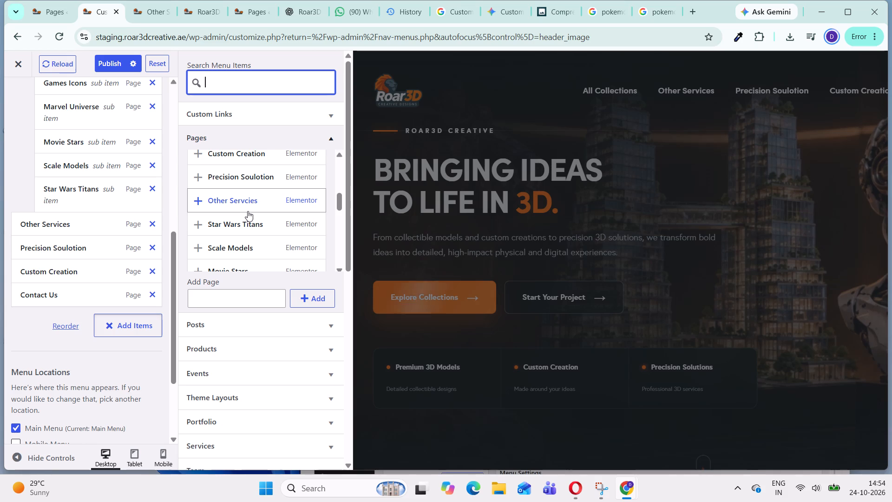
scroll(248, 211, down, 2)
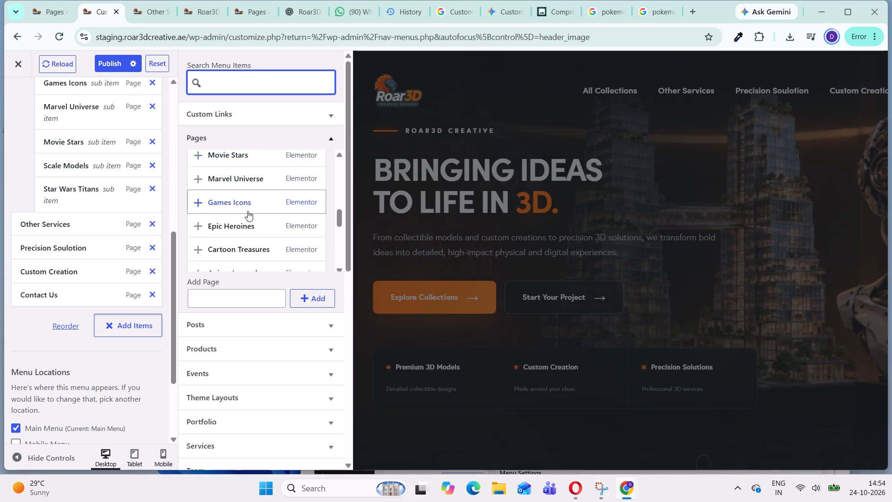
scroll(248, 211, down, 3)
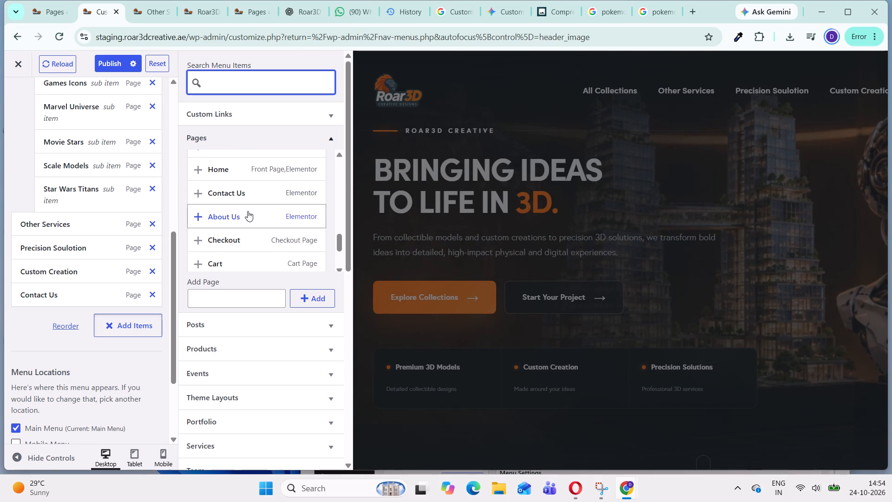
scroll(248, 211, down, 3)
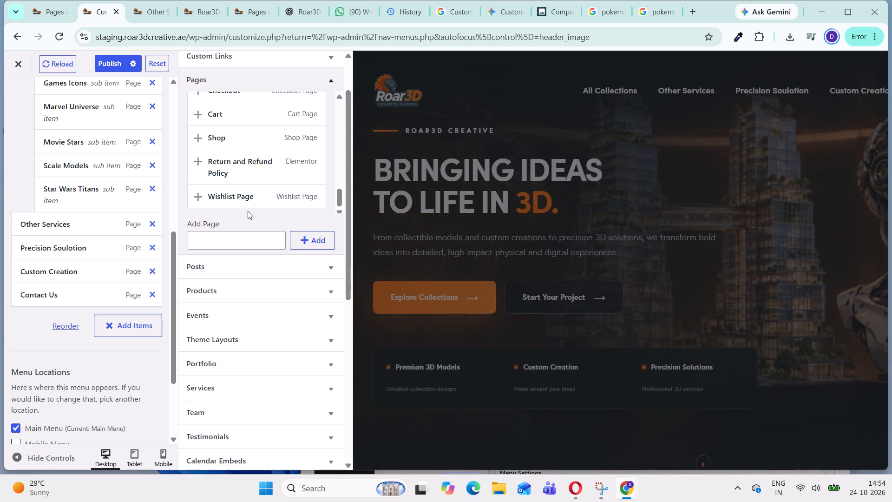
scroll(248, 211, up, 1)
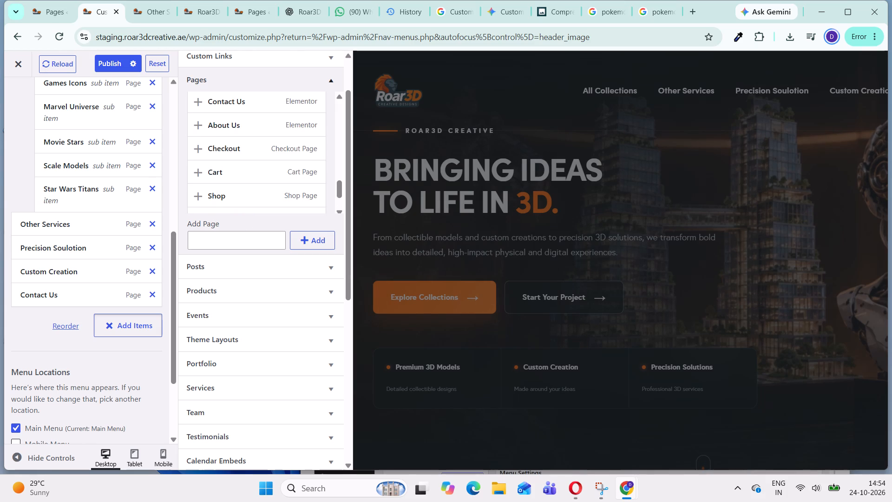
scroll(244, 202, up, 1)
scroll(272, 178, up, 2)
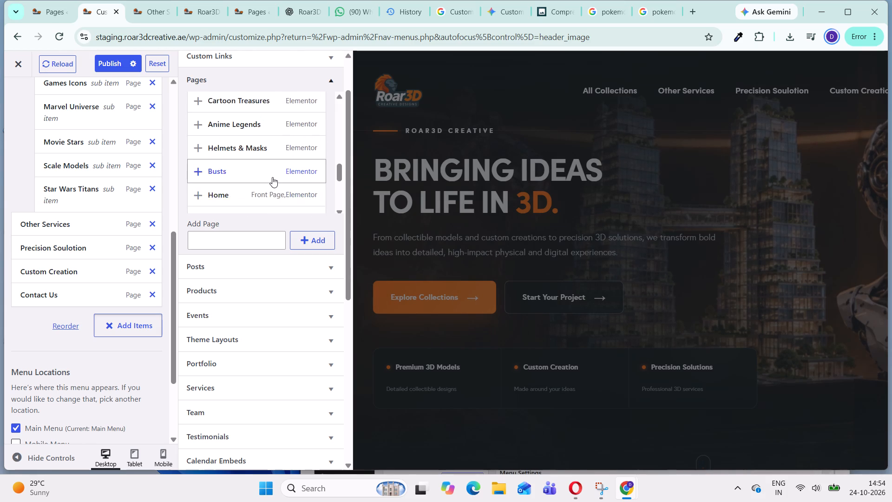
scroll(272, 177, up, 1)
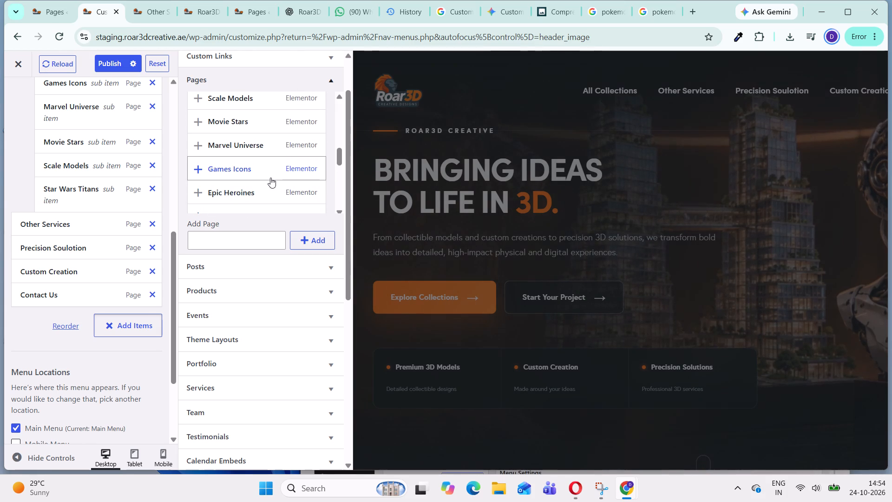
scroll(270, 178, up, 1)
Leave the menu customizer for the site's page administration and open the list of all products.
click(54, 7)
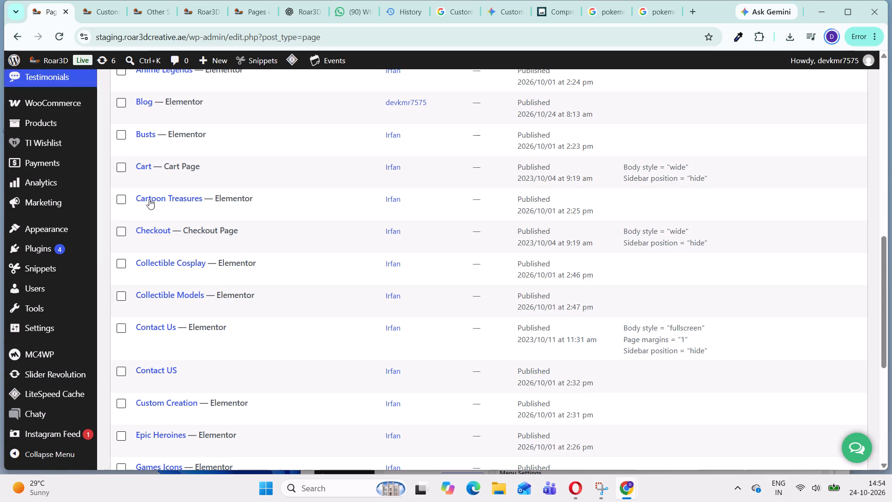
scroll(48, 238, down, 2)
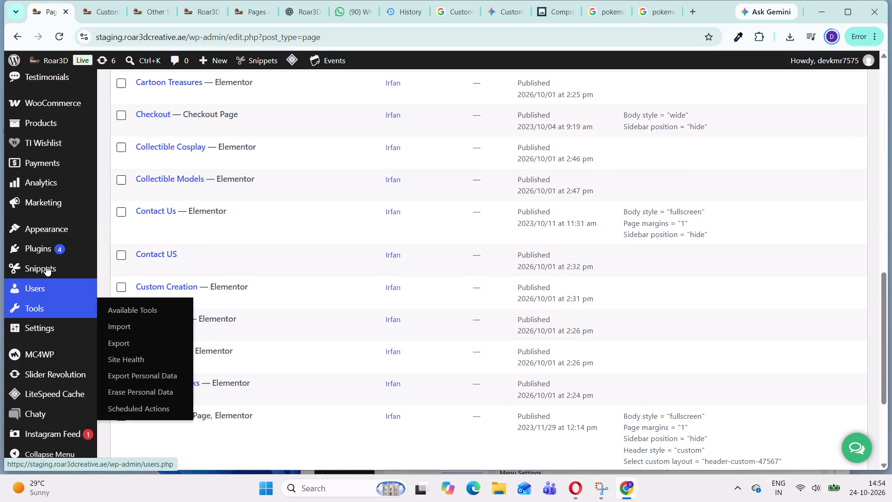
scroll(46, 271, up, 2)
scroll(50, 219, down, 2)
scroll(46, 159, up, 1)
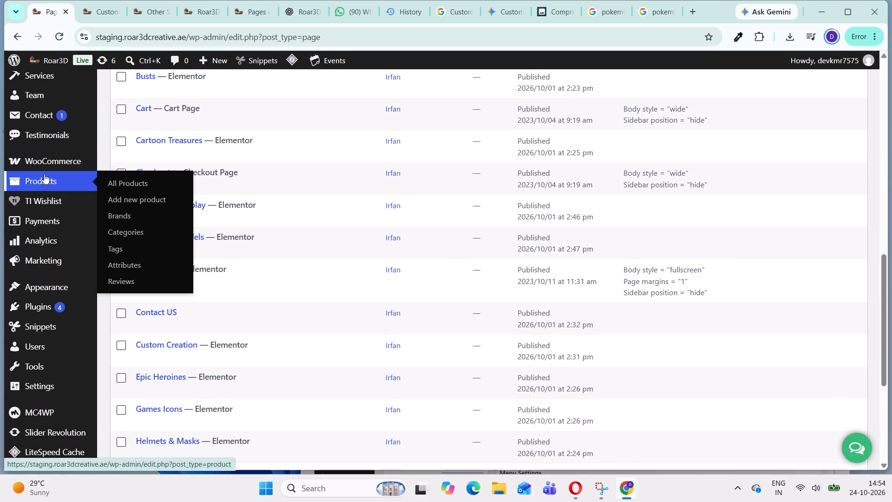
click(124, 184)
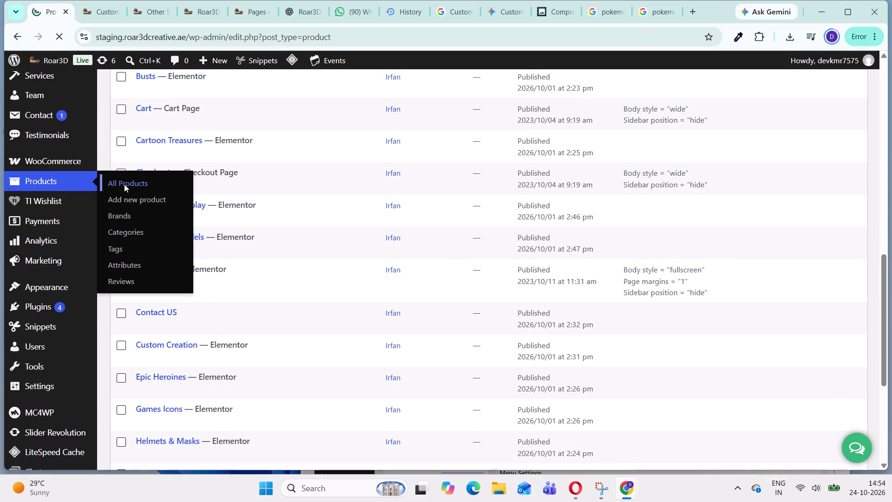
Examine the first page of the product list, checking product names and their assigned categories.
scroll(301, 247, down, 2)
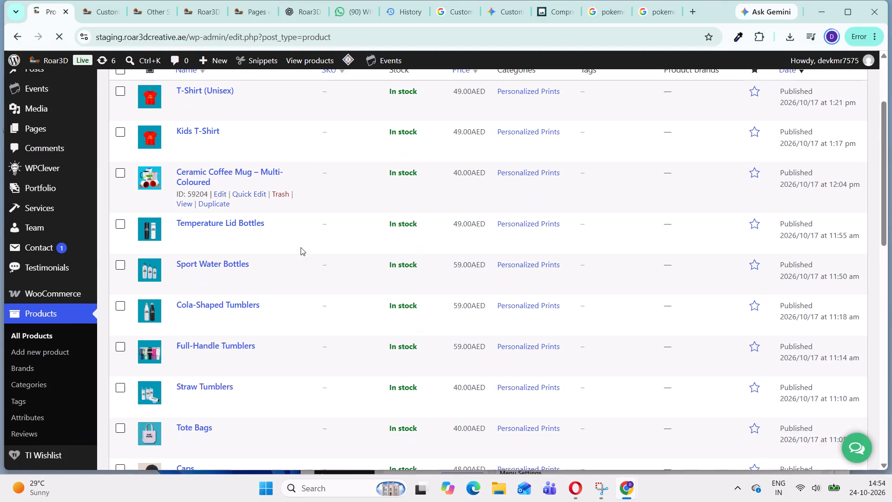
scroll(301, 247, down, 7)
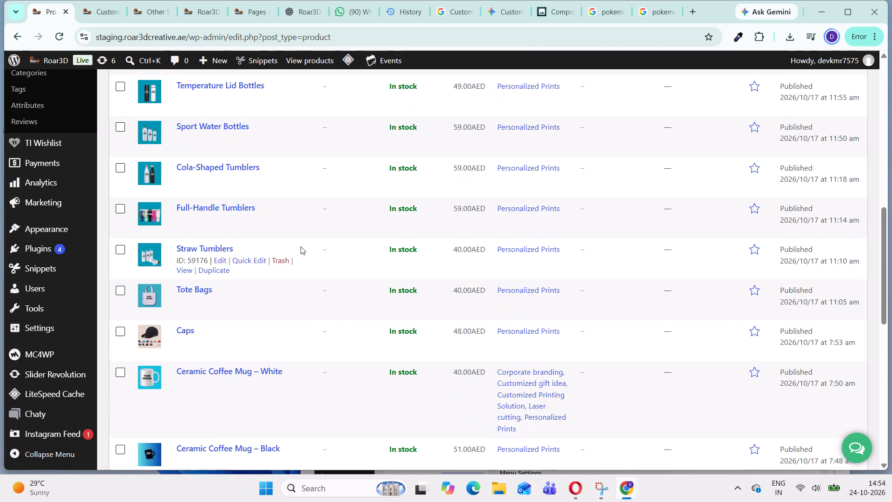
scroll(302, 246, down, 2)
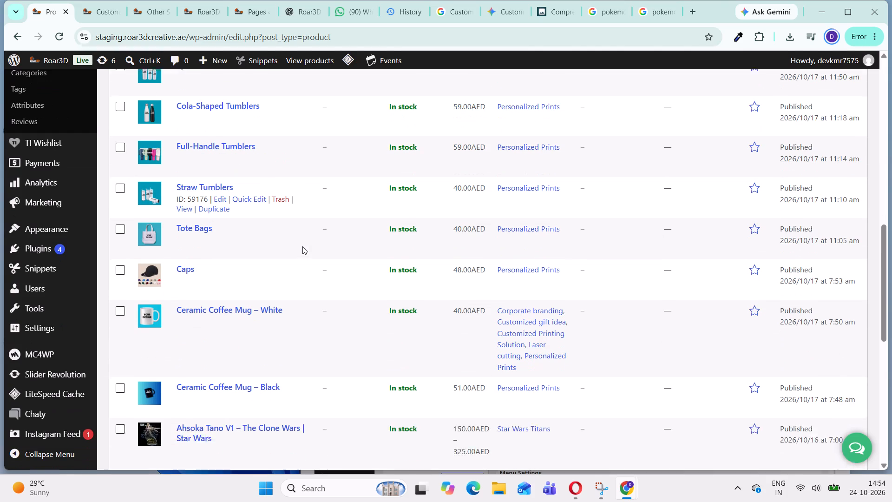
scroll(302, 246, down, 4)
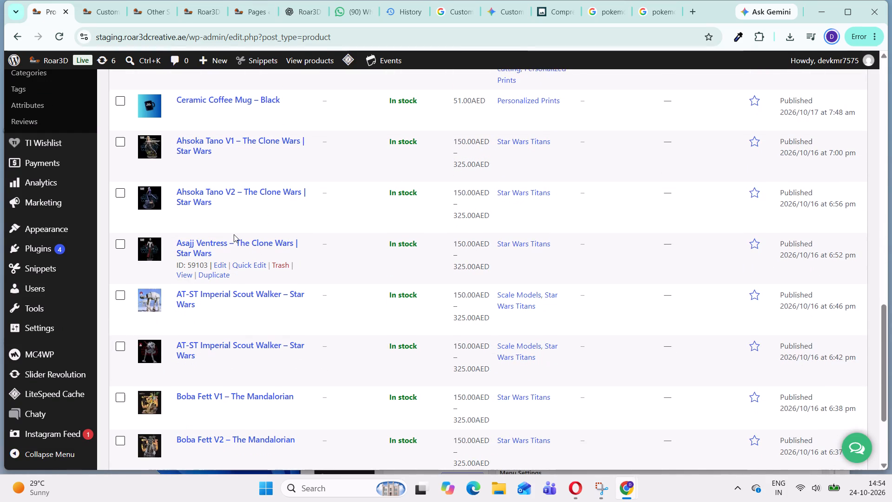
scroll(234, 234, down, 4)
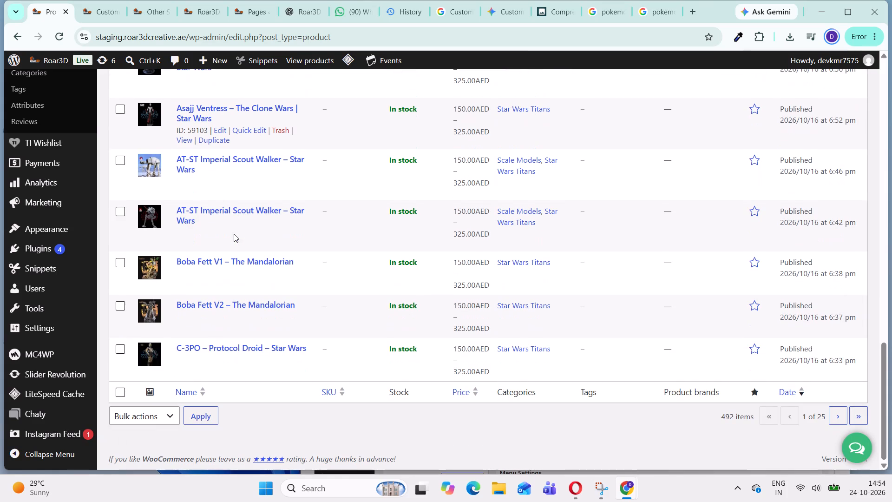
scroll(234, 234, down, 3)
scroll(682, 266, up, 3)
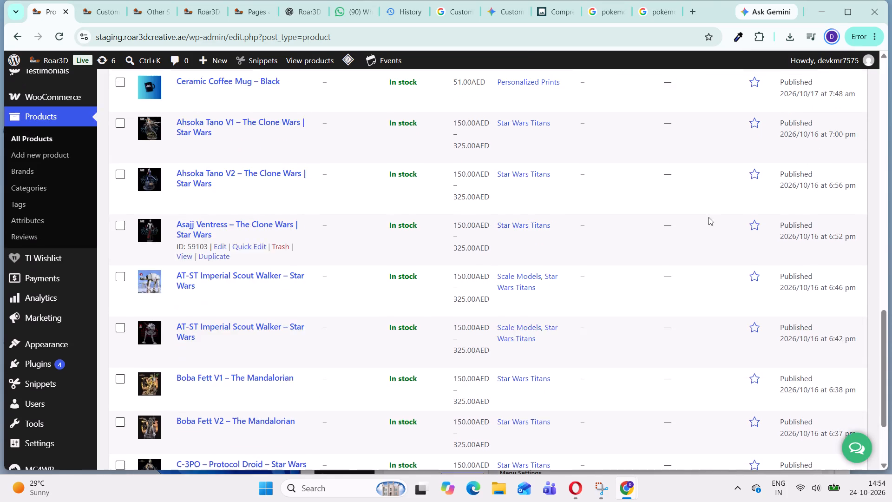
scroll(708, 217, up, 5)
scroll(775, 126, up, 6)
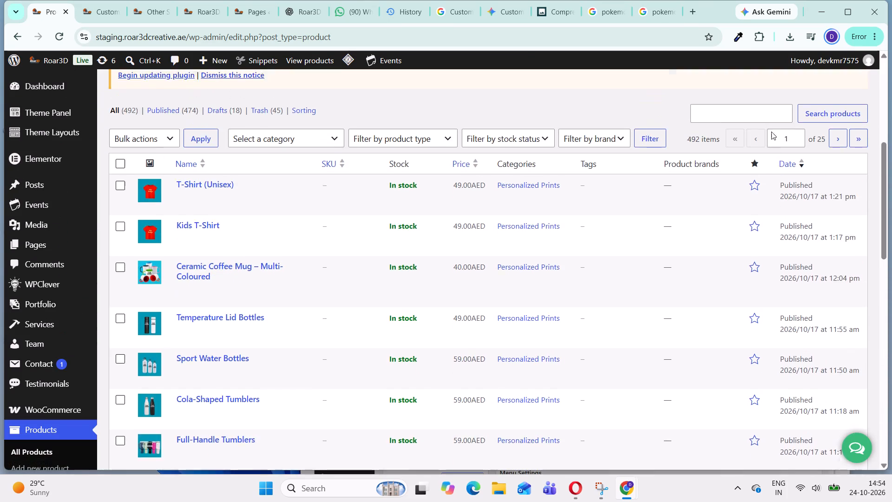
Search the products for "dc".
click(708, 216)
text(dc)
key(Return)
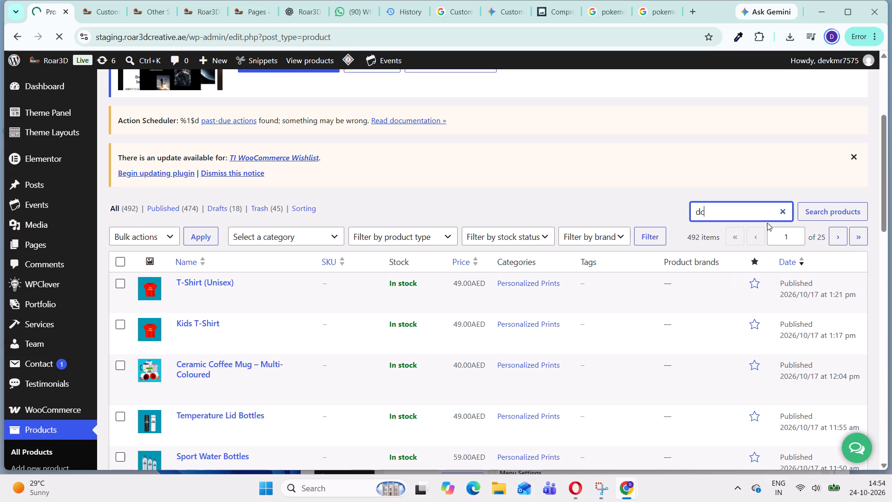
click(813, 213)
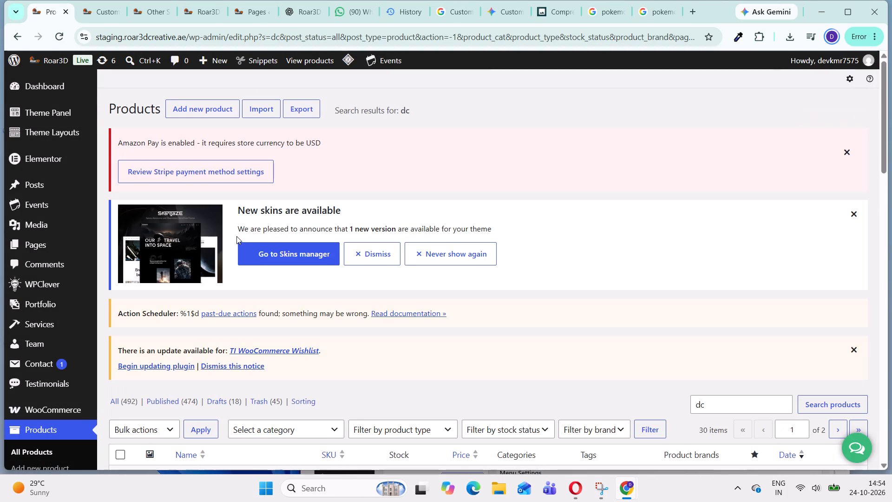
Look through the "dc" search results for products that belong in the new DC category.
scroll(236, 237, down, 16)
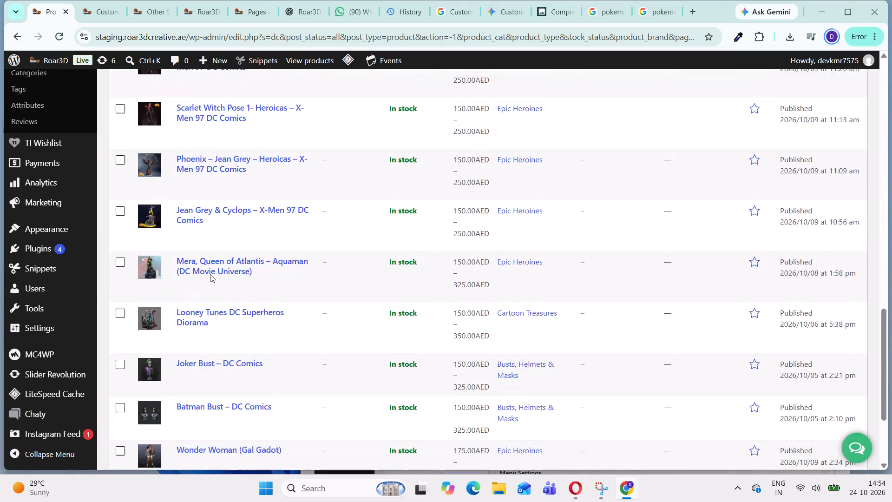
scroll(210, 274, down, 2)
scroll(210, 274, up, 8)
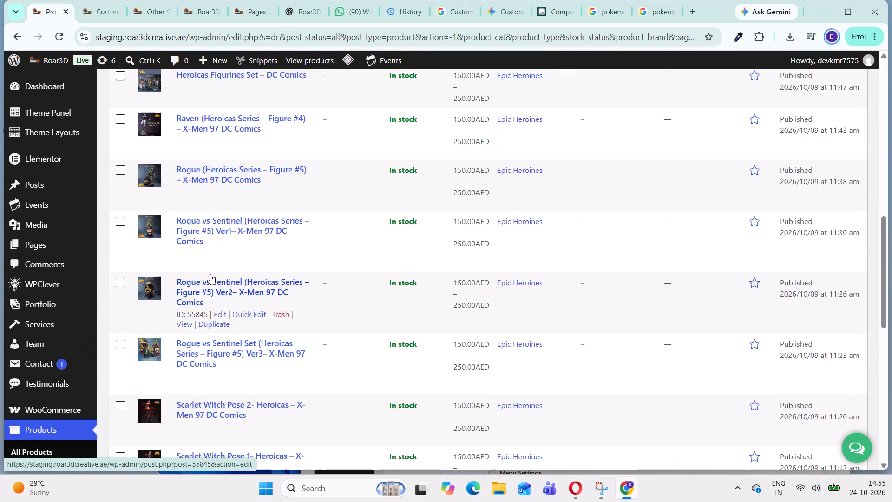
scroll(210, 274, up, 5)
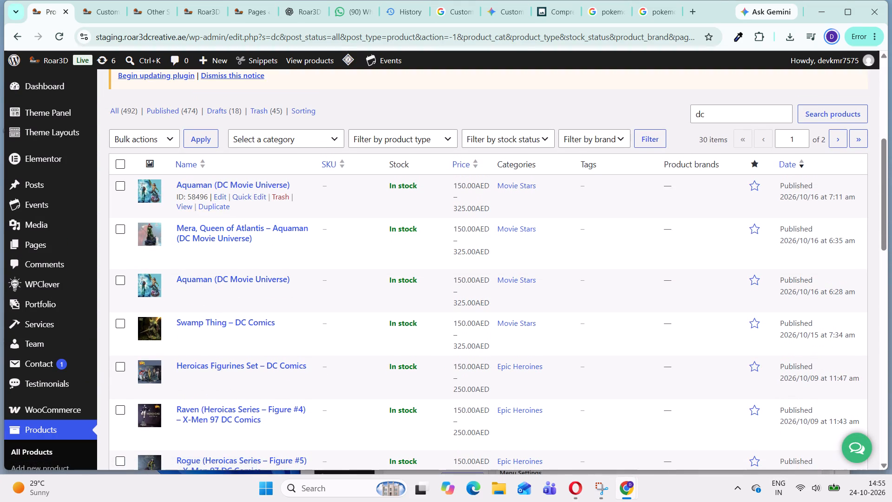
Open the first Aquaman (DC Movie Universe) product for editing and add it to the DC product category.
click(219, 196)
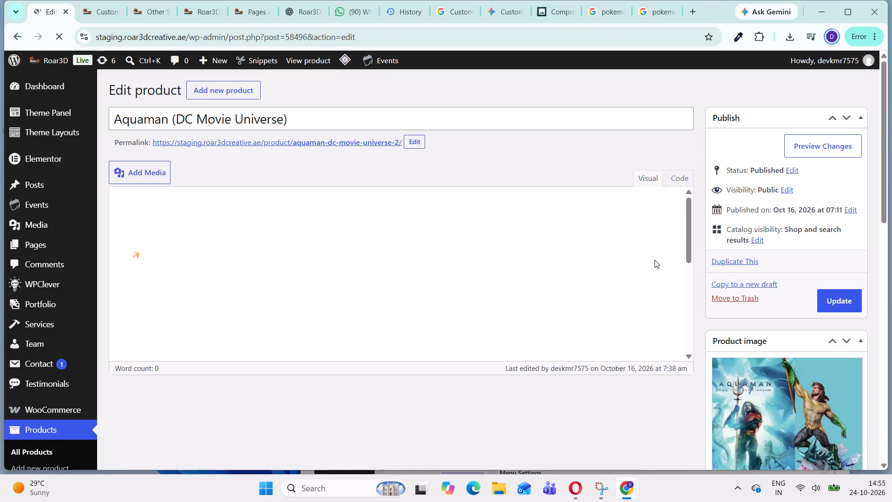
scroll(840, 301, down, 7)
scroll(747, 325, down, 1)
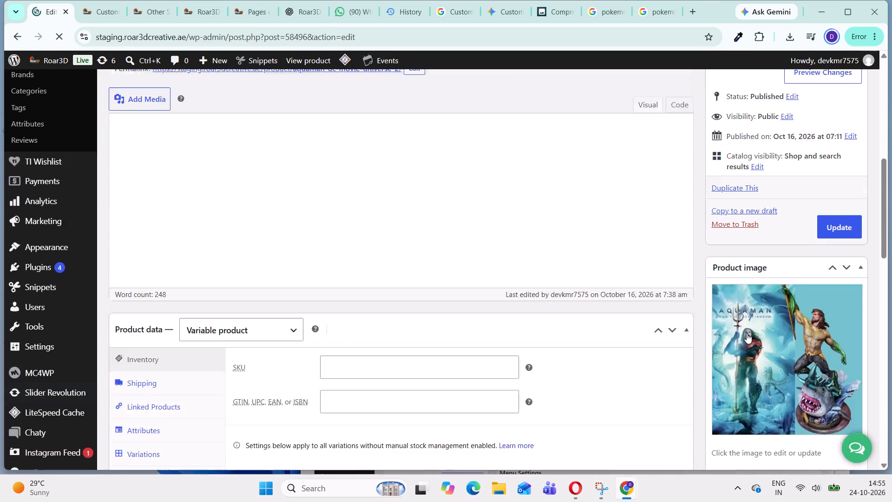
scroll(747, 333, down, 13)
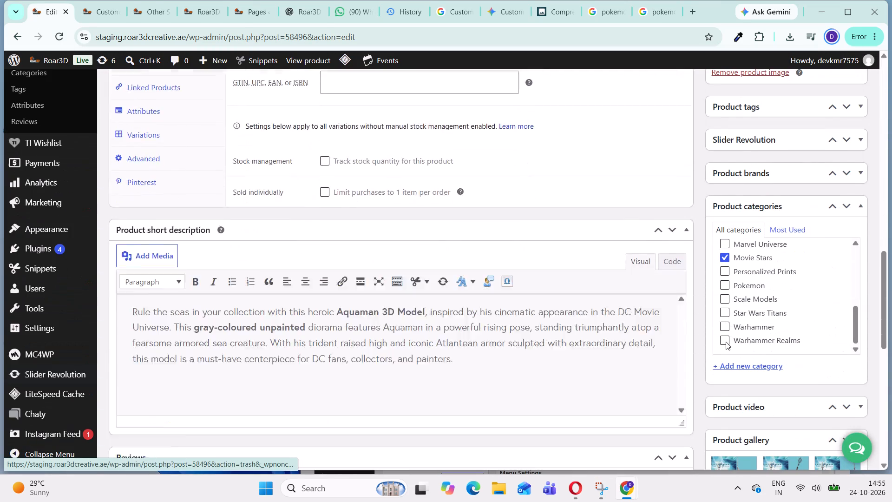
scroll(729, 314, down, 1)
scroll(751, 265, down, 1)
scroll(751, 265, up, 1)
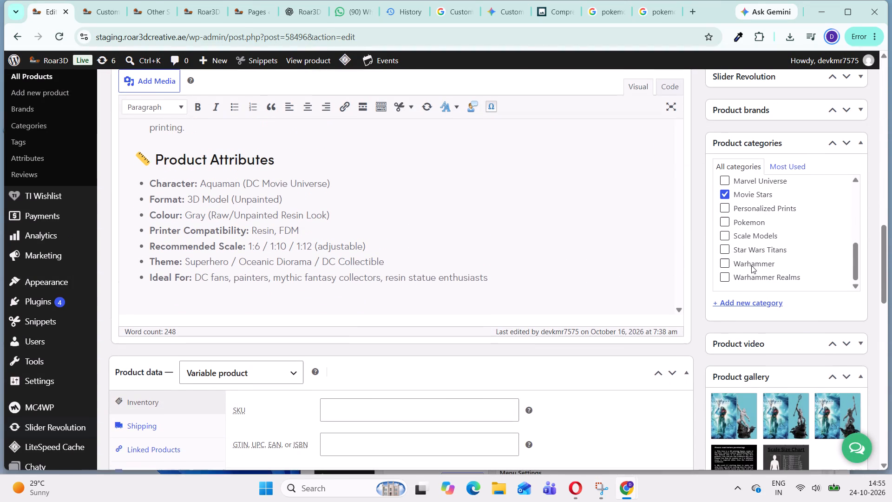
scroll(753, 273, up, 2)
click(726, 231)
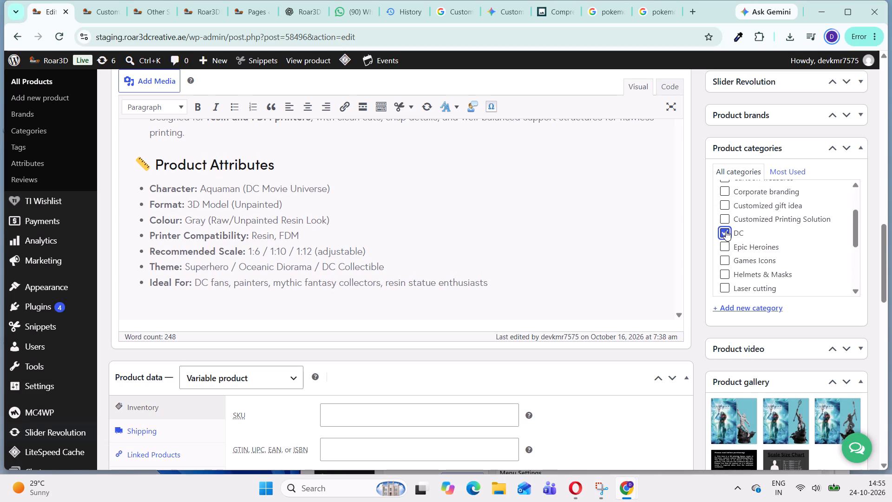
Look over the rest of the Aquaman product's edit page, including its gallery, theme options and selected categories.
scroll(782, 291, down, 3)
scroll(769, 333, down, 5)
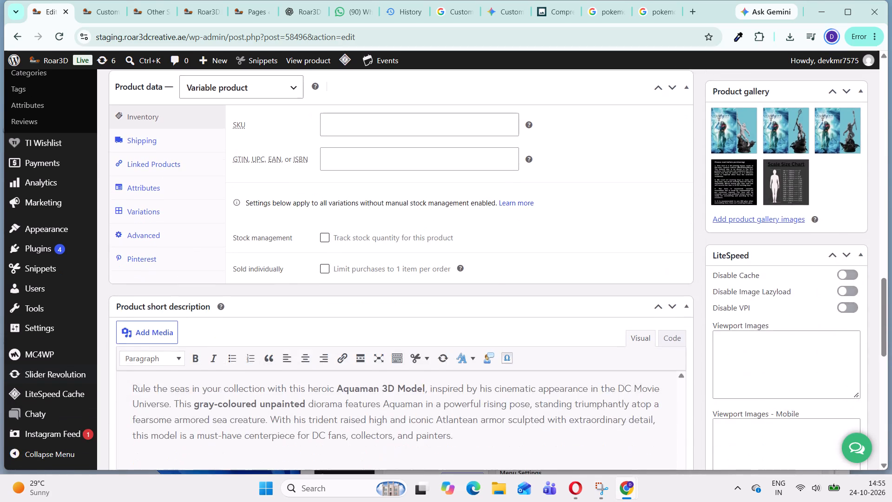
scroll(766, 354, down, 5)
scroll(812, 353, down, 3)
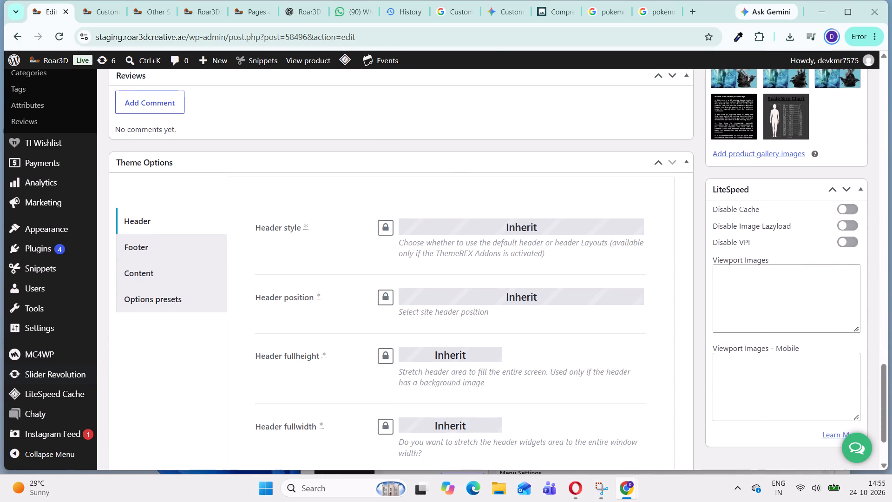
scroll(807, 329, up, 6)
scroll(755, 273, up, 1)
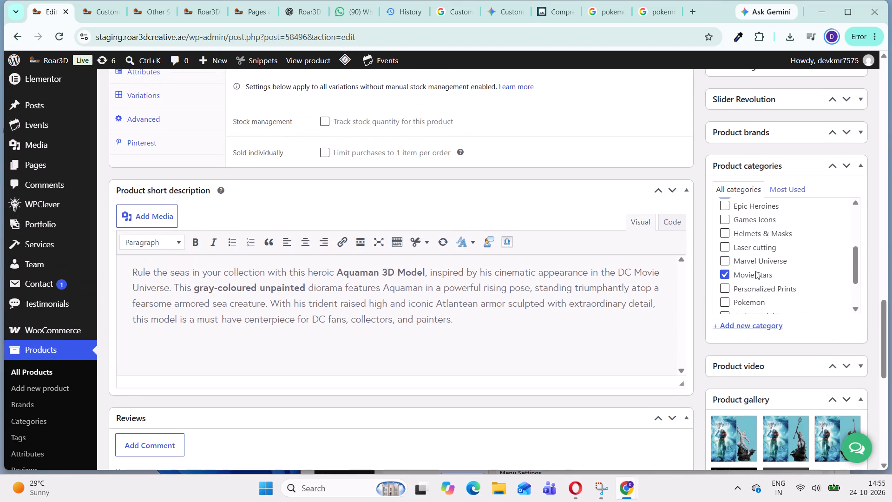
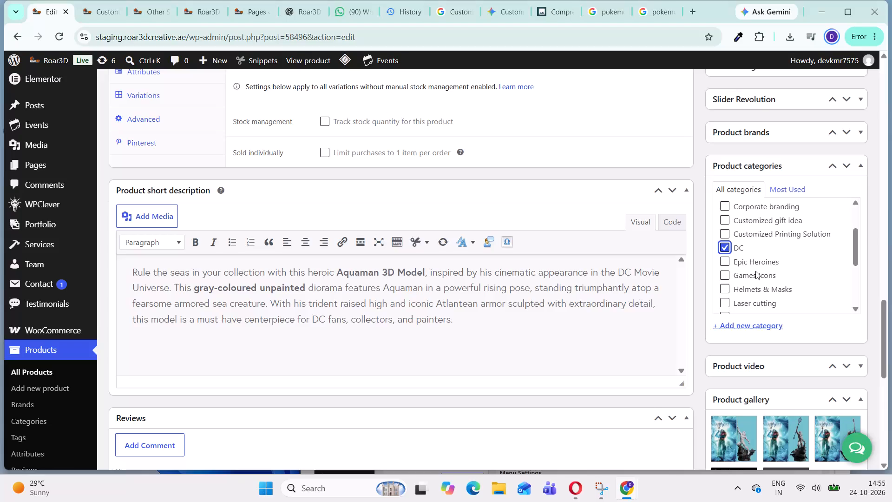
Also assign the Aquaman (DC Movie Universe) product to the Pokemon and Warhammer categories and update the product.
scroll(755, 271, down, 1)
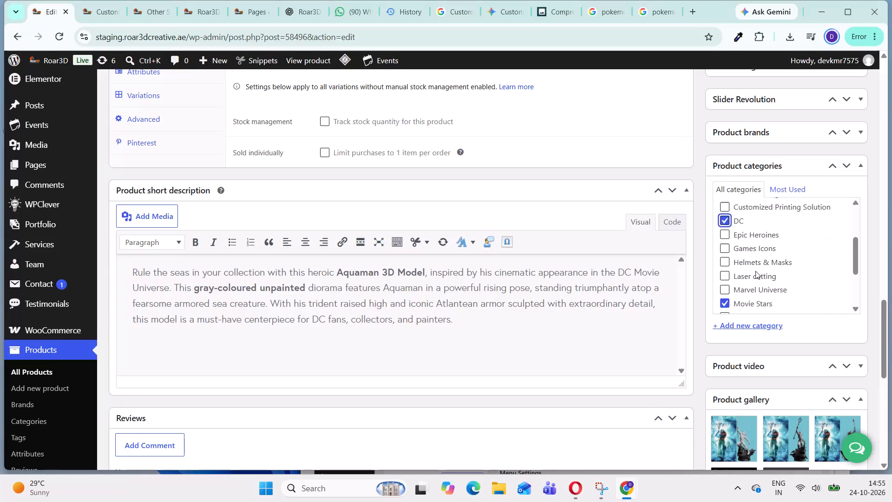
scroll(755, 271, up, 2)
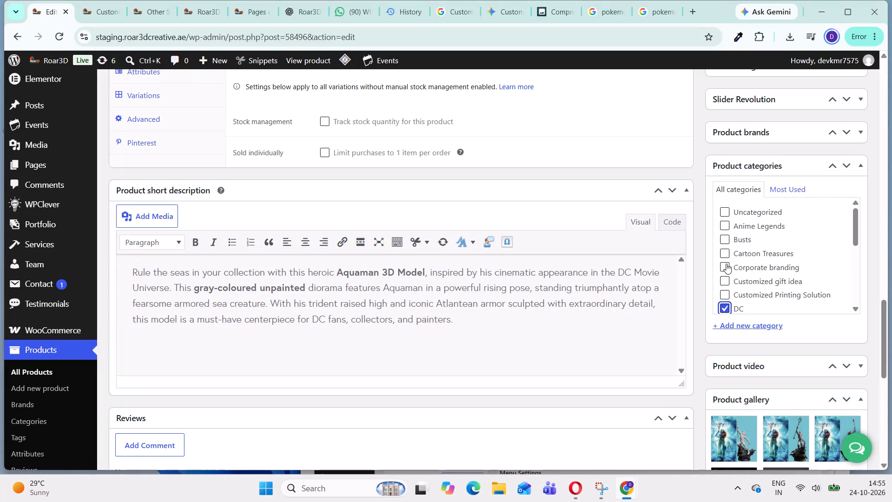
scroll(748, 274, up, 2)
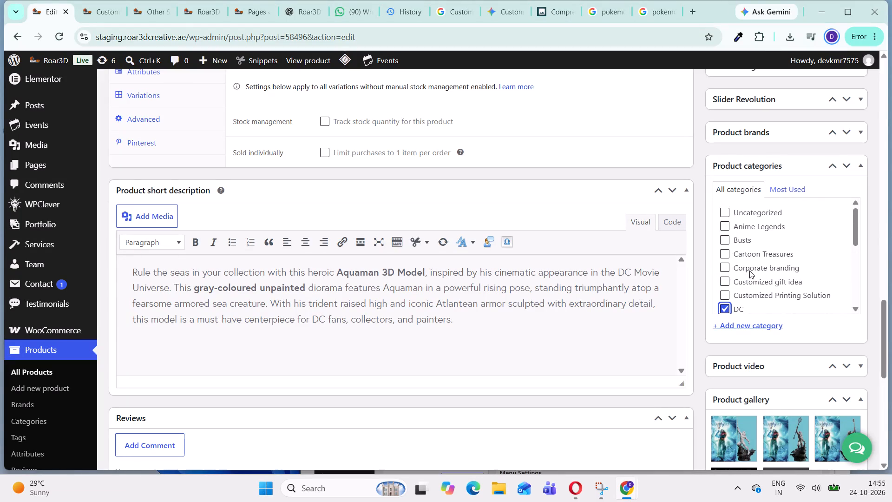
scroll(749, 271, down, 1)
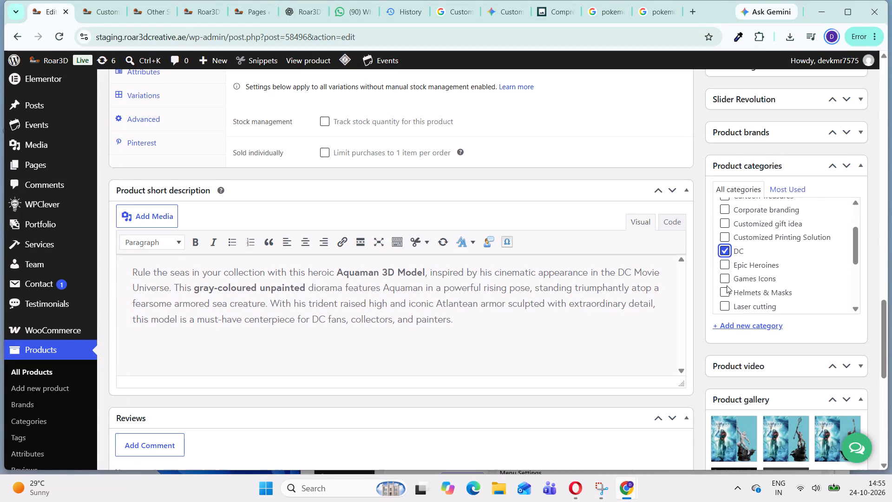
scroll(727, 285, down, 1)
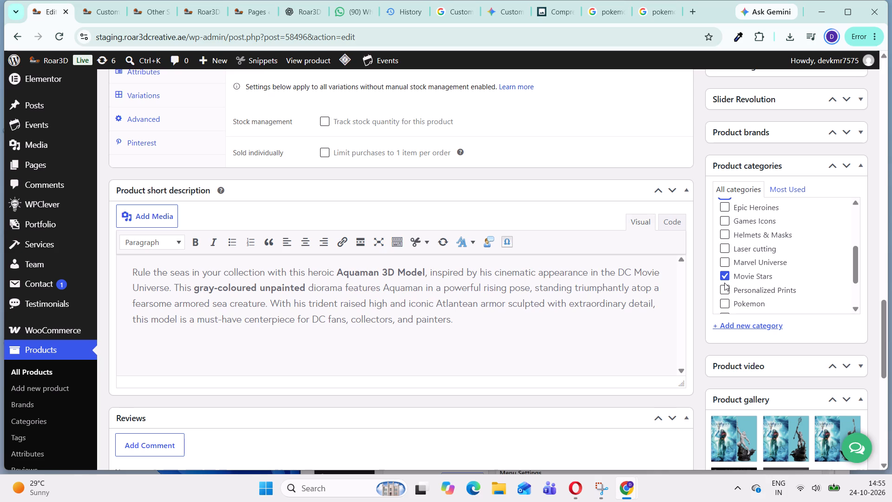
scroll(724, 283, down, 1)
click(725, 247)
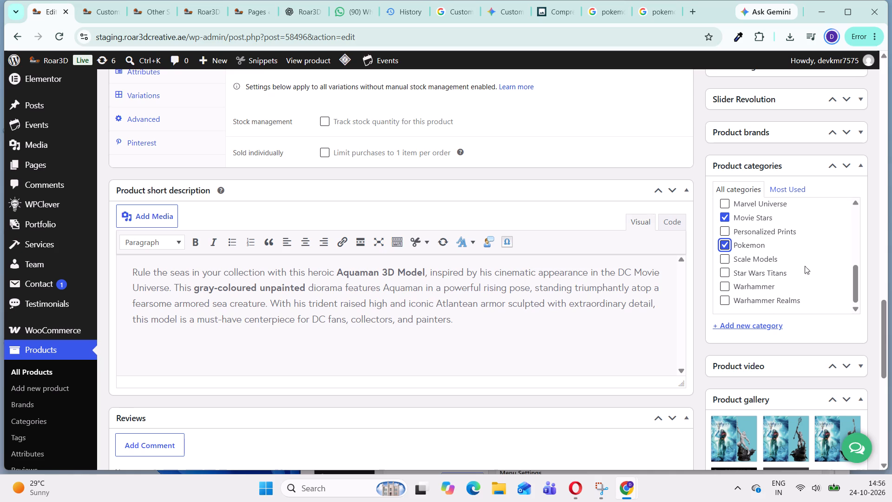
click(728, 288)
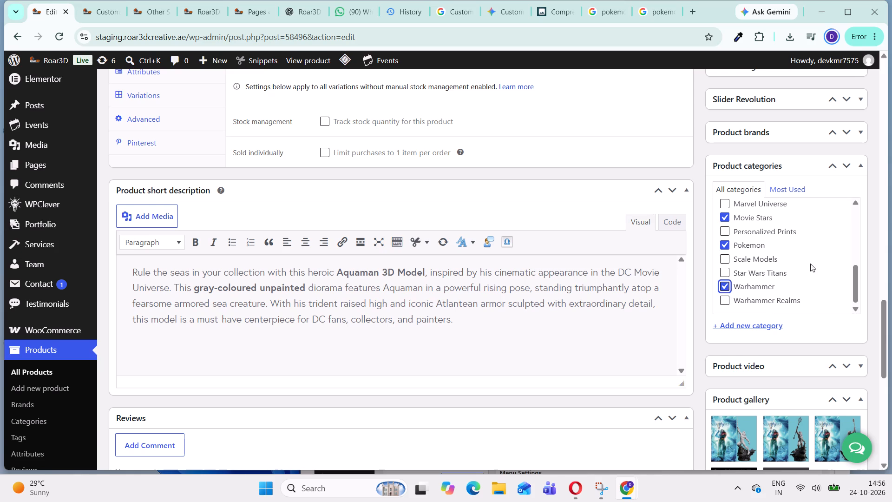
scroll(846, 197, up, 6)
click(843, 137)
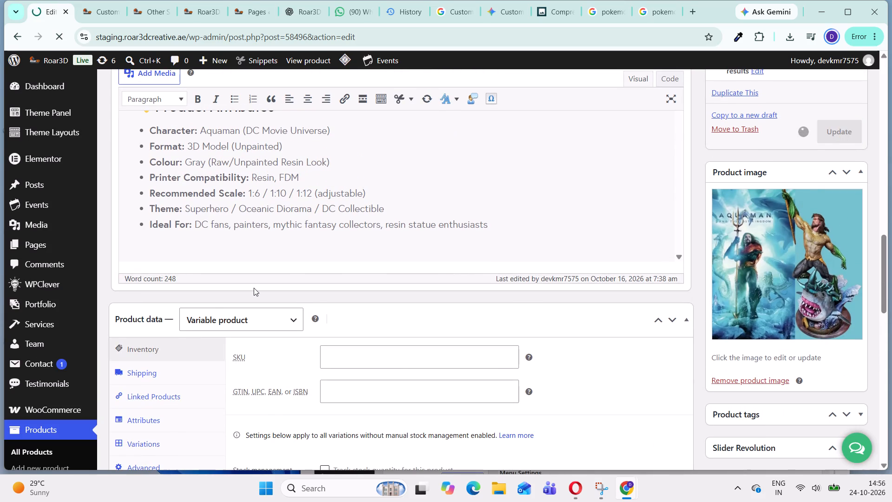
Open the product categories list and check the DC, Pokemon and Warhammer entries with their product counts.
scroll(15, 276, down, 3)
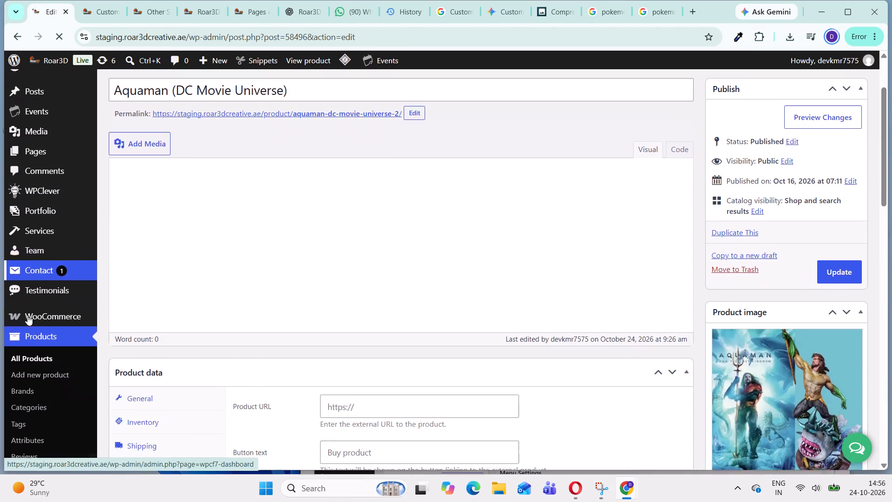
scroll(37, 285, down, 2)
scroll(45, 335, down, 4)
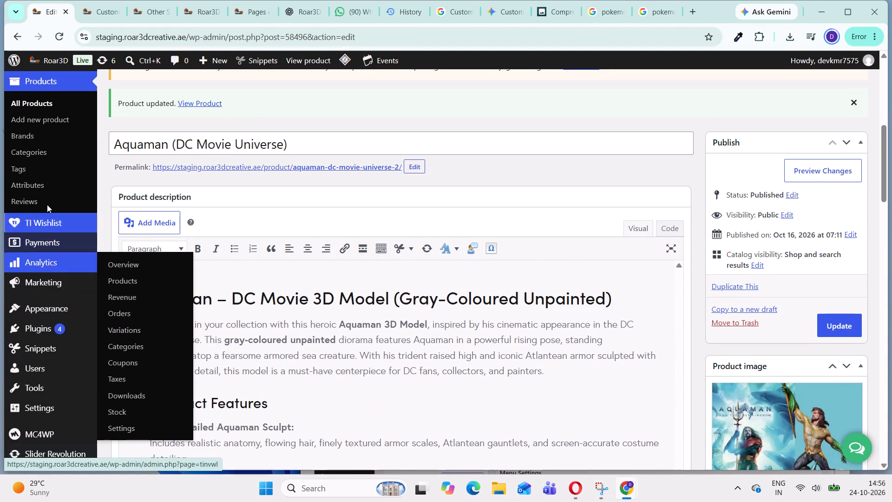
click(55, 152)
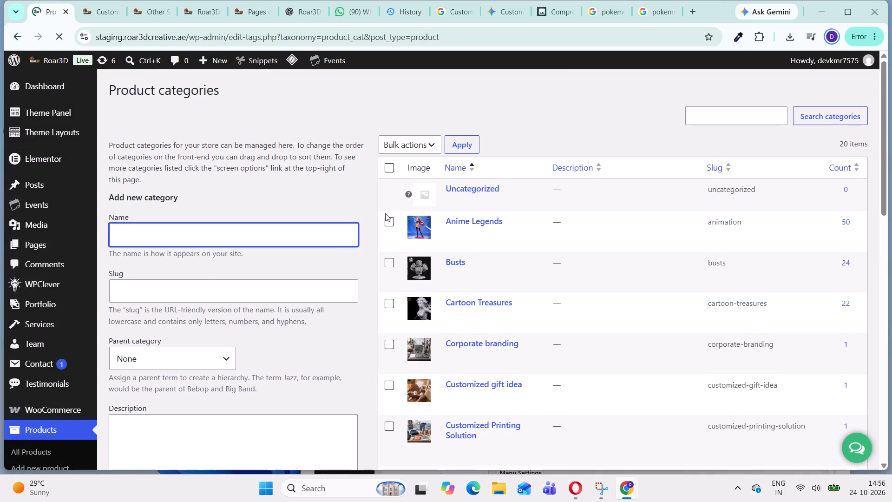
scroll(416, 319, down, 2)
scroll(528, 372, down, 5)
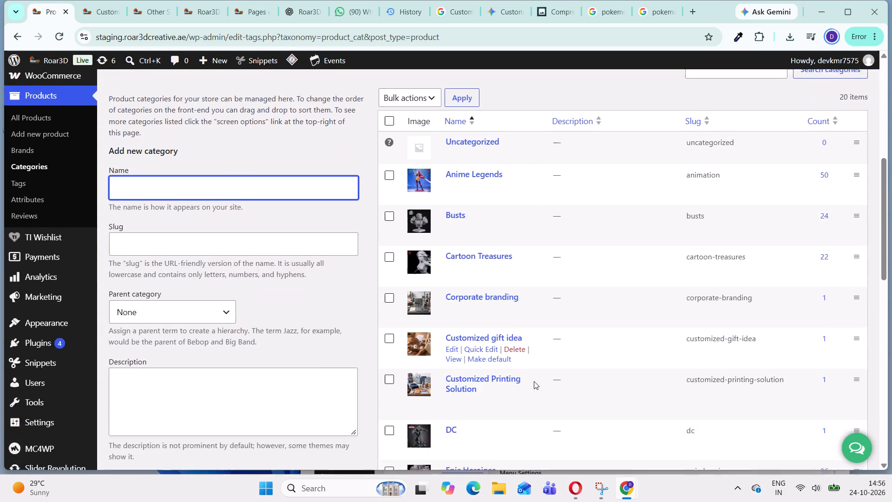
scroll(530, 376, down, 9)
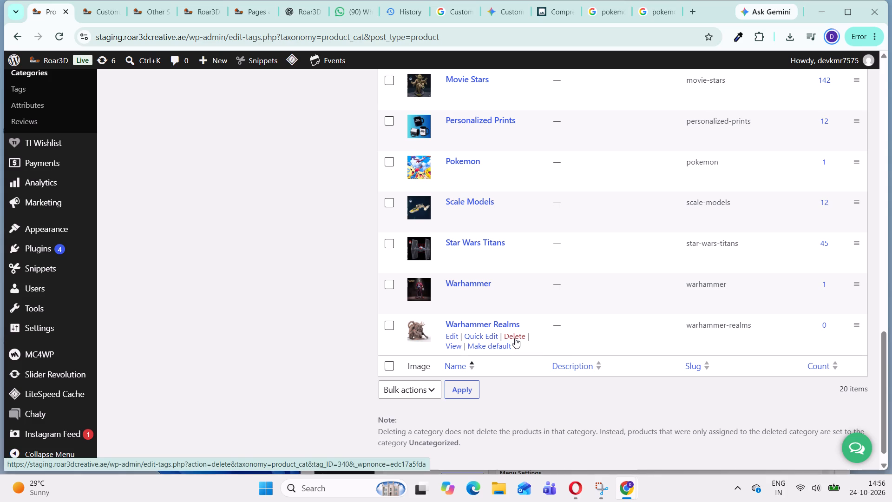
scroll(531, 330, up, 1)
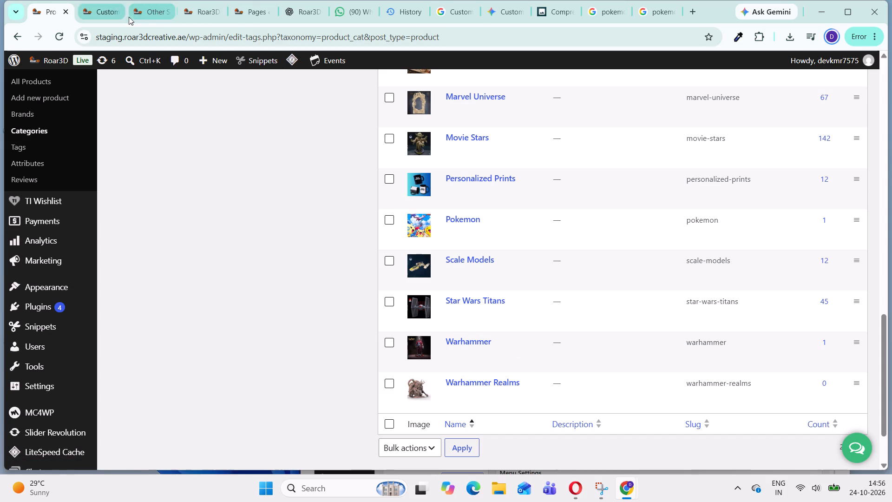
Switch to the site customizer with the main menu editor and reload it, accepting the loss of unsaved changes.
click(109, 18)
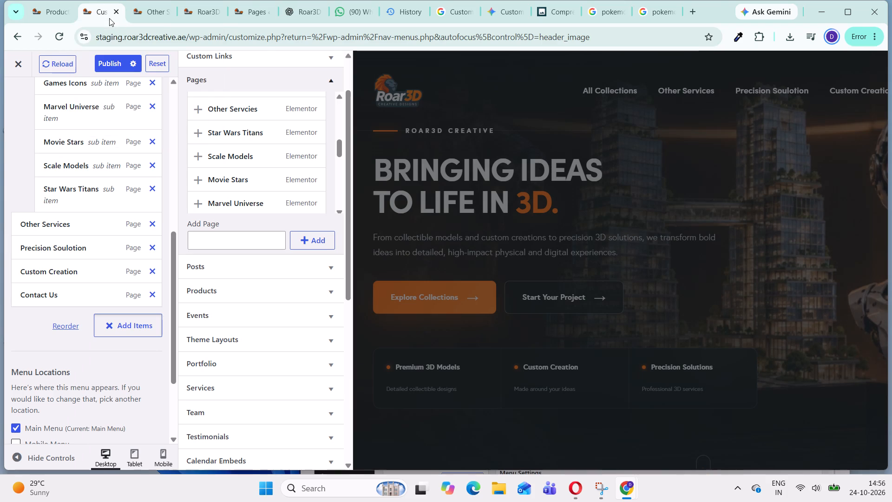
scroll(238, 234, up, 2)
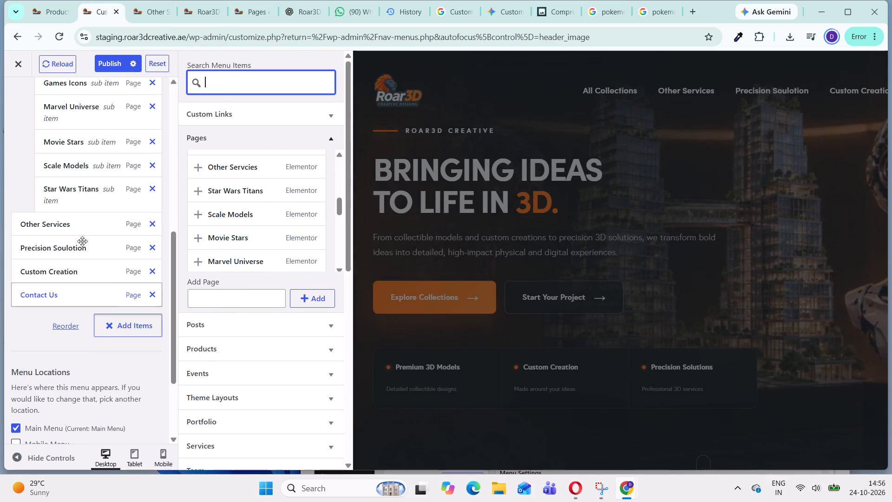
click(58, 40)
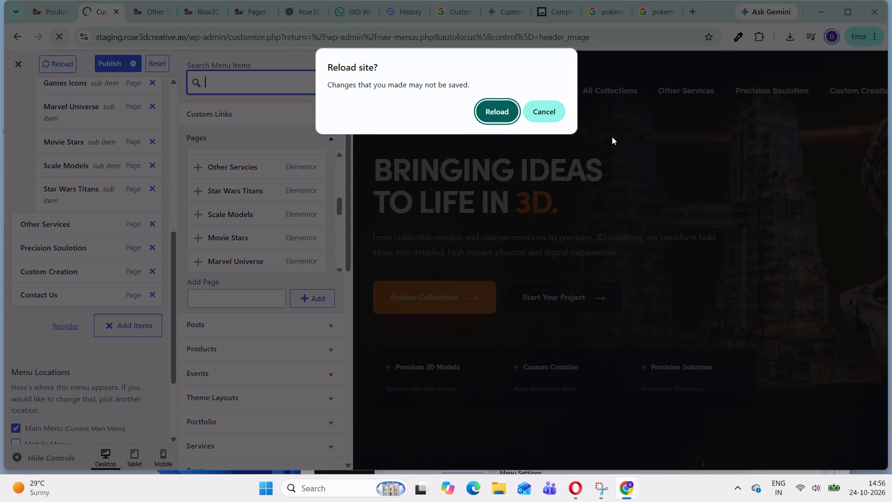
click(503, 111)
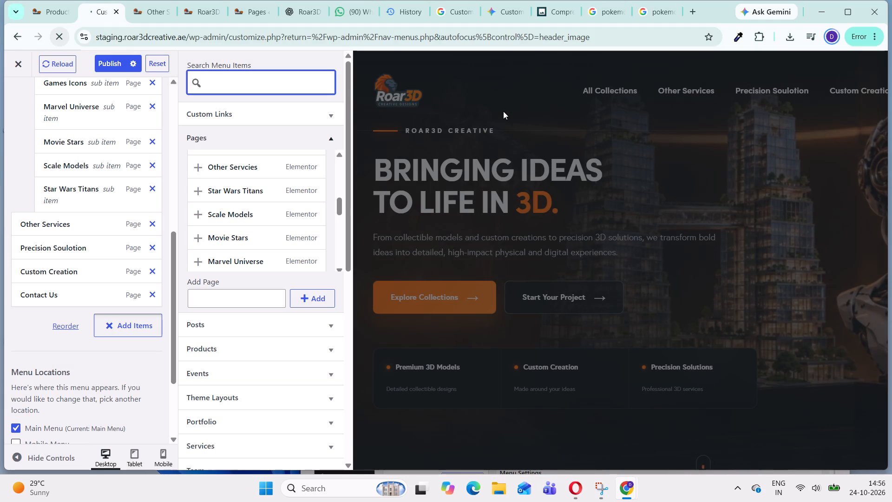
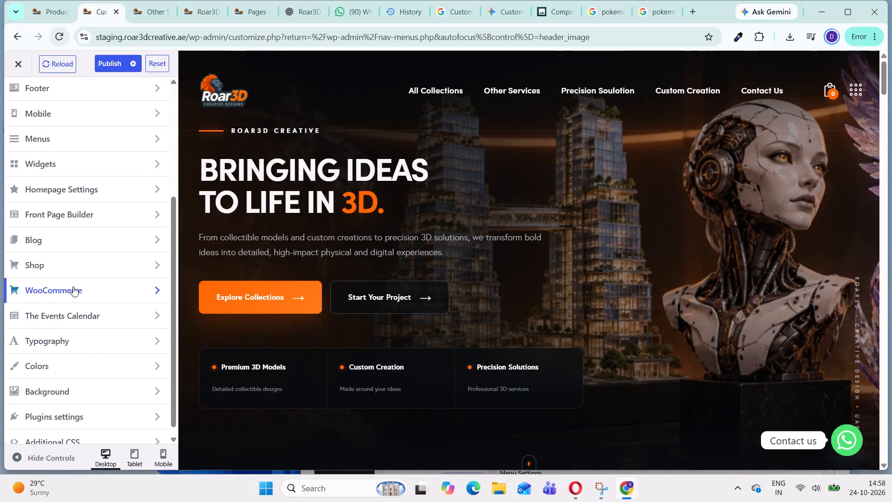
Look through the customizer's list of sections and the Header settings for the menu options.
scroll(66, 295, down, 2)
scroll(72, 262, up, 1)
scroll(53, 199, up, 1)
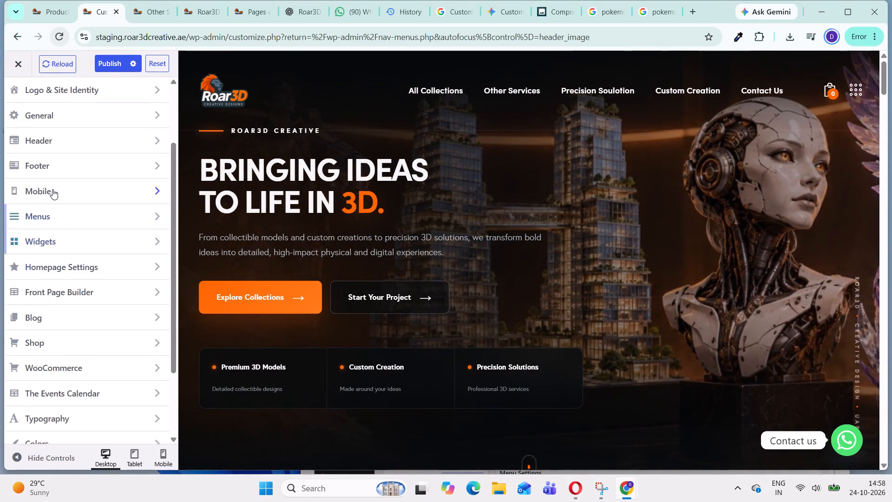
scroll(59, 203, up, 1)
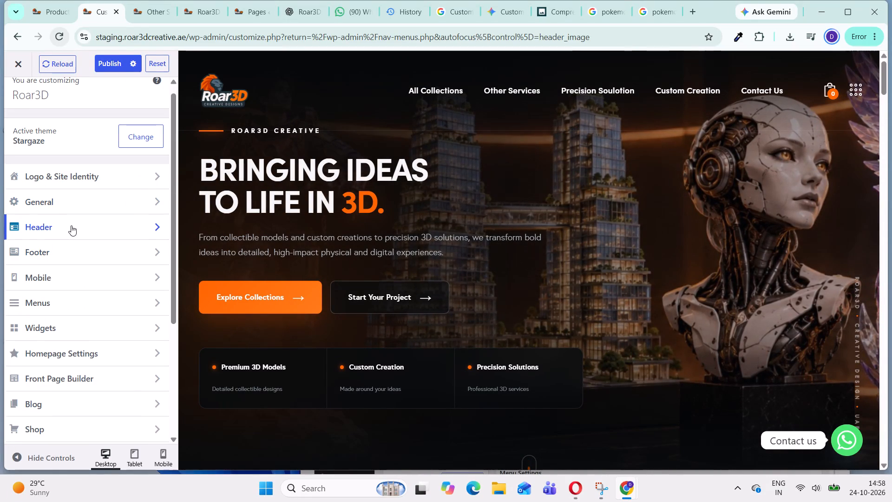
click(71, 225)
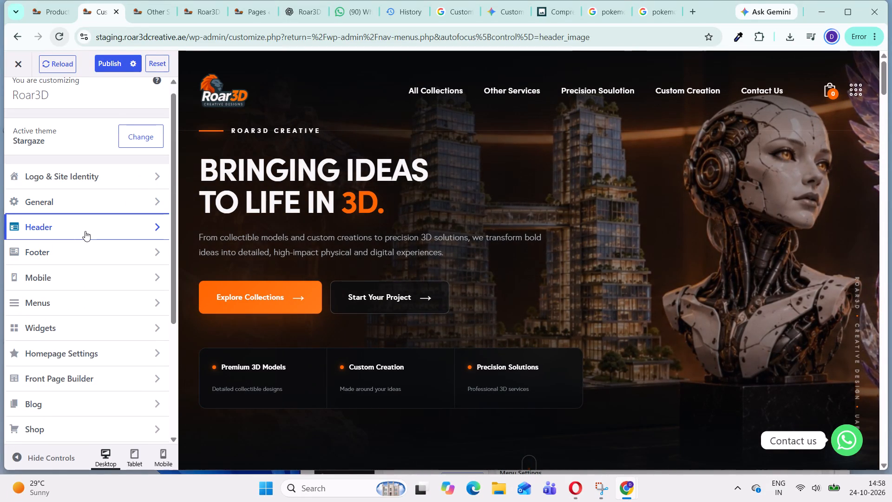
scroll(85, 231, down, 1)
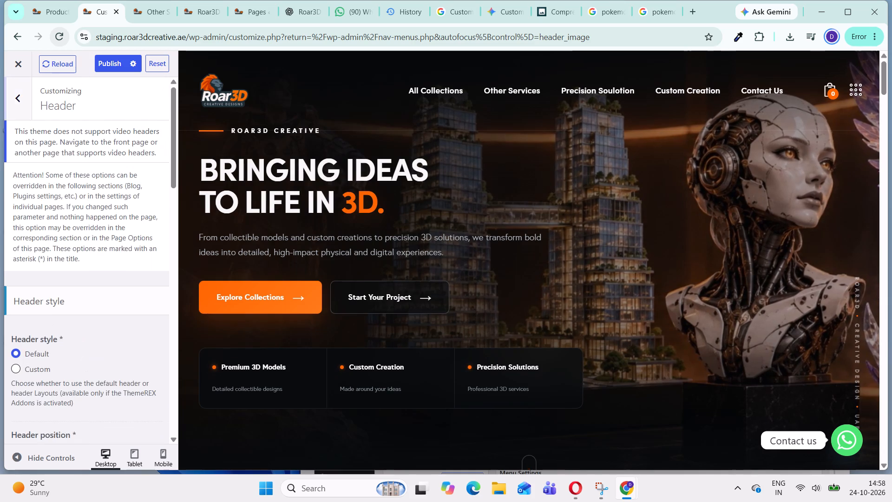
scroll(84, 233, down, 2)
scroll(84, 251, up, 3)
scroll(68, 186, up, 1)
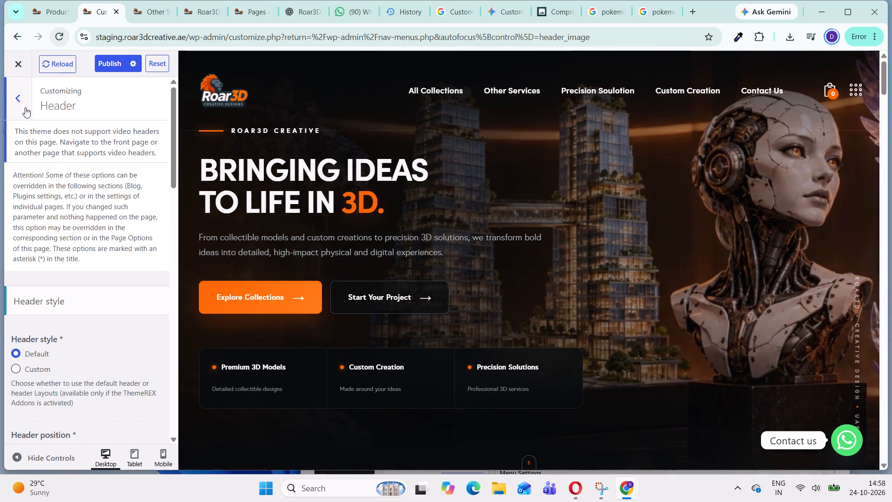
click(15, 100)
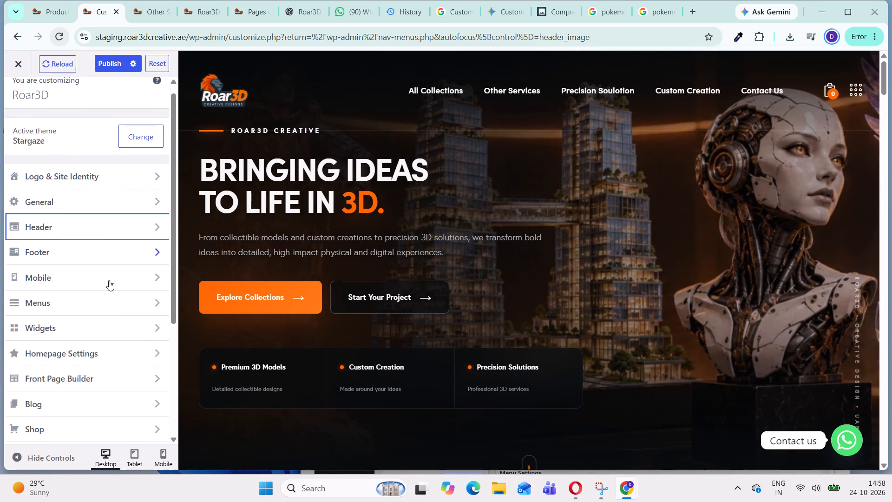
Open the Main Menu in the customizer's menu settings and review its items and sub-items.
scroll(118, 307, down, 6)
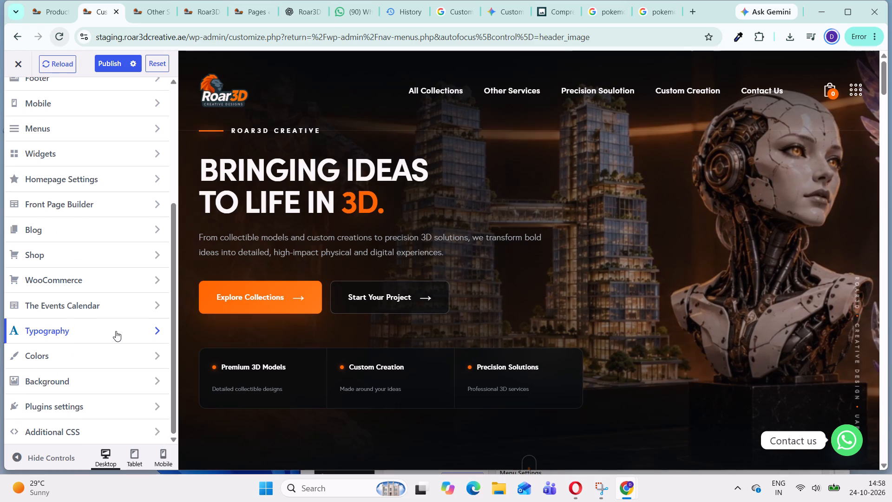
scroll(111, 312, up, 2)
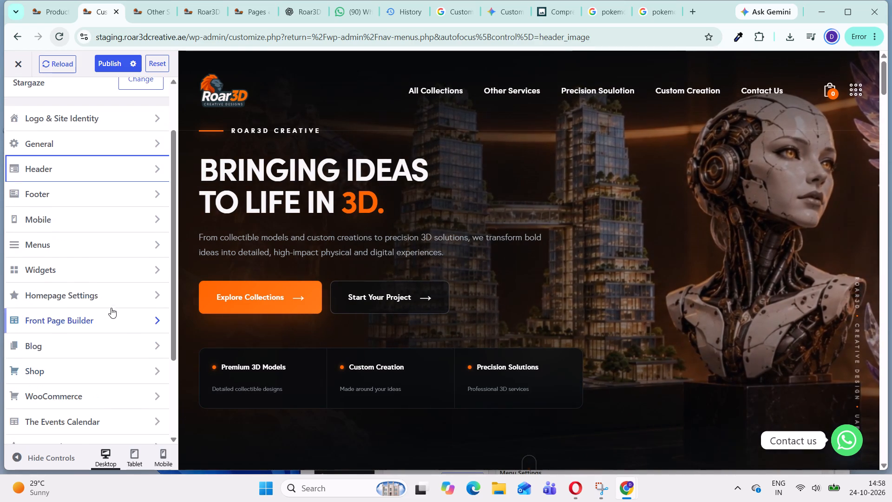
click(93, 244)
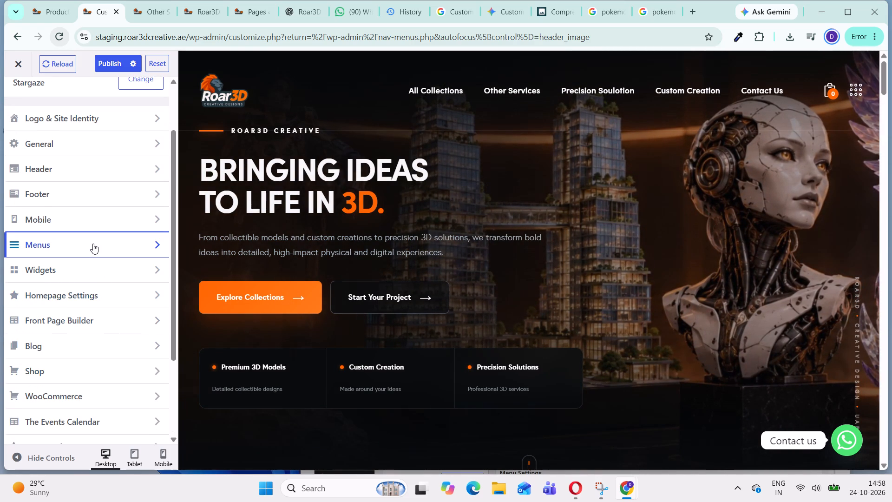
scroll(94, 243, down, 2)
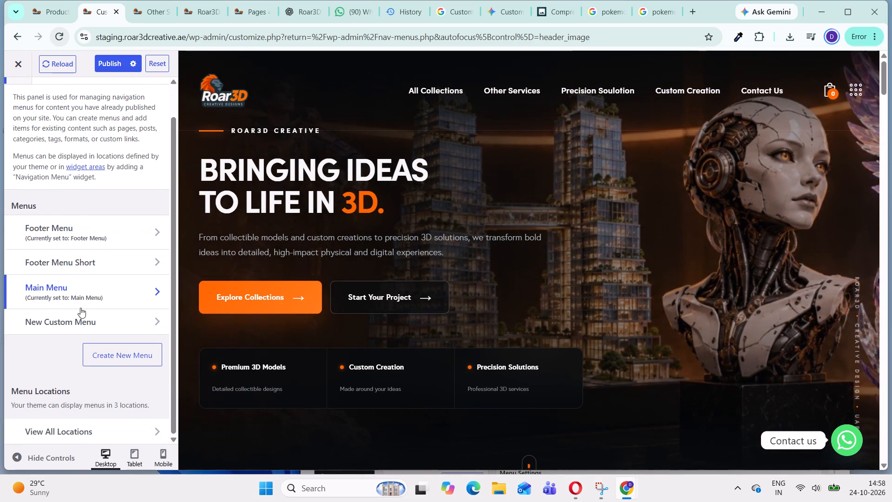
click(115, 293)
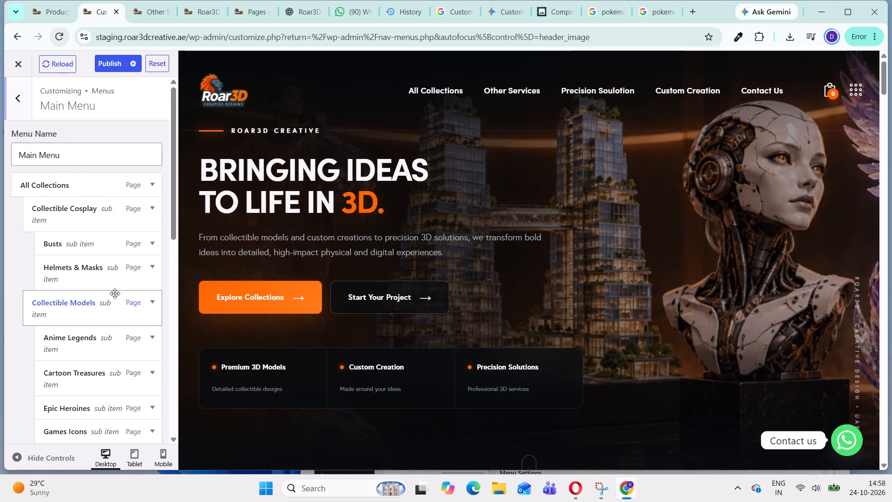
scroll(115, 293, down, 2)
scroll(118, 248, down, 2)
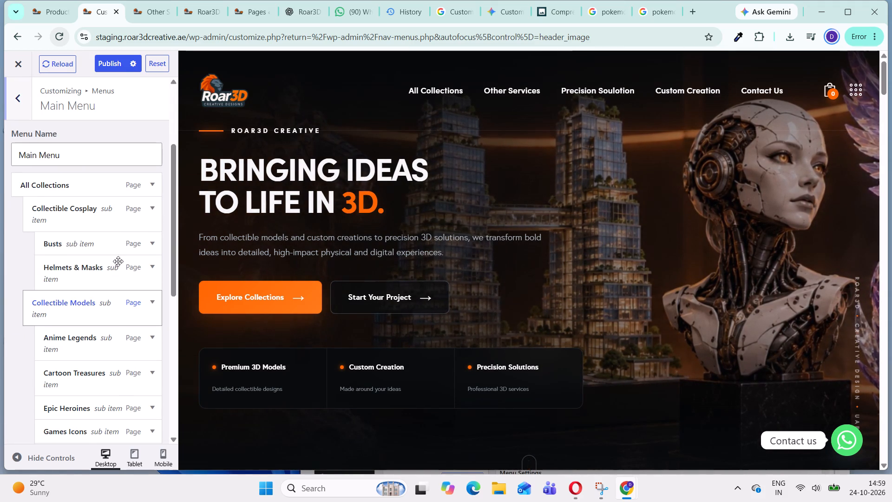
scroll(127, 324, down, 7)
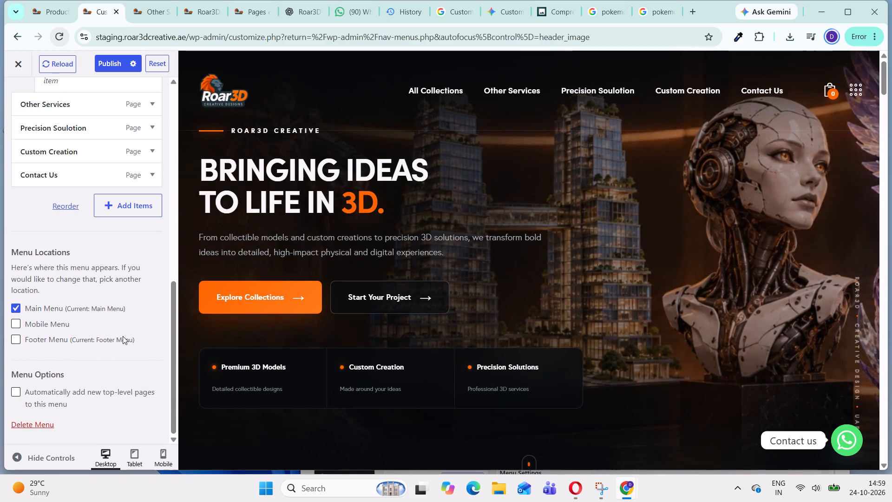
scroll(127, 317, up, 5)
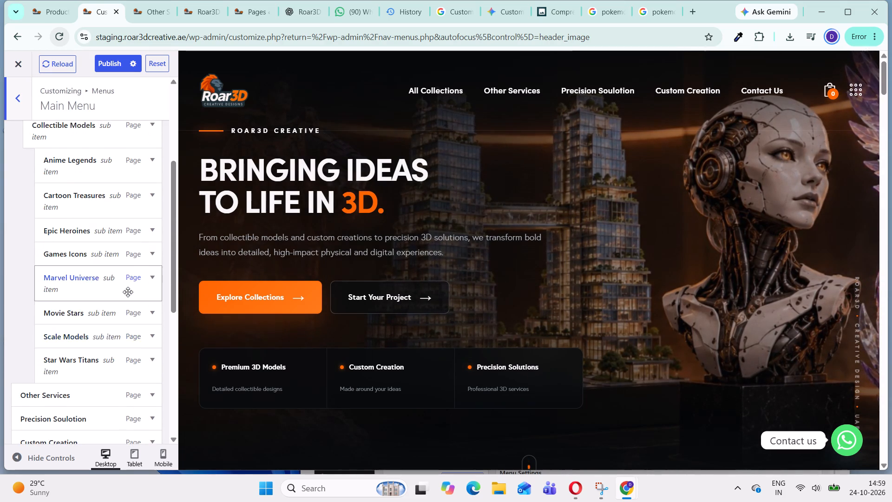
scroll(128, 292, up, 1)
scroll(128, 292, down, 3)
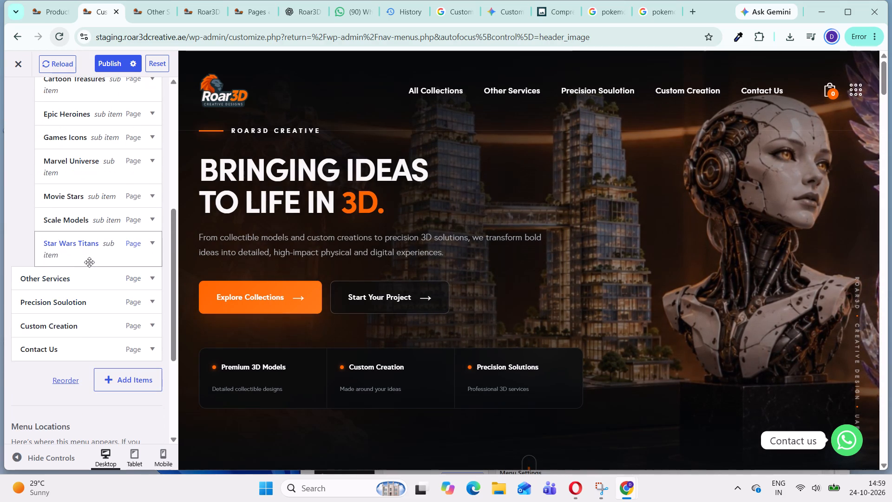
Start adding items to the Main Menu and look through the existing pages for ones matching the new categories.
click(144, 383)
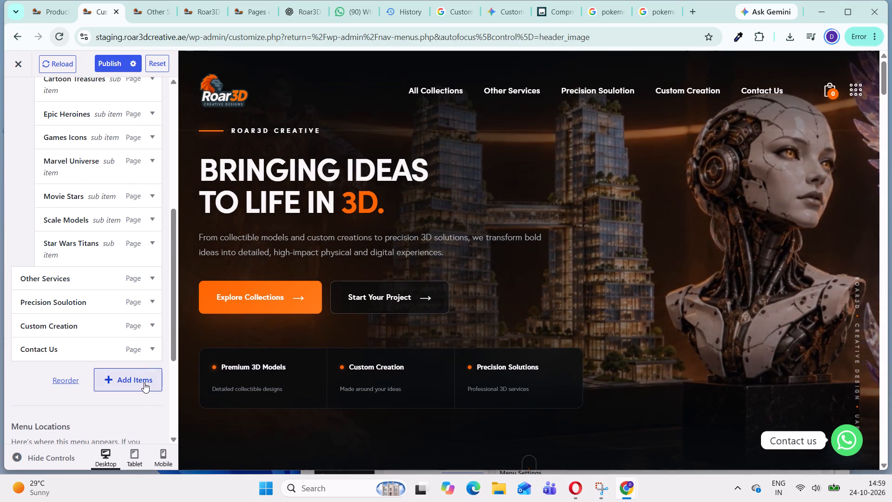
scroll(261, 242, down, 2)
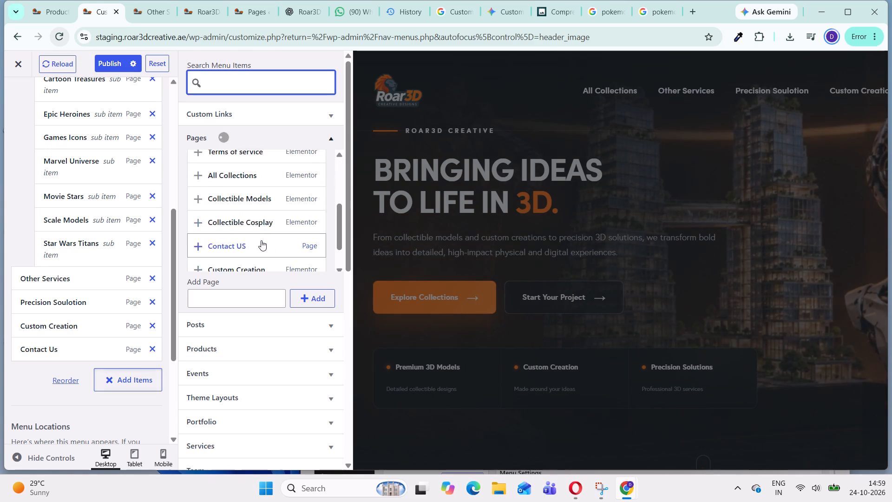
scroll(261, 240, down, 5)
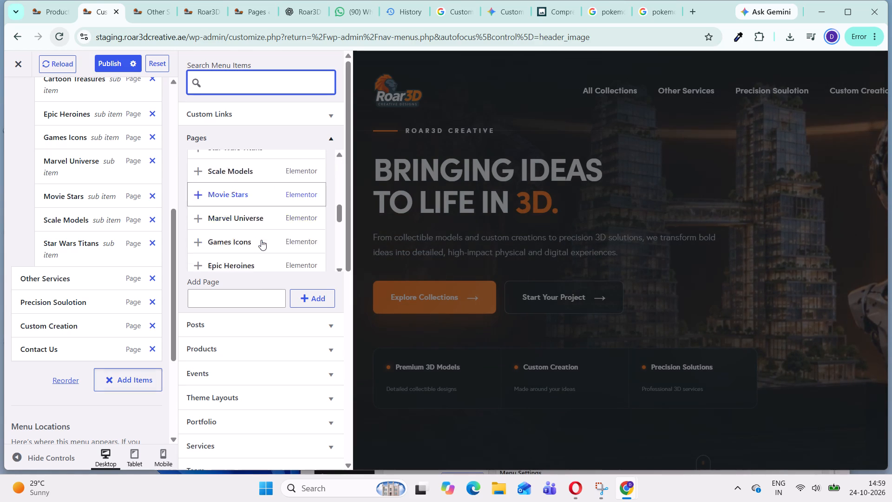
scroll(261, 240, down, 5)
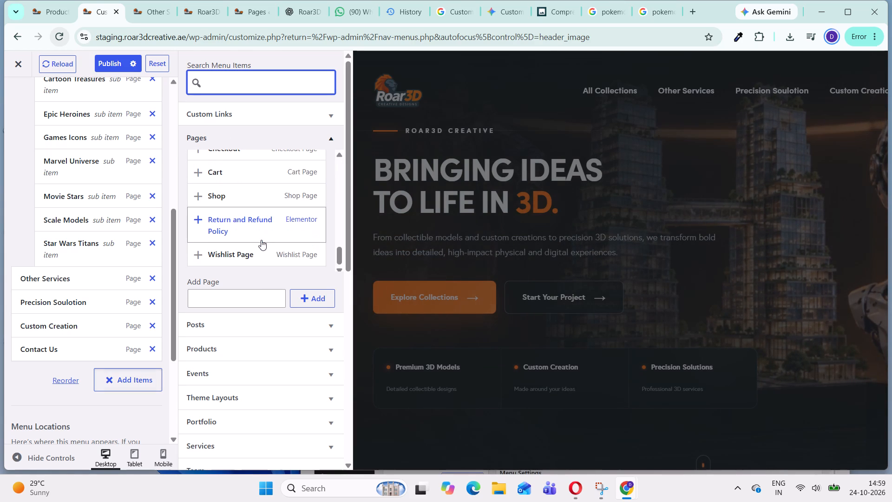
scroll(261, 240, down, 2)
scroll(266, 271, up, 4)
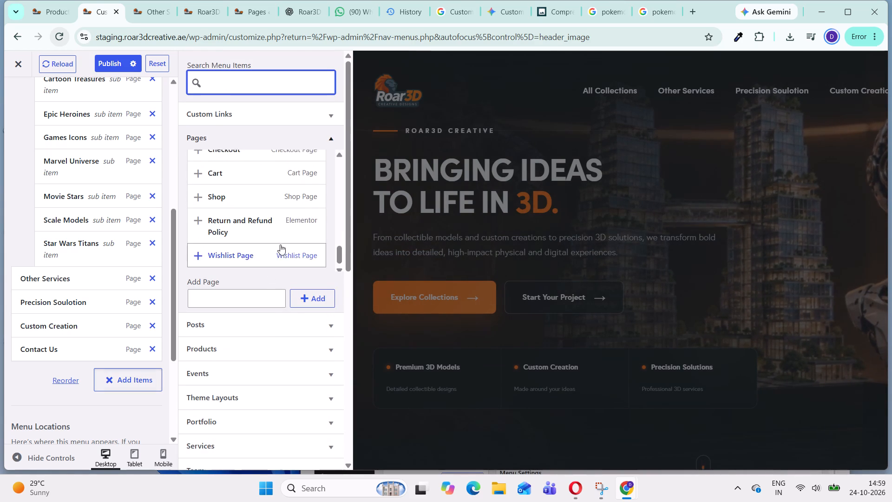
scroll(282, 240, up, 11)
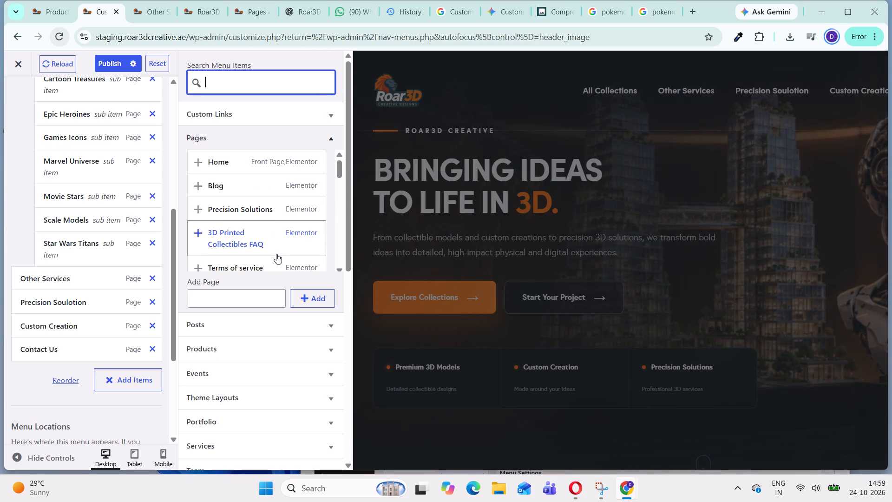
click(245, 303)
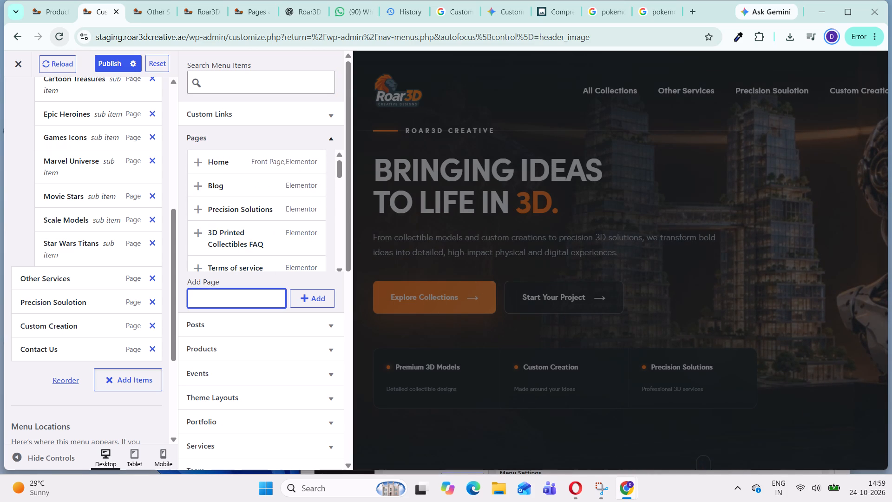
scroll(250, 222, up, 1)
scroll(253, 217, down, 5)
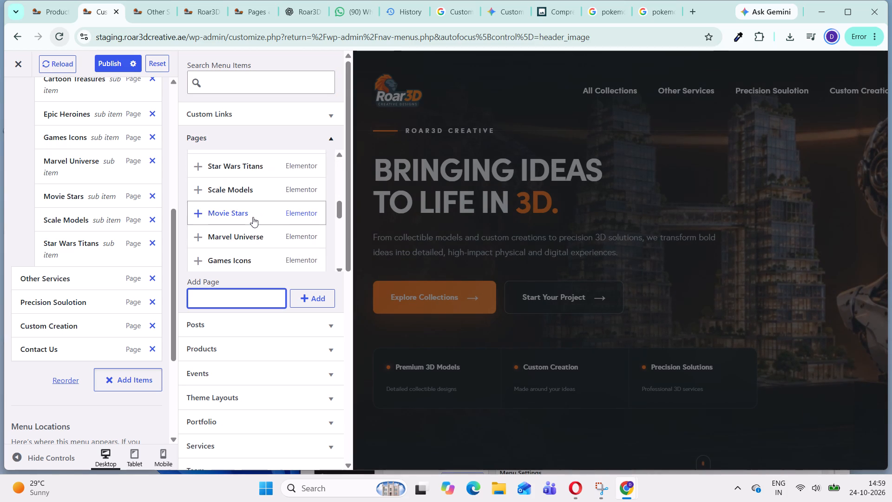
scroll(253, 217, down, 6)
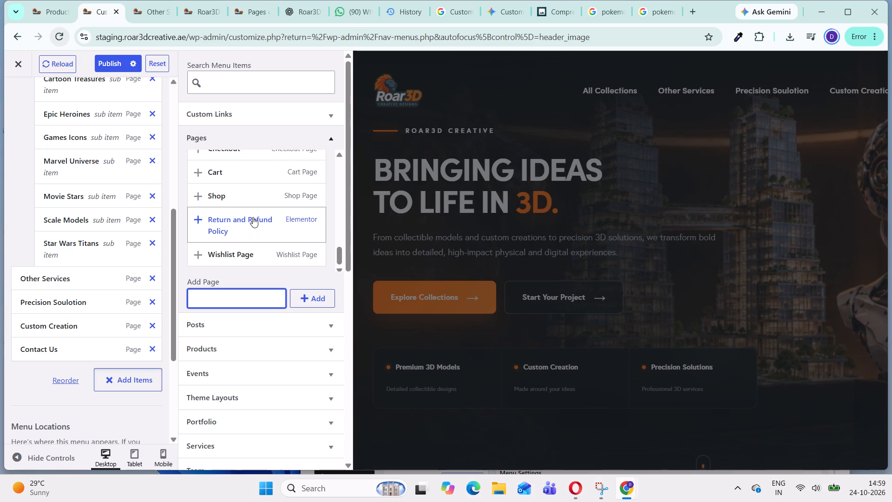
scroll(253, 217, down, 1)
scroll(260, 247, up, 13)
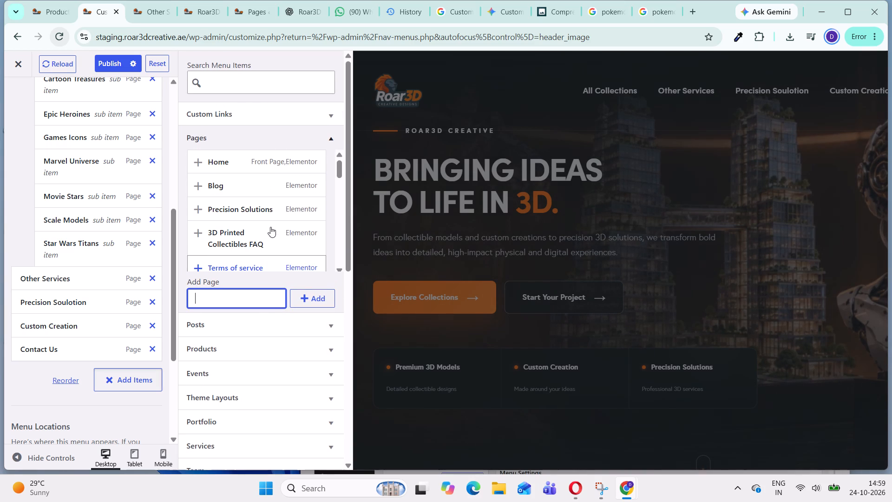
scroll(270, 227, up, 2)
Check the product categories list for the Pokemon and Warhammer entries, then return to the customizer's menu editor.
click(155, 10)
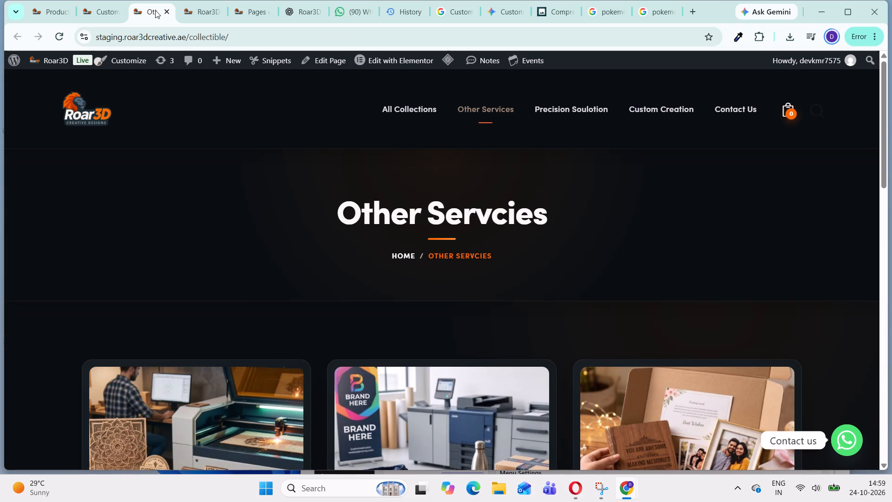
click(198, 12)
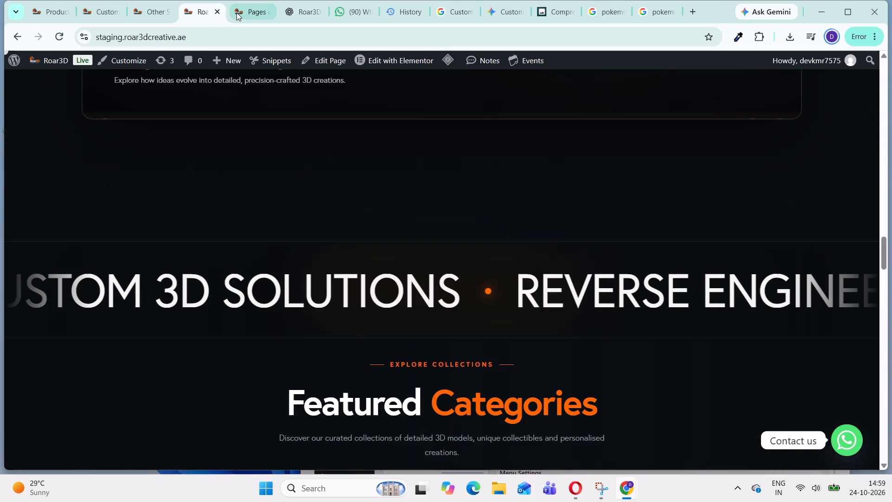
click(148, 20)
click(108, 20)
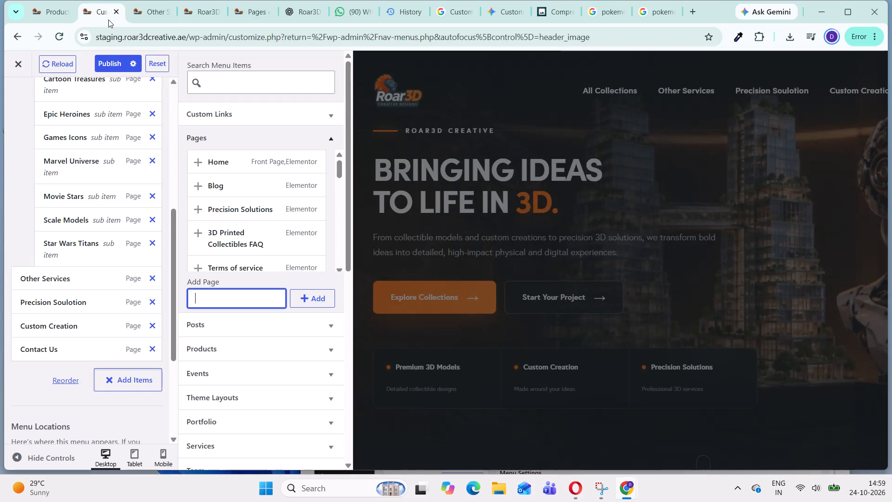
click(52, 18)
scroll(512, 212, up, 2)
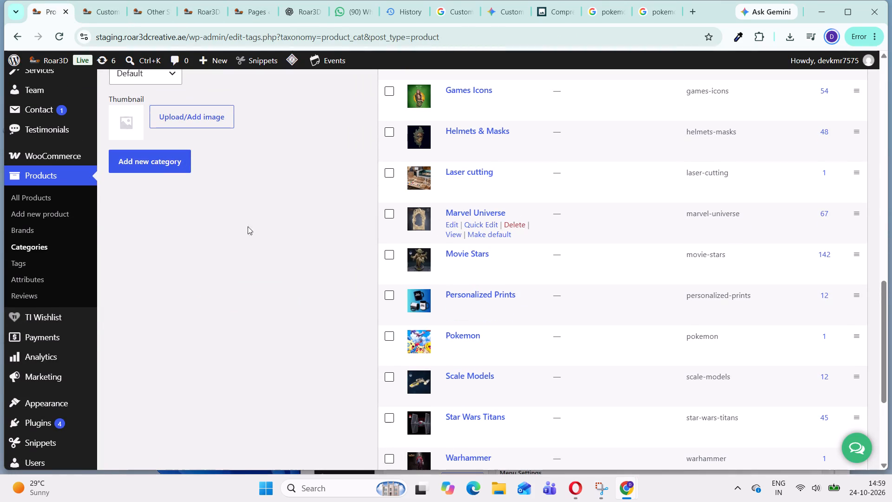
scroll(528, 277, down, 4)
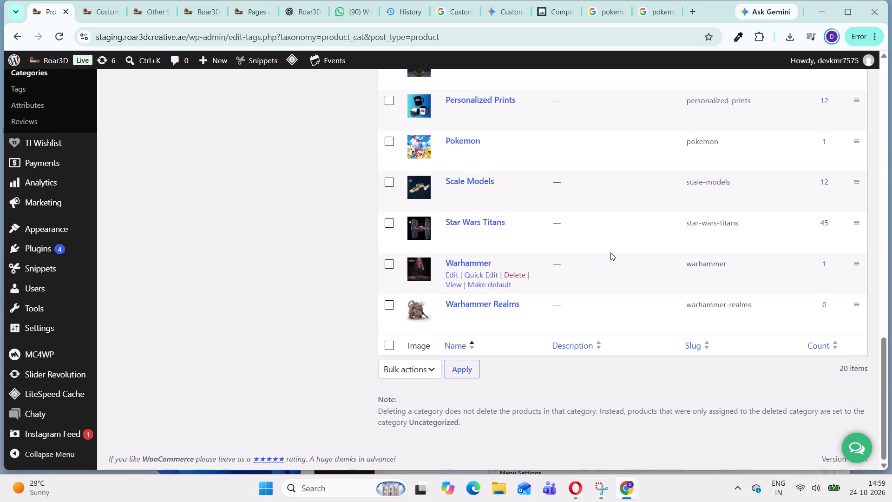
click(105, 20)
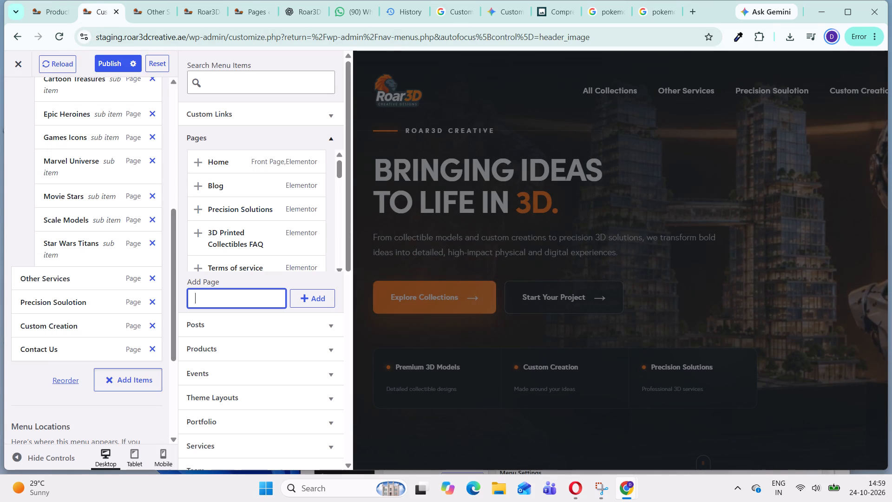
Create a new page named Dc and add it to the Main Menu.
key(shift+d)
key(c)
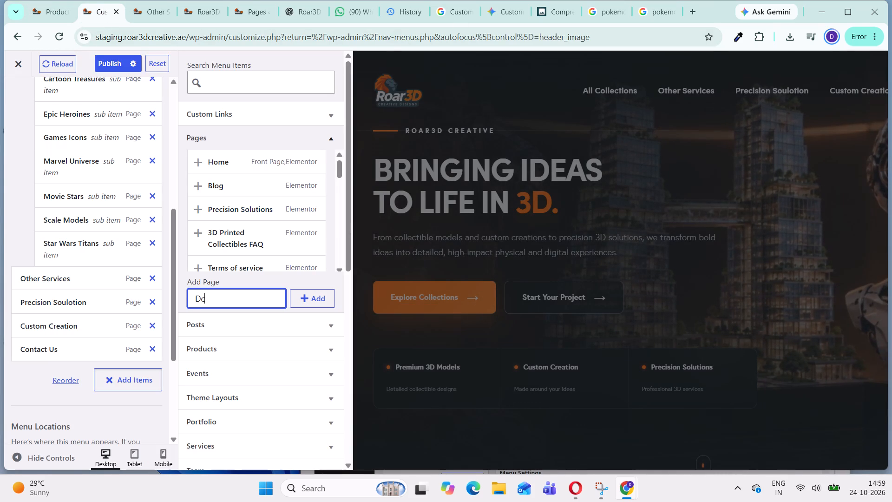
click(318, 304)
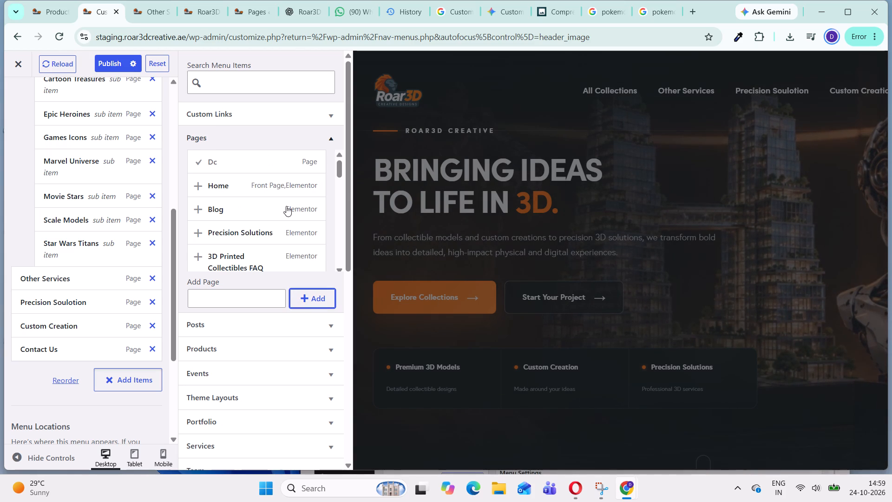
Add the new Dc page from the list of available pages to the Main Menu a second time.
click(265, 166)
right_click(265, 166)
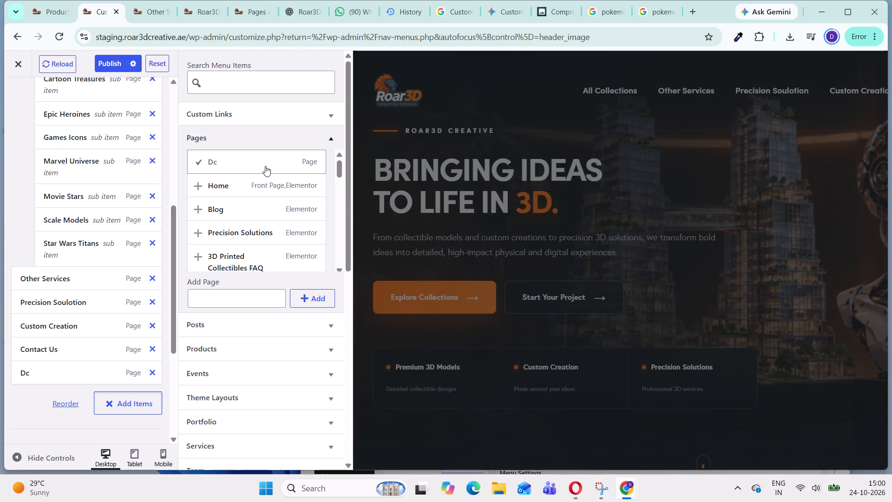
click(265, 166)
click(306, 161)
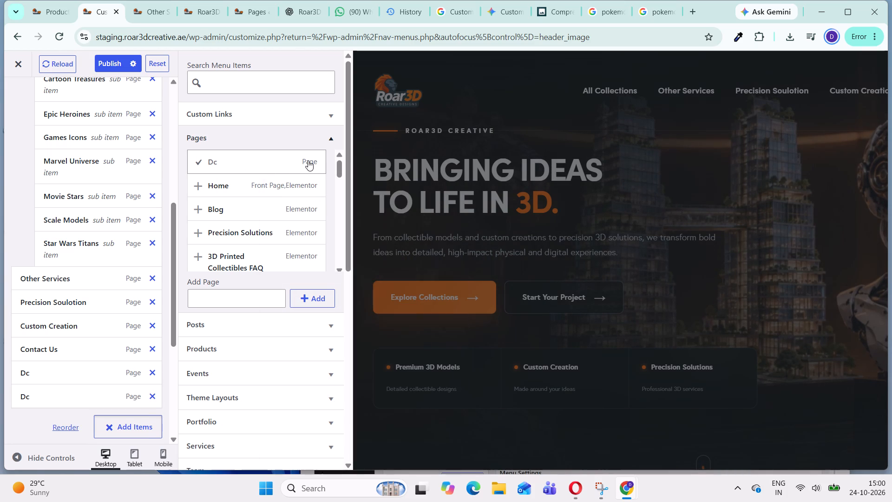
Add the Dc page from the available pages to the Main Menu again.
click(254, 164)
Remove every Dc item from the end of the Main Menu.
scroll(98, 373, down, 1)
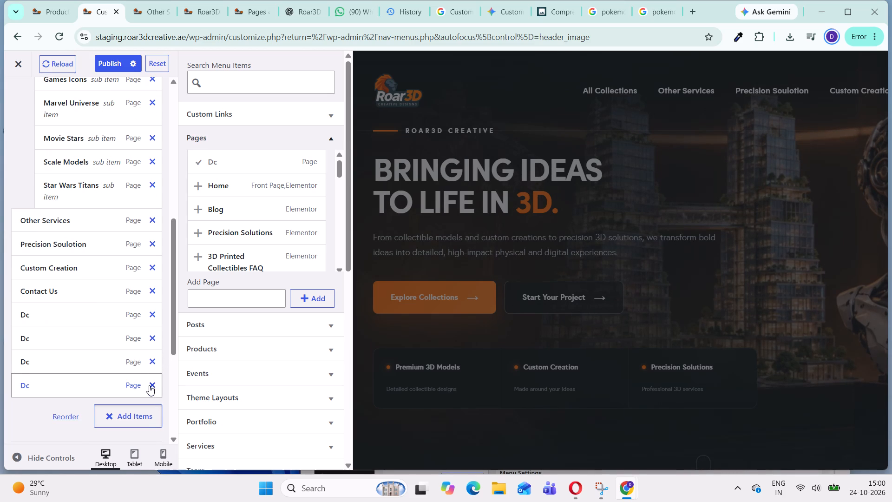
click(150, 386)
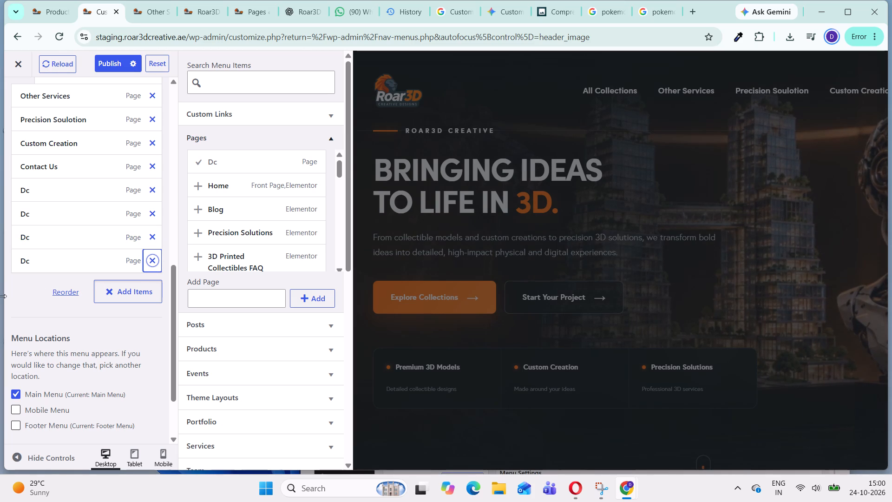
click(22, 312)
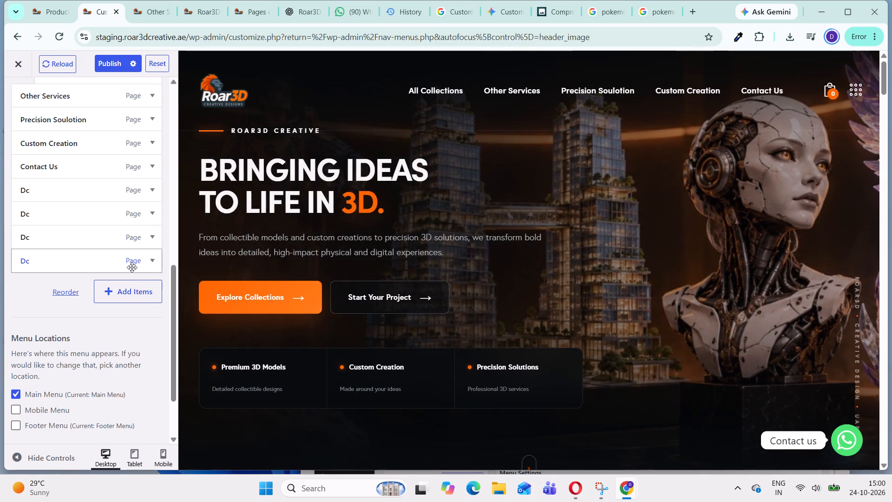
click(146, 264)
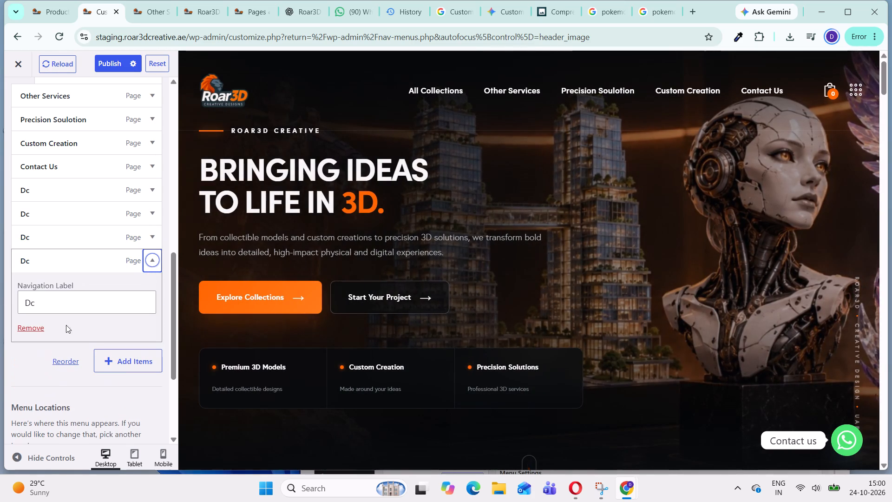
click(32, 330)
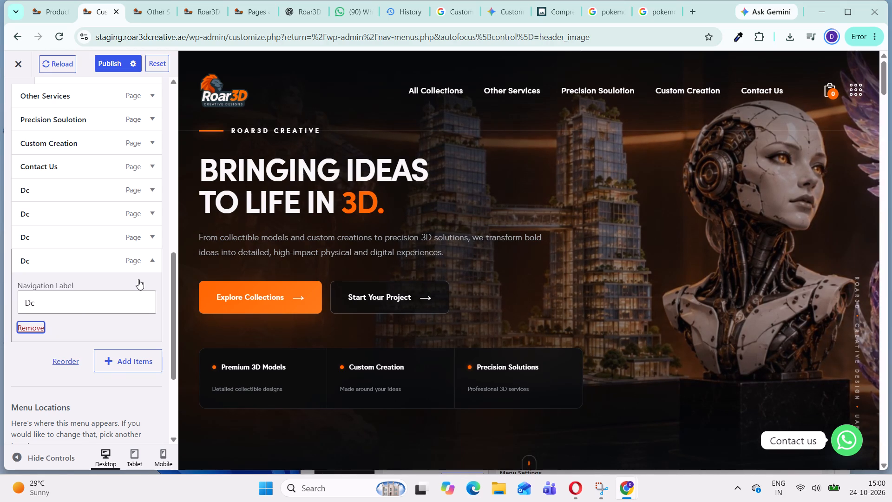
click(154, 239)
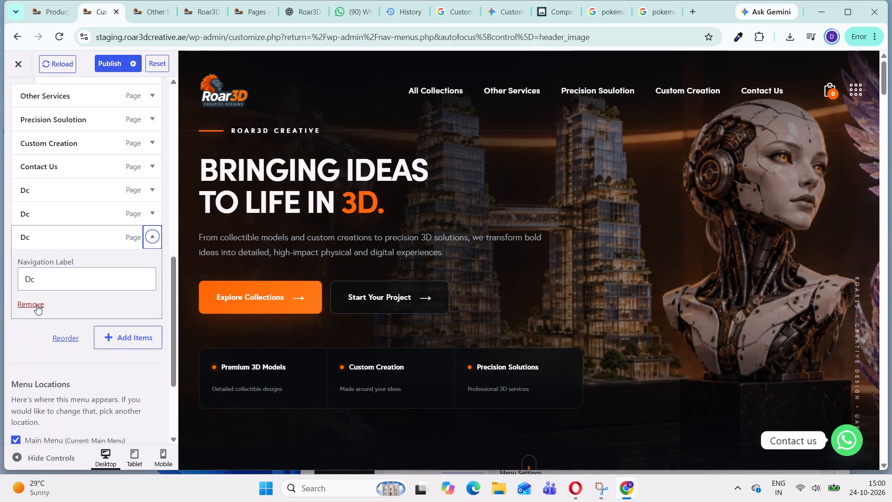
click(37, 304)
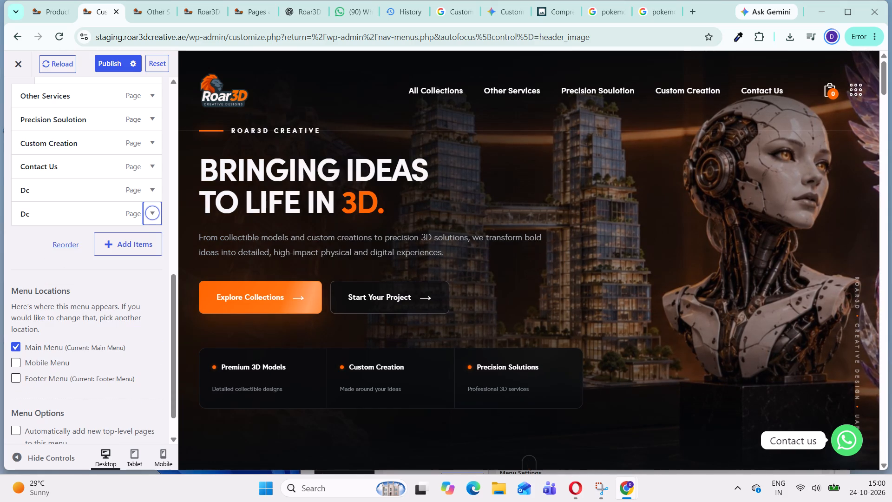
click(150, 211)
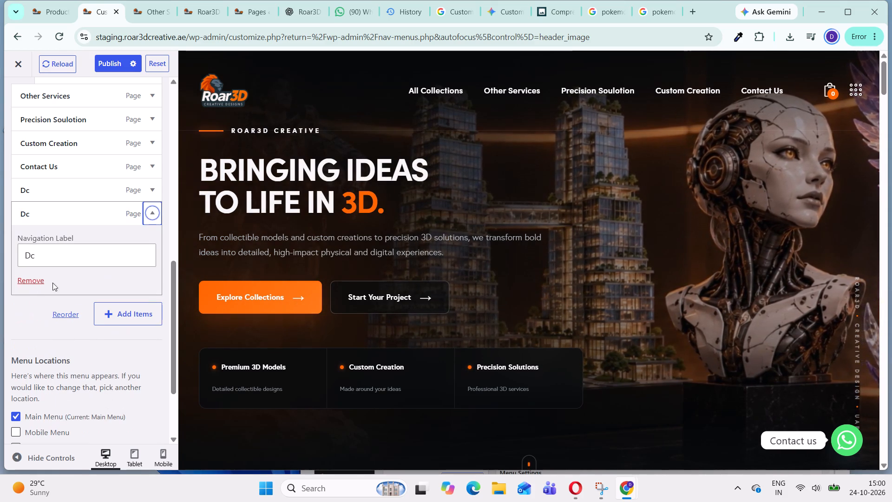
click(33, 282)
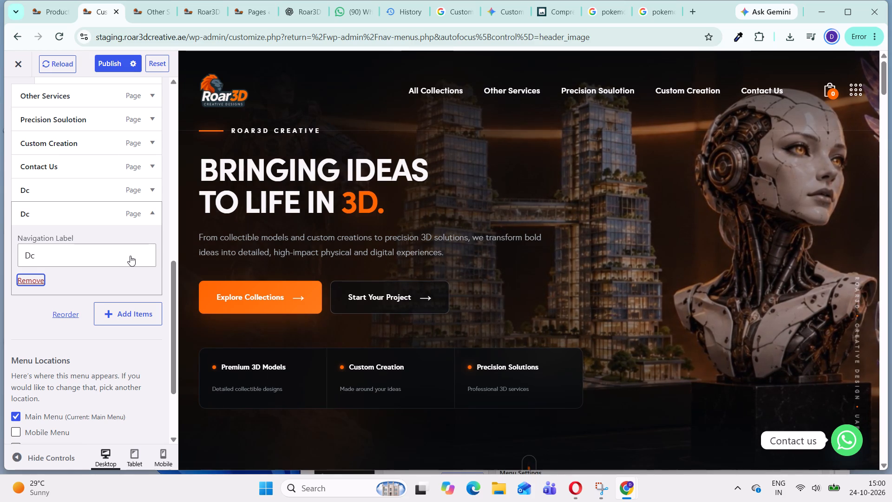
click(156, 194)
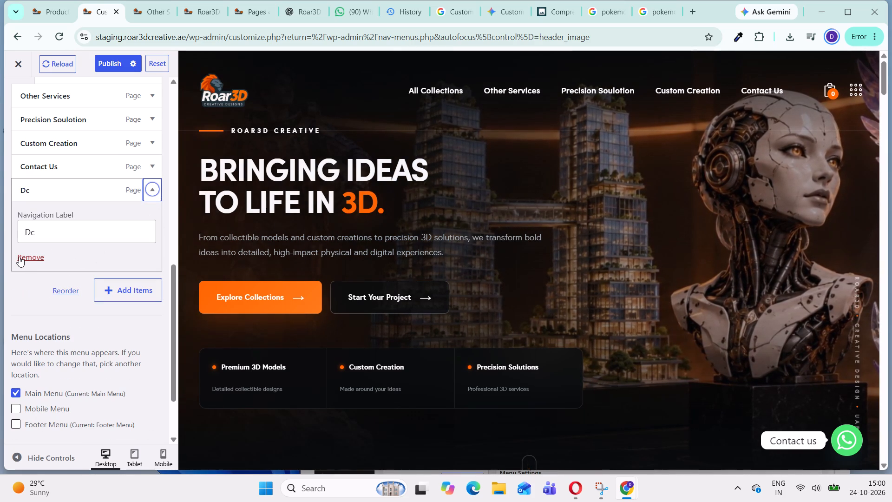
click(19, 257)
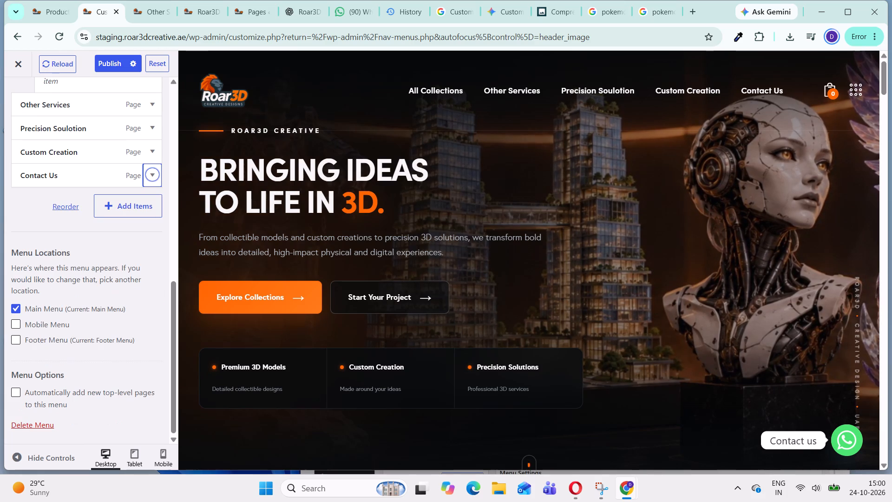
Reopen the items available for the Main Menu and look through the item types and the Categories entries for the new product categories.
scroll(108, 264, up, 2)
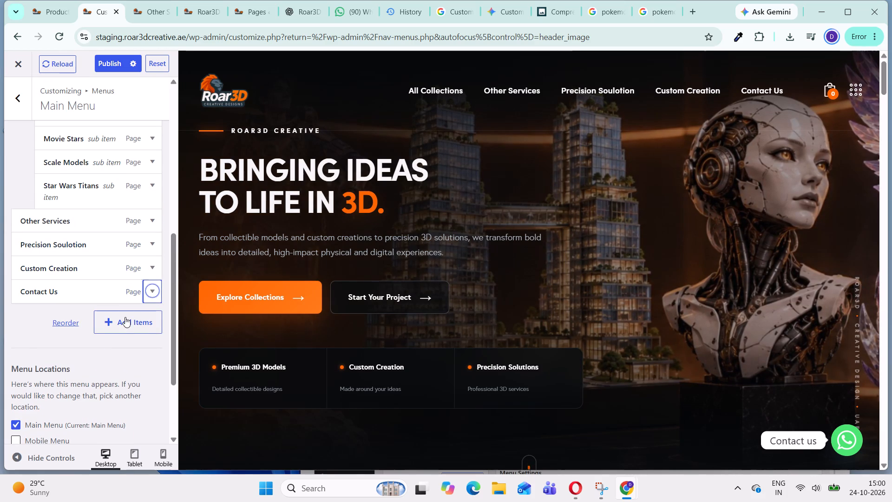
click(125, 319)
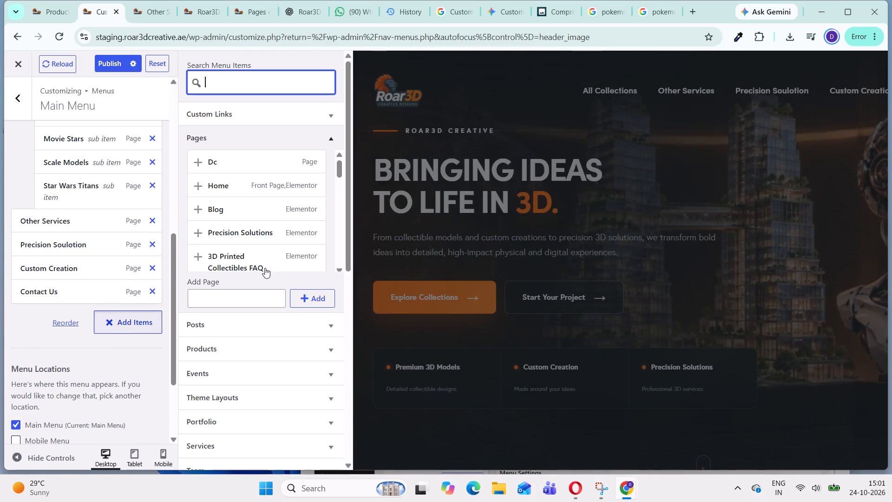
scroll(273, 261, up, 1)
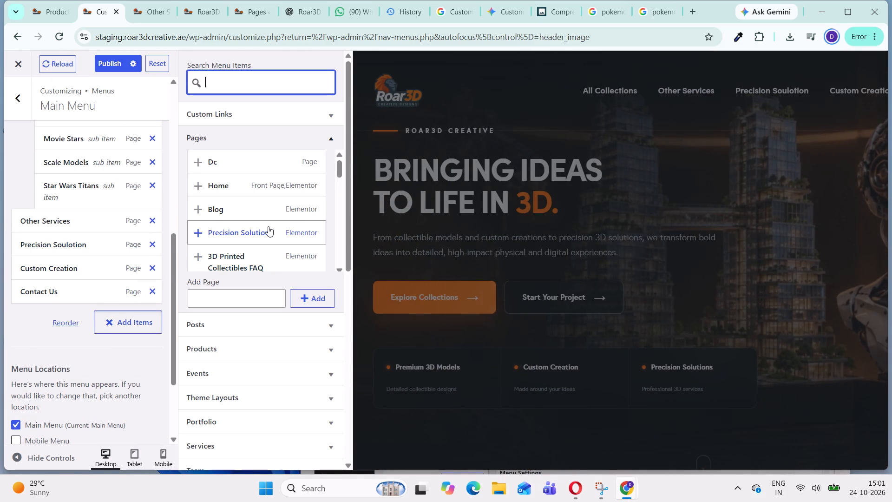
scroll(268, 226, down, 1)
scroll(268, 226, up, 1)
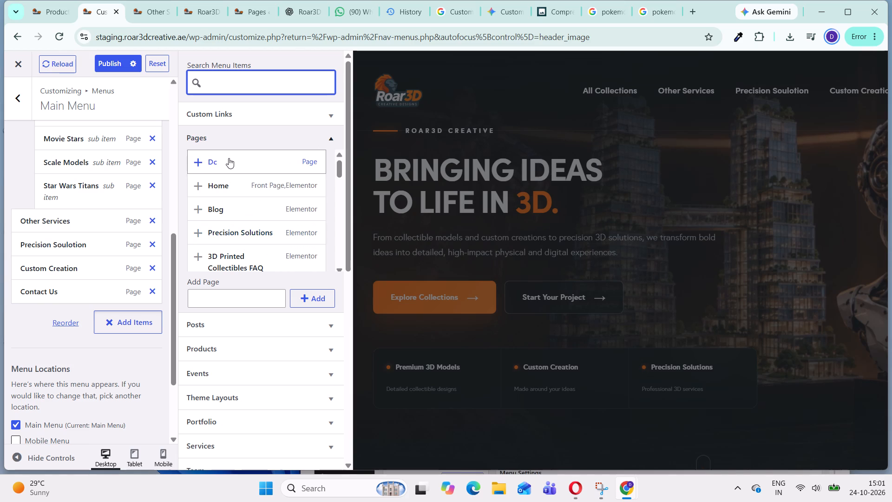
right_click(229, 158)
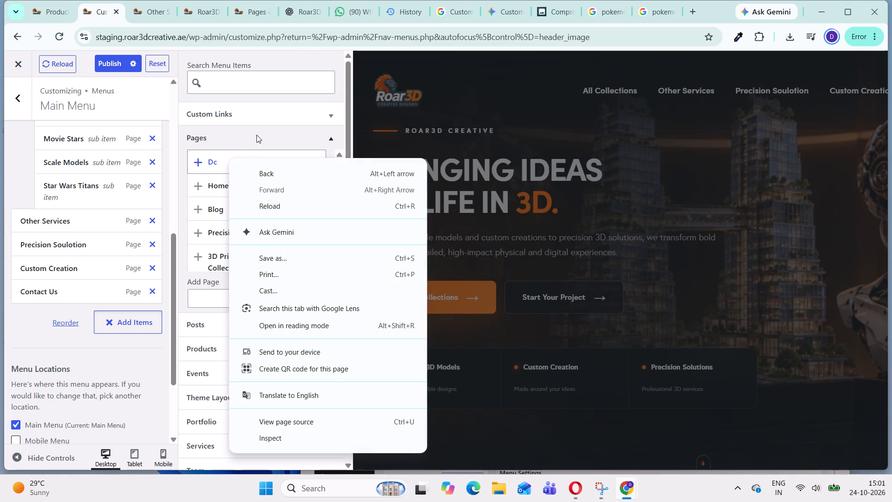
click(256, 135)
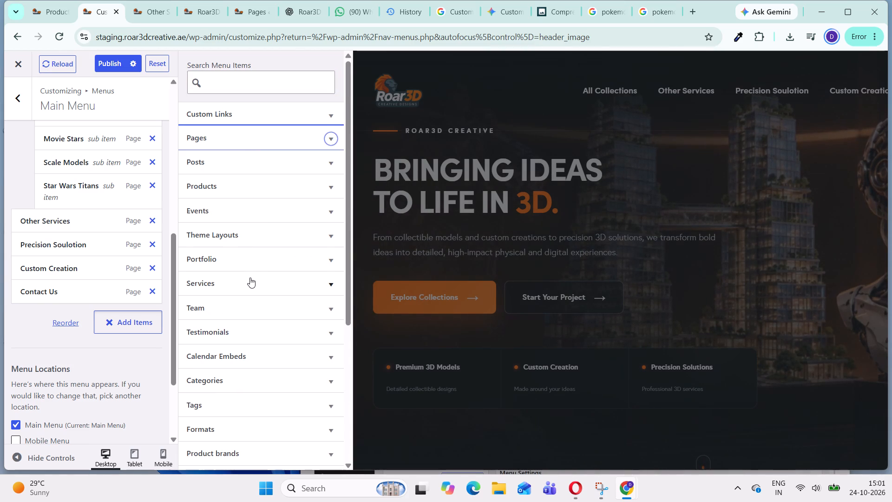
scroll(253, 285, down, 2)
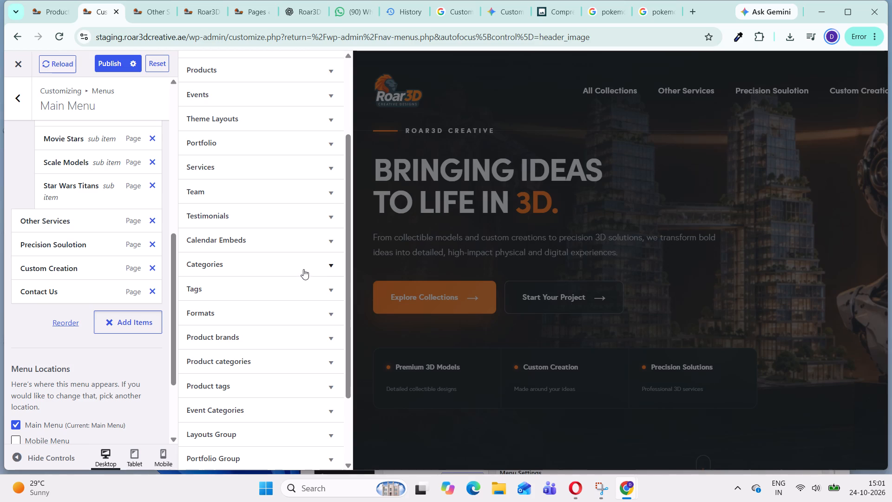
click(303, 268)
scroll(296, 333, down, 4)
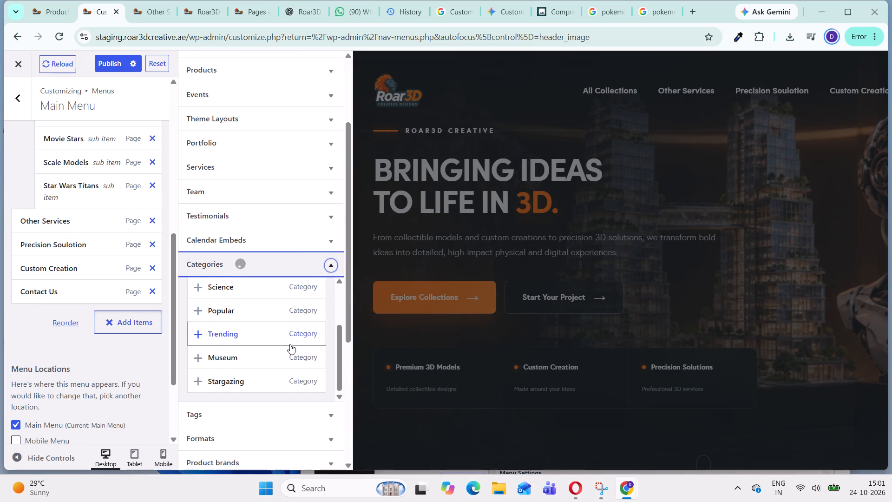
scroll(284, 329, up, 3)
scroll(278, 272, up, 1)
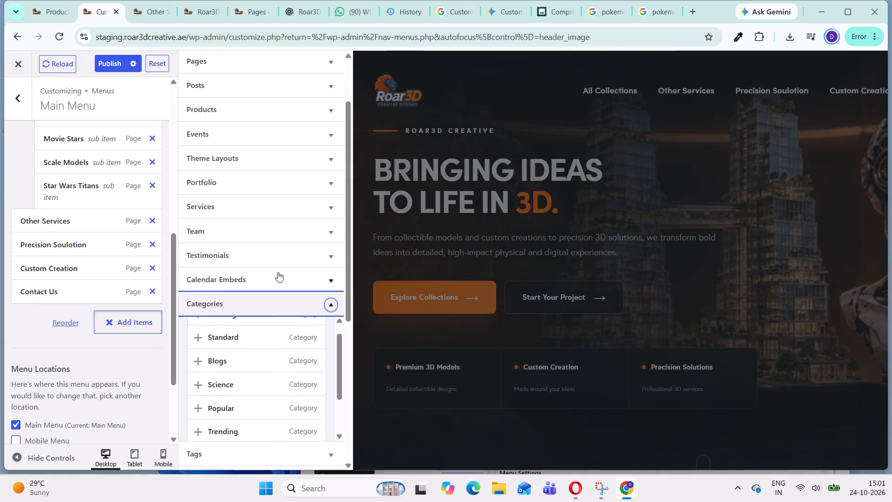
scroll(273, 272, up, 2)
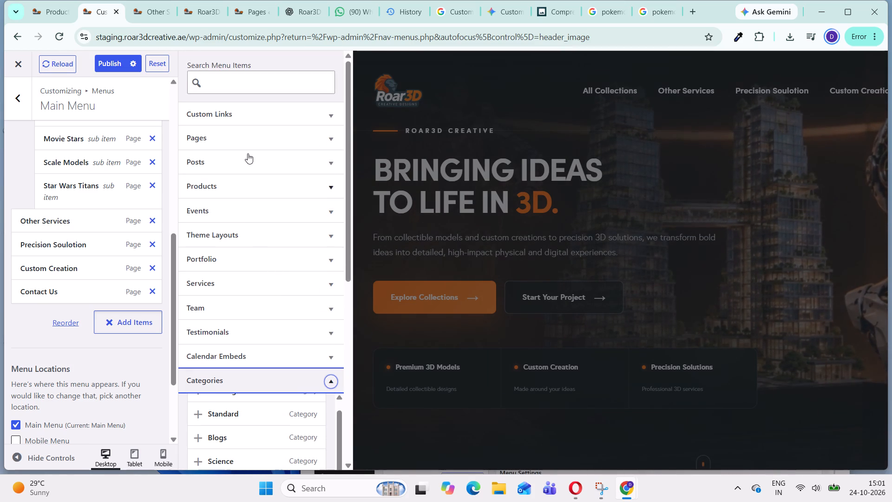
Look through the available pages for entries matching the new product categories.
click(234, 138)
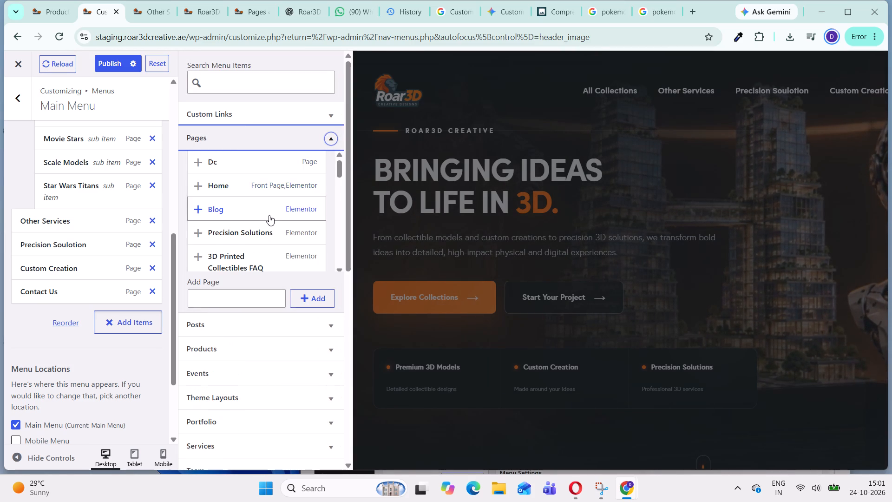
scroll(269, 215, down, 8)
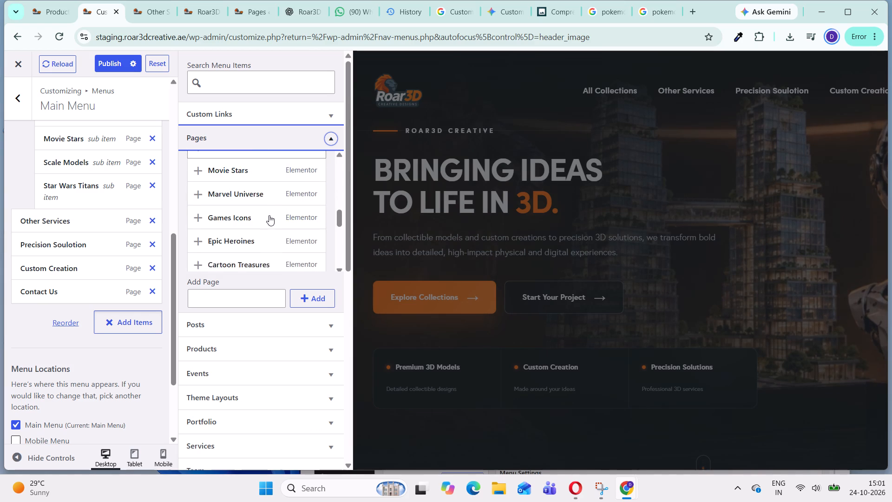
scroll(269, 215, down, 4)
scroll(269, 215, up, 1)
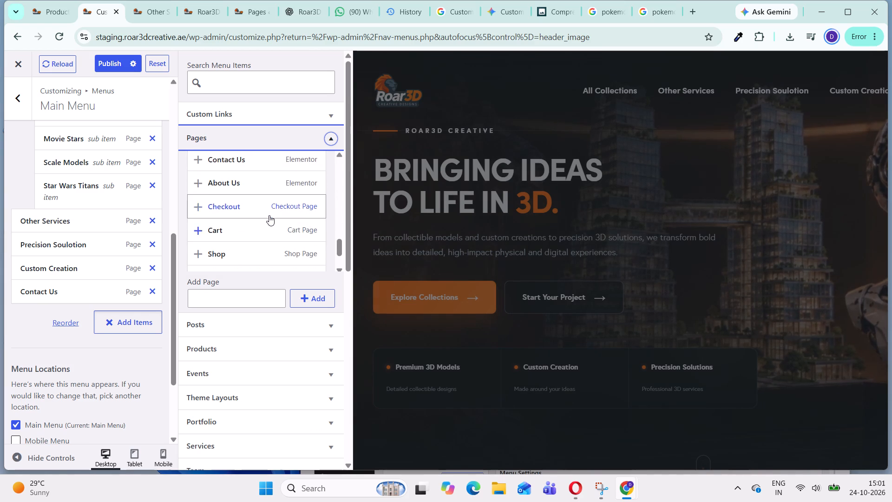
scroll(269, 215, up, 2)
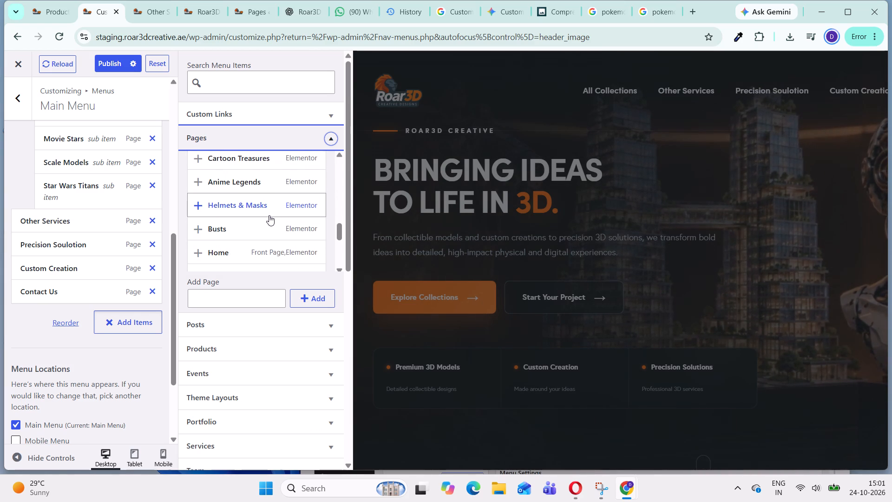
scroll(269, 215, up, 1)
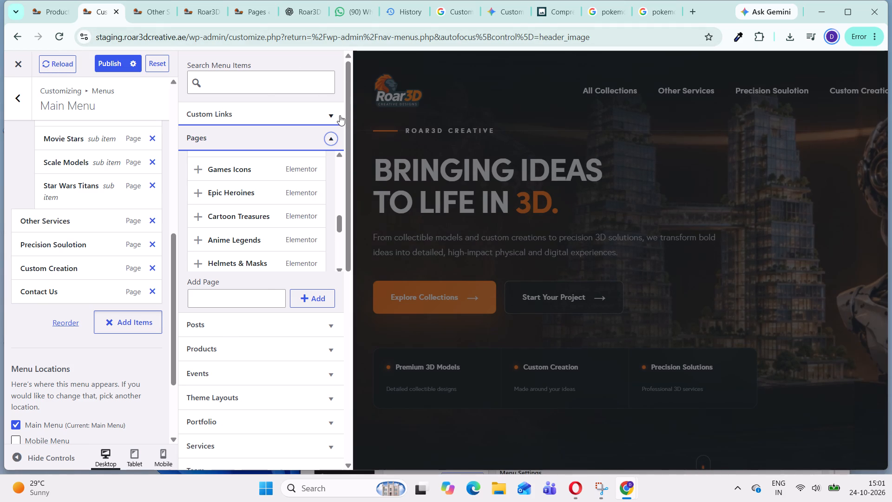
Capture a screenshot of the Main Menu editor with its available pages list and copy it.
key(shift+super+s)
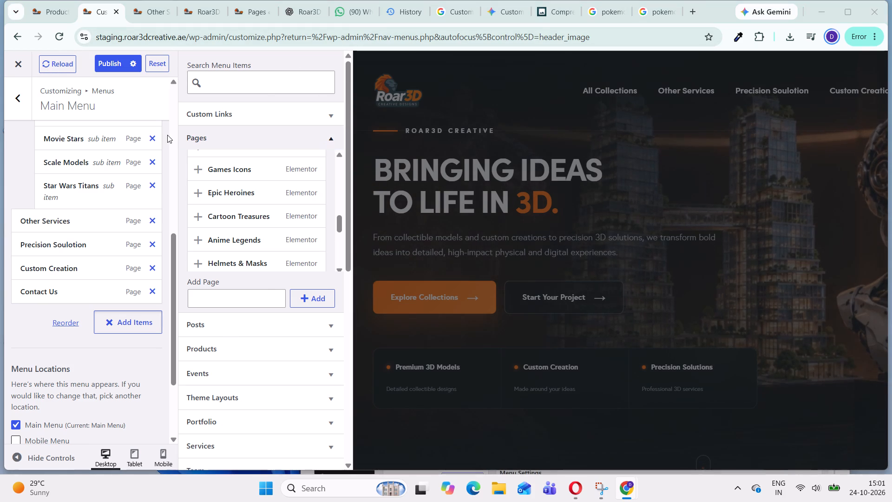
drag(6, 81, 370, 292)
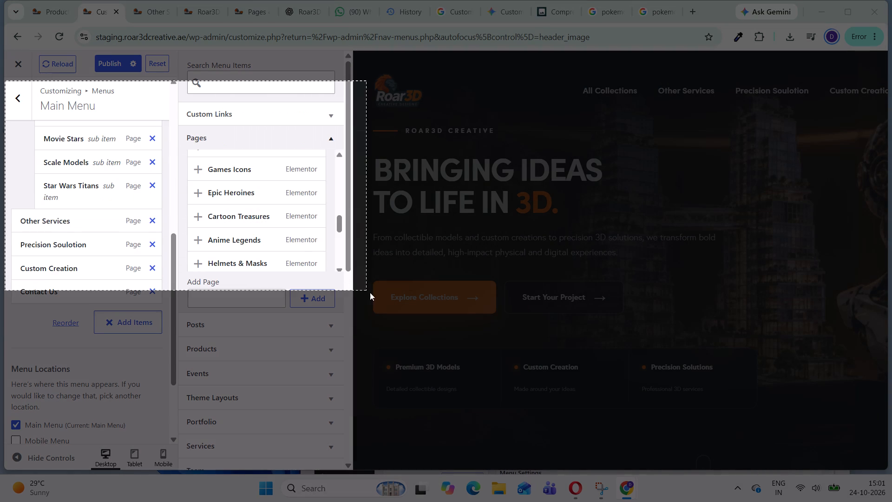
drag(370, 292, 382, 341)
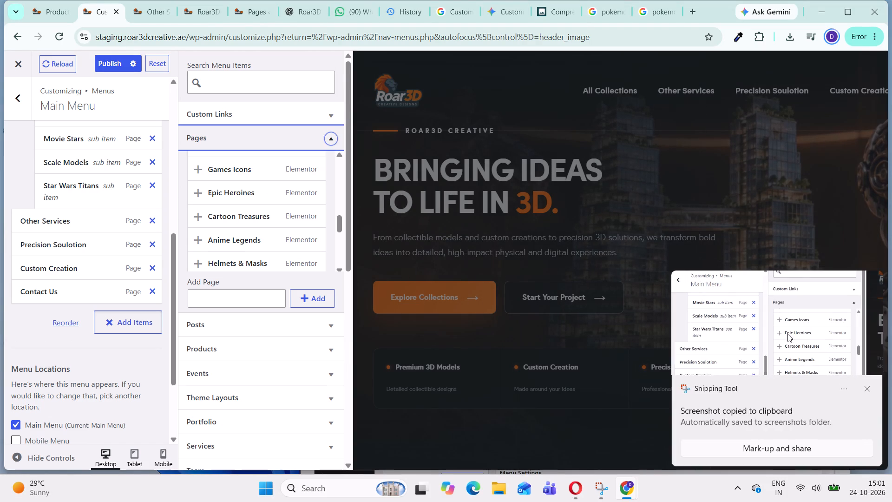
click(787, 334)
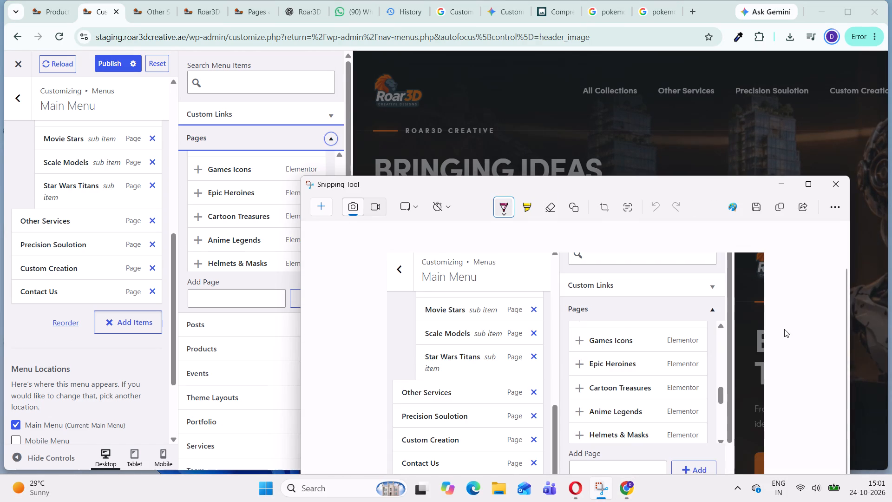
key(ctrl+c)
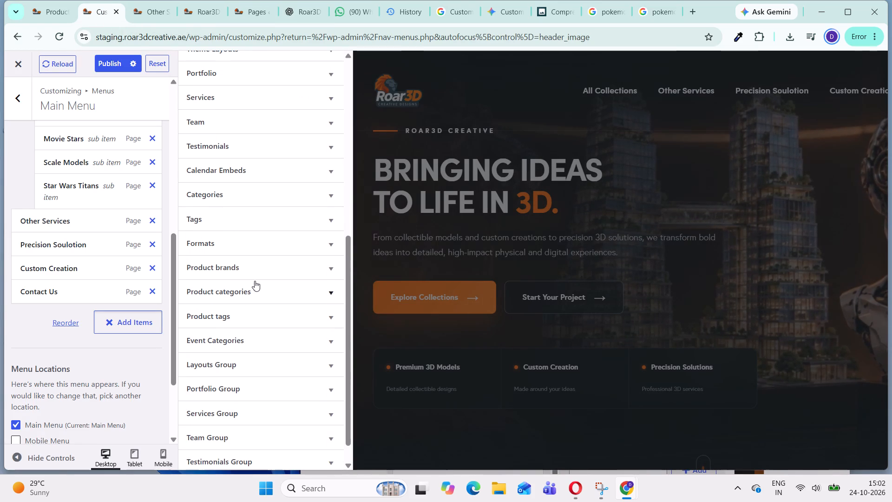
click(264, 284)
scroll(299, 343, down, 2)
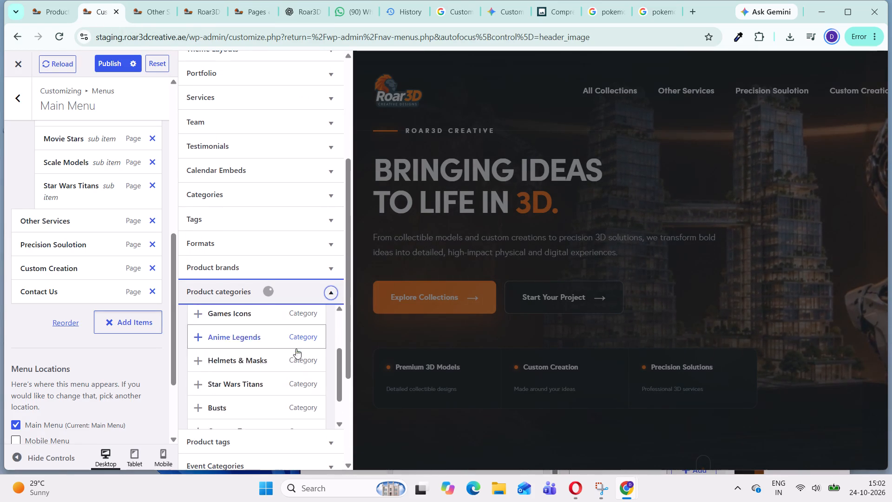
scroll(288, 354, down, 6)
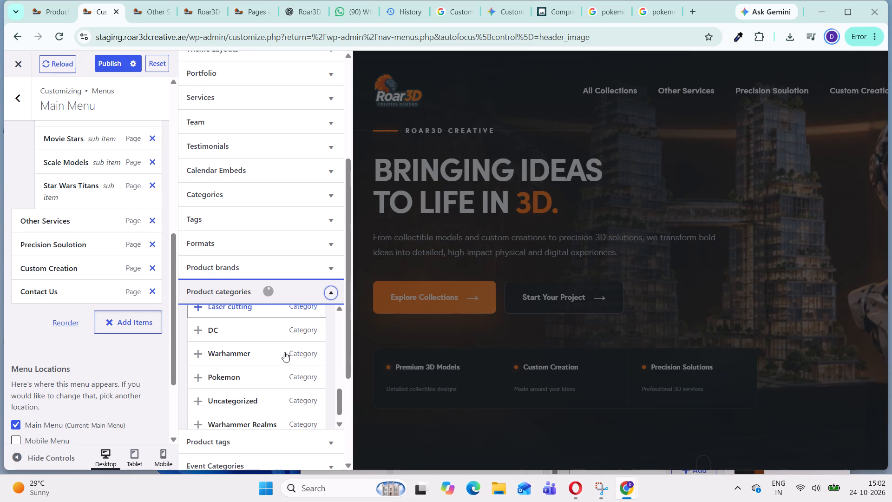
click(198, 332)
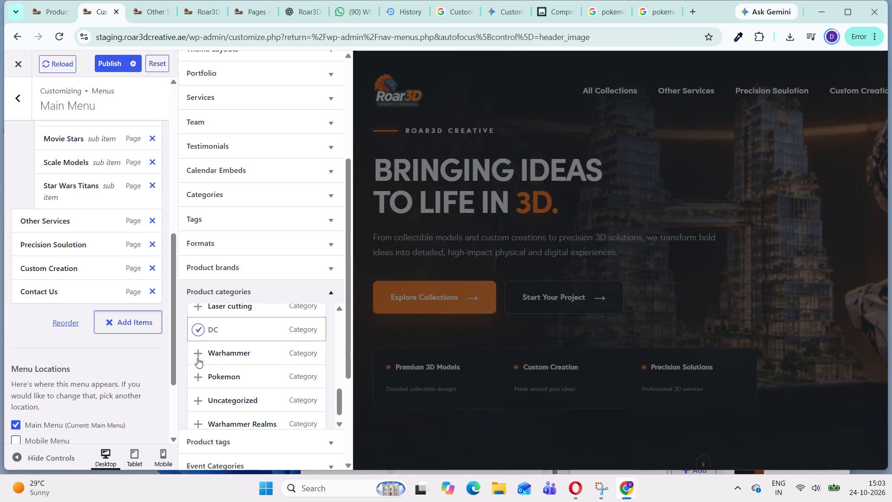
click(197, 357)
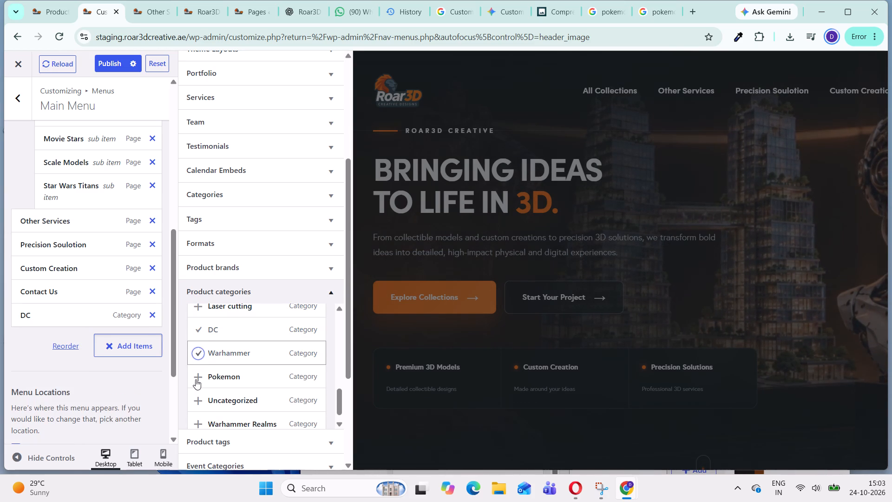
click(196, 379)
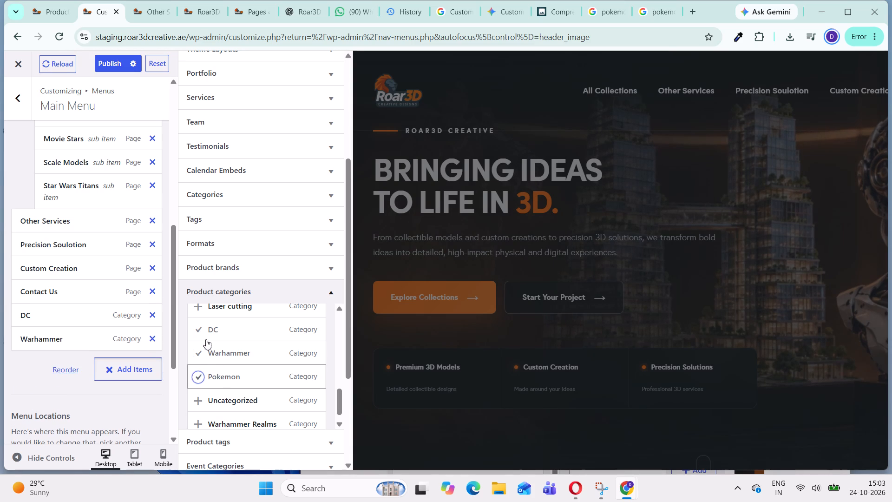
Move the DC category item directly beneath Star Wars Titans in the Main Menu, nested as its sub item.
scroll(72, 288, up, 1)
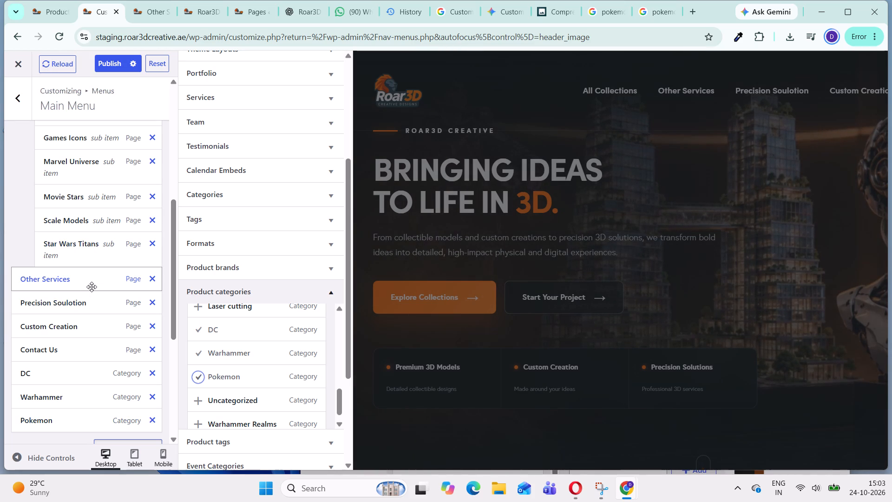
scroll(58, 210, up, 2)
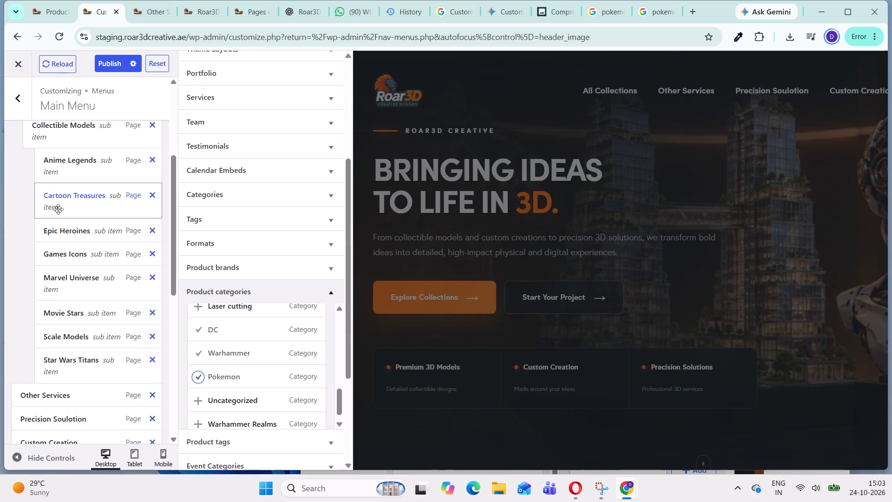
scroll(58, 209, down, 2)
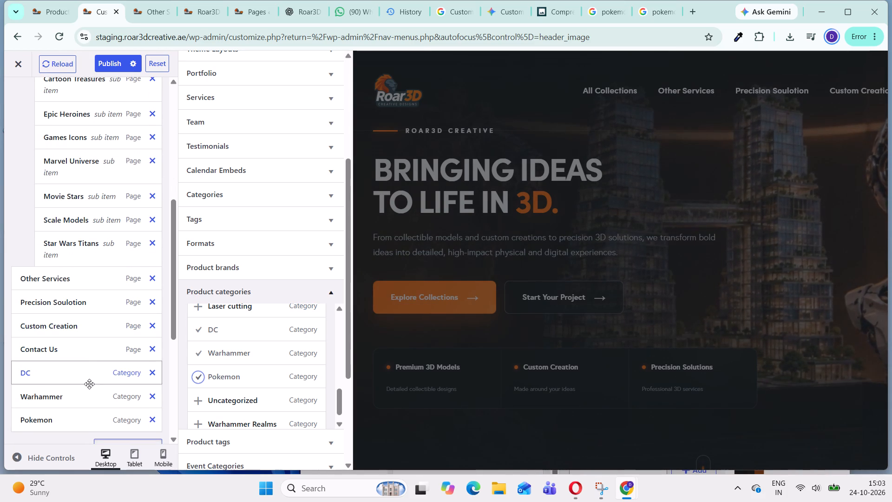
scroll(80, 231, up, 4)
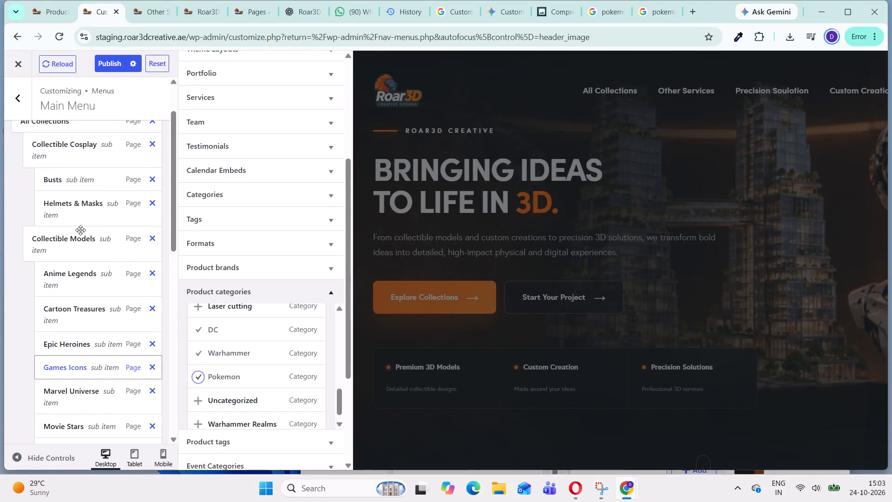
scroll(80, 230, up, 1)
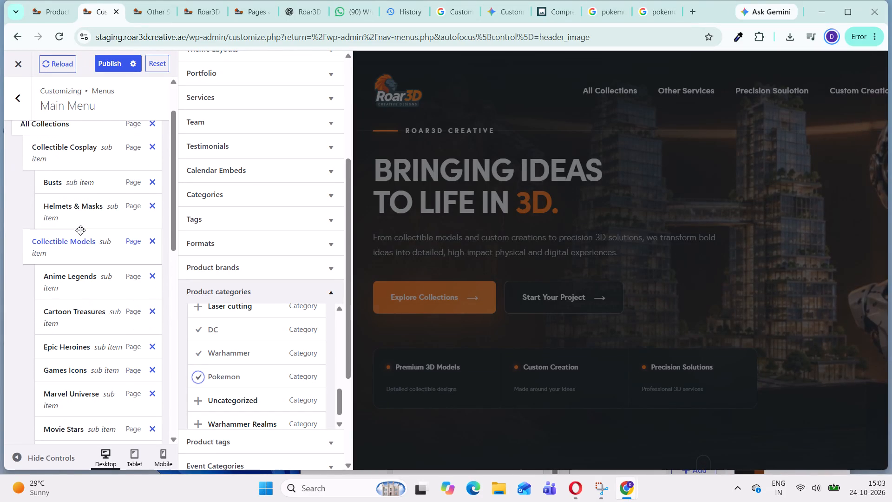
scroll(80, 230, down, 5)
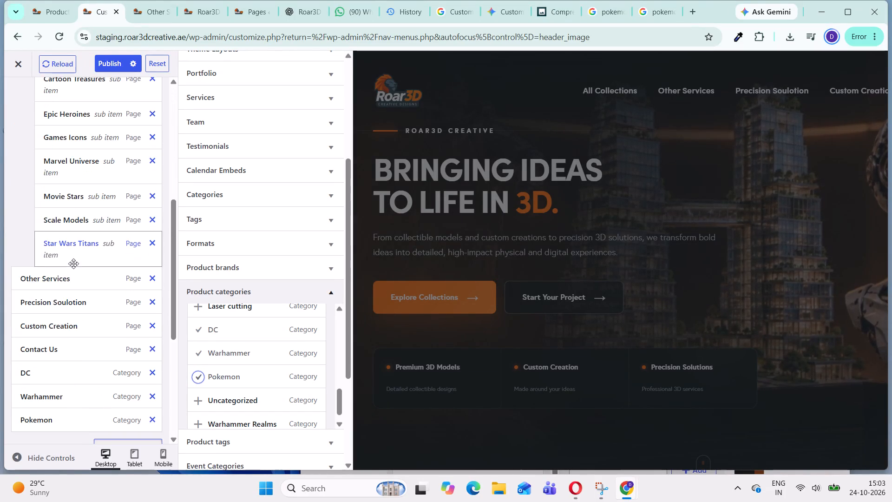
scroll(73, 264, down, 2)
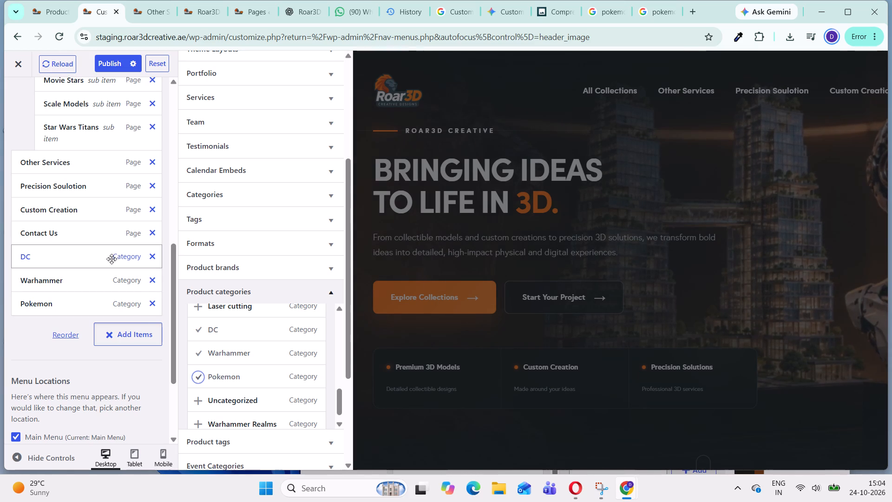
drag(111, 259, 123, 153)
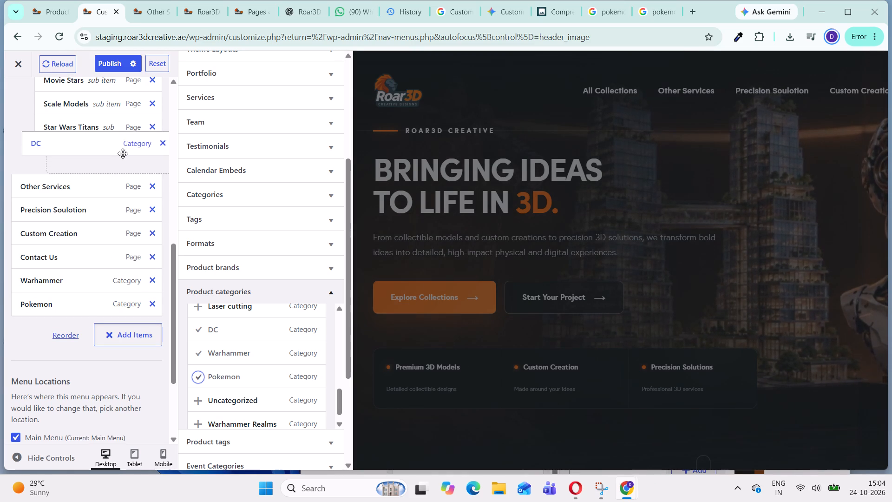
drag(123, 153, 124, 158)
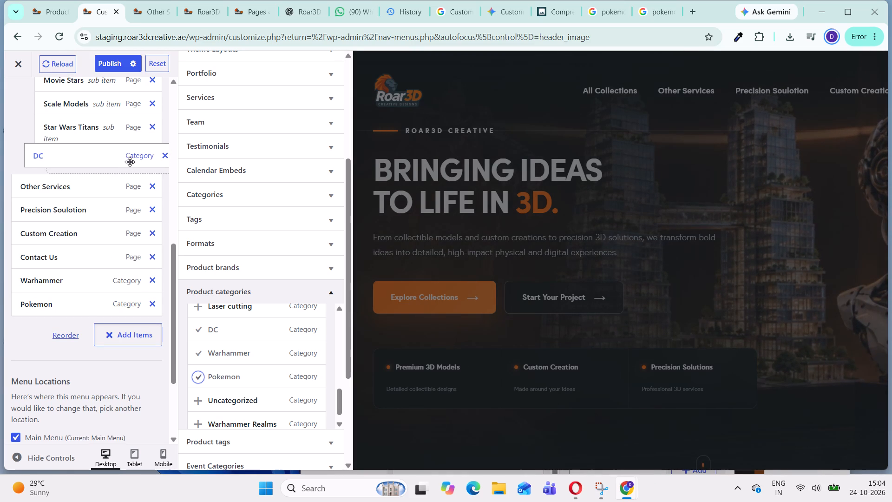
drag(136, 159, 144, 159)
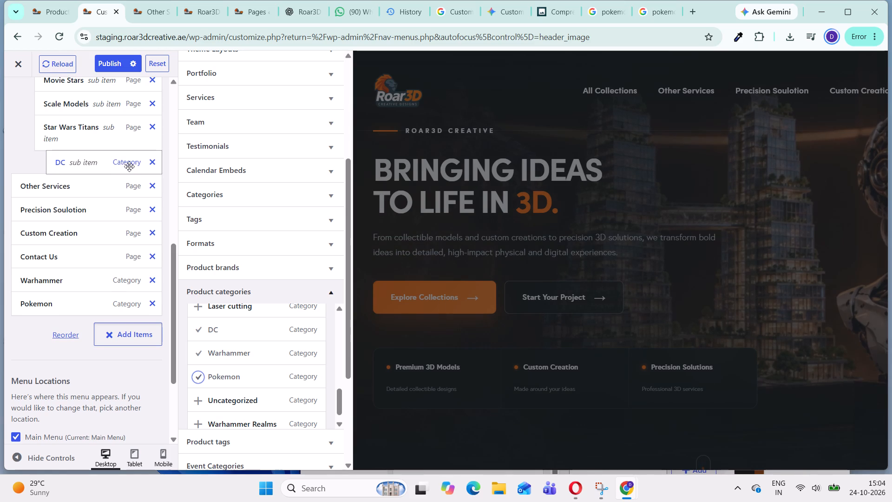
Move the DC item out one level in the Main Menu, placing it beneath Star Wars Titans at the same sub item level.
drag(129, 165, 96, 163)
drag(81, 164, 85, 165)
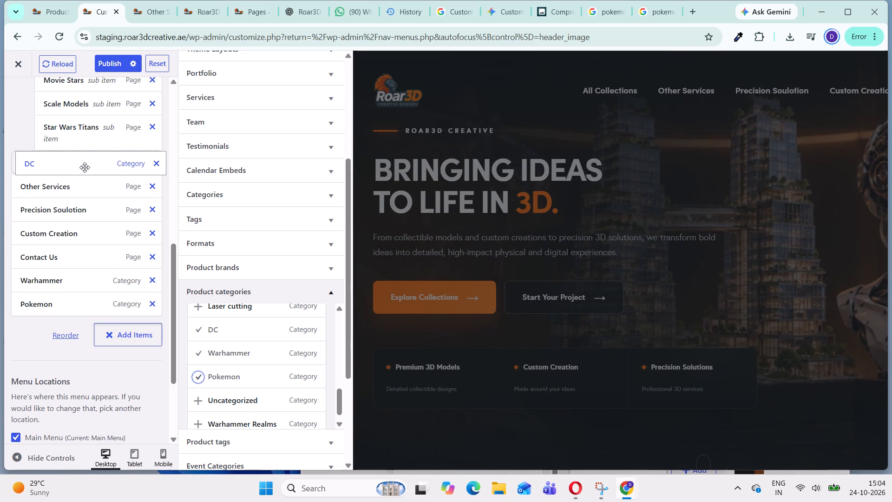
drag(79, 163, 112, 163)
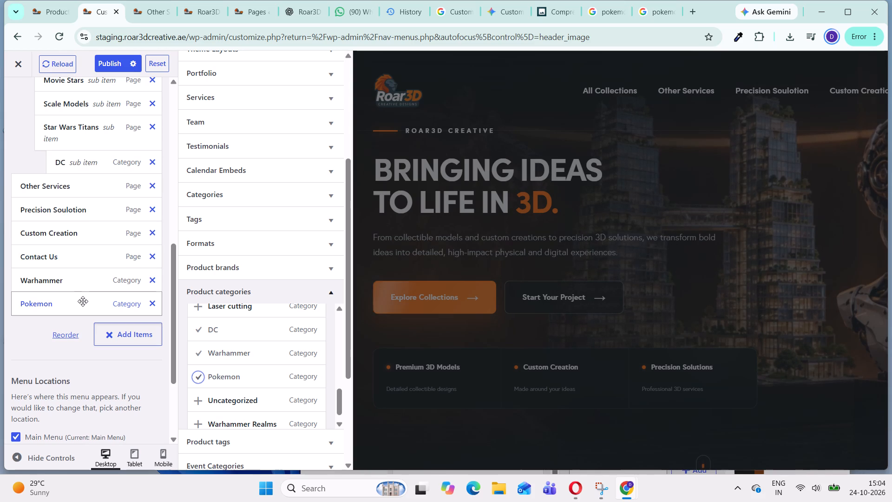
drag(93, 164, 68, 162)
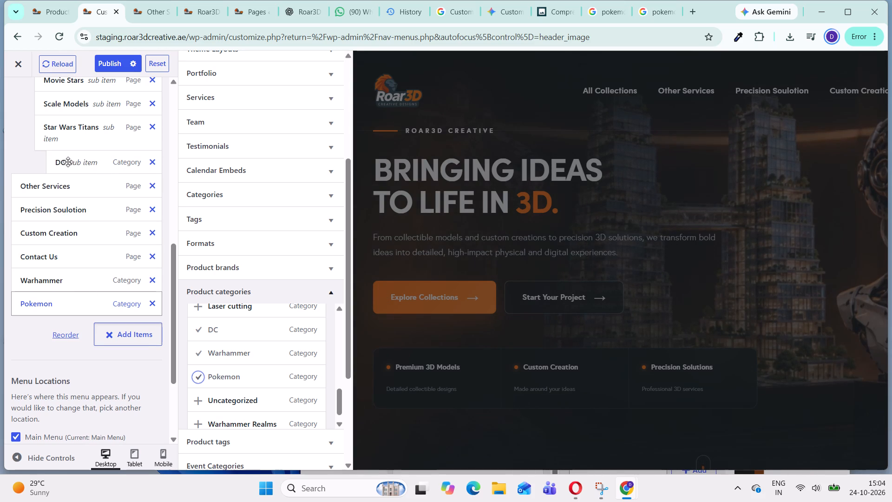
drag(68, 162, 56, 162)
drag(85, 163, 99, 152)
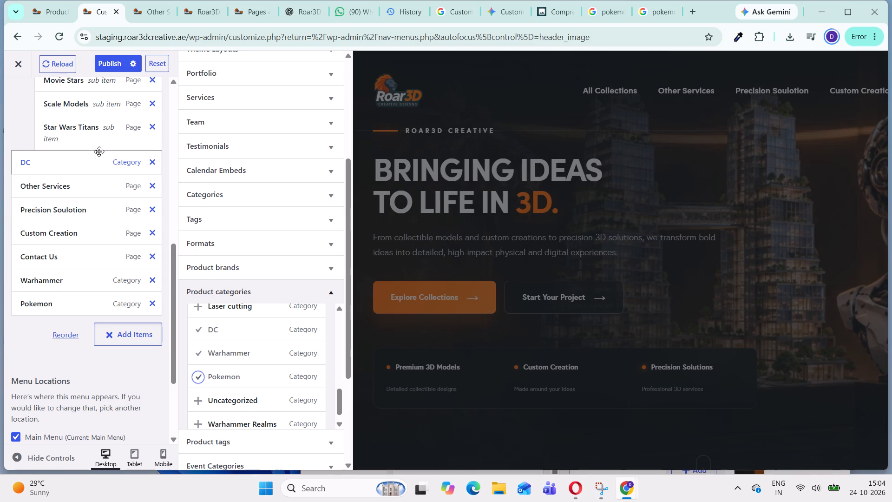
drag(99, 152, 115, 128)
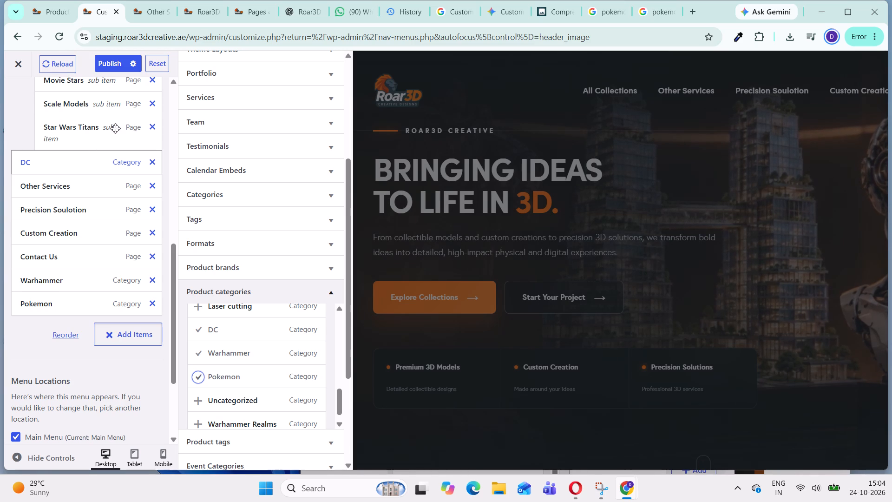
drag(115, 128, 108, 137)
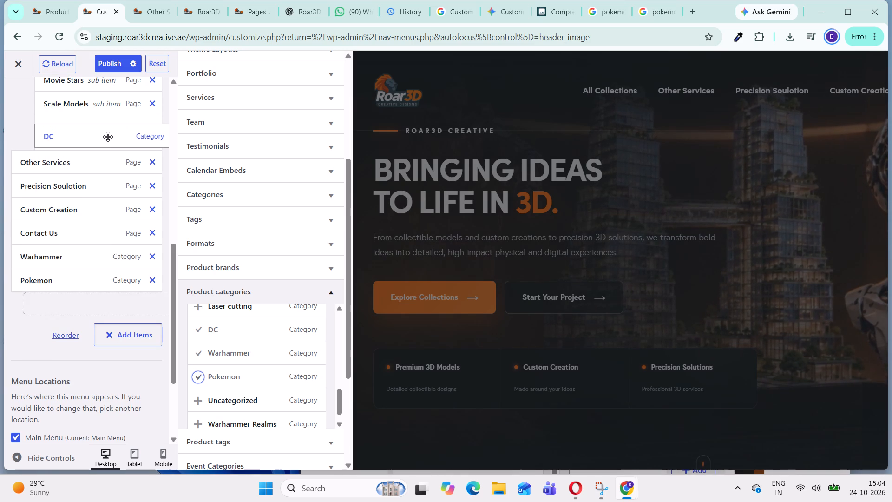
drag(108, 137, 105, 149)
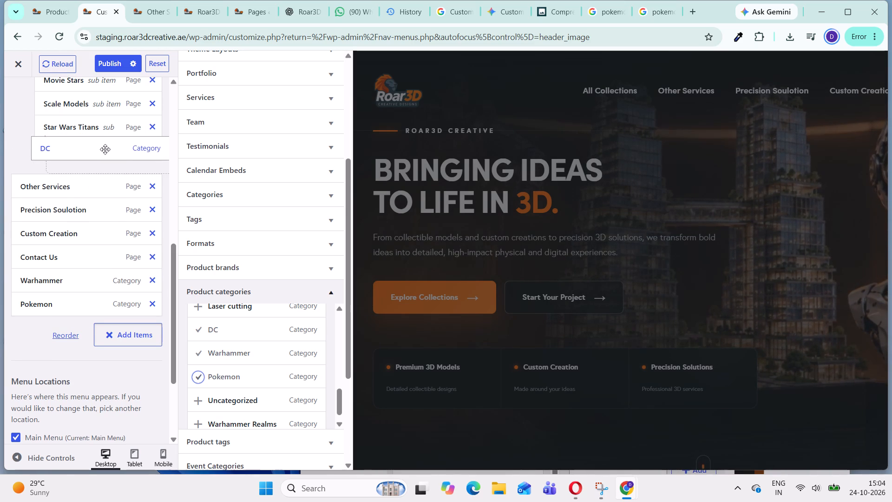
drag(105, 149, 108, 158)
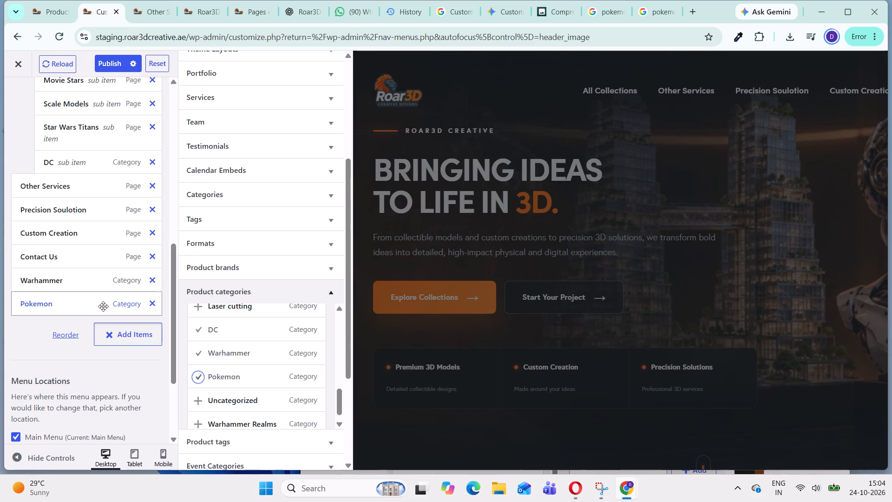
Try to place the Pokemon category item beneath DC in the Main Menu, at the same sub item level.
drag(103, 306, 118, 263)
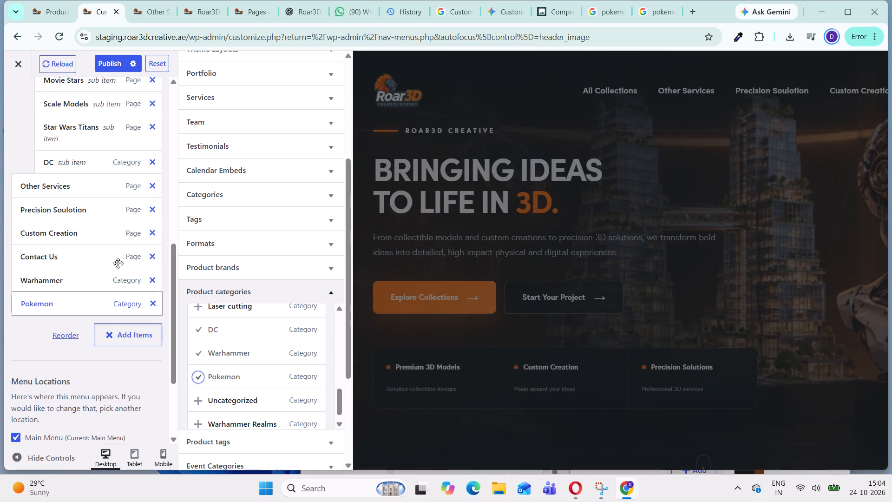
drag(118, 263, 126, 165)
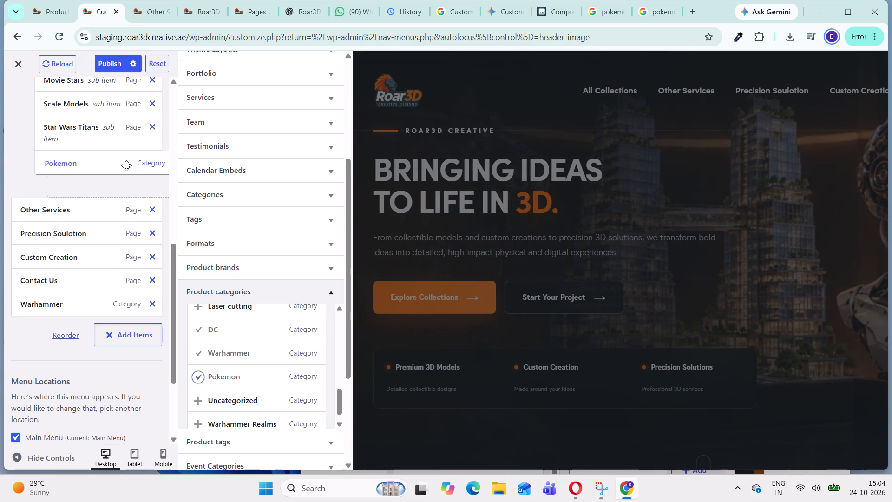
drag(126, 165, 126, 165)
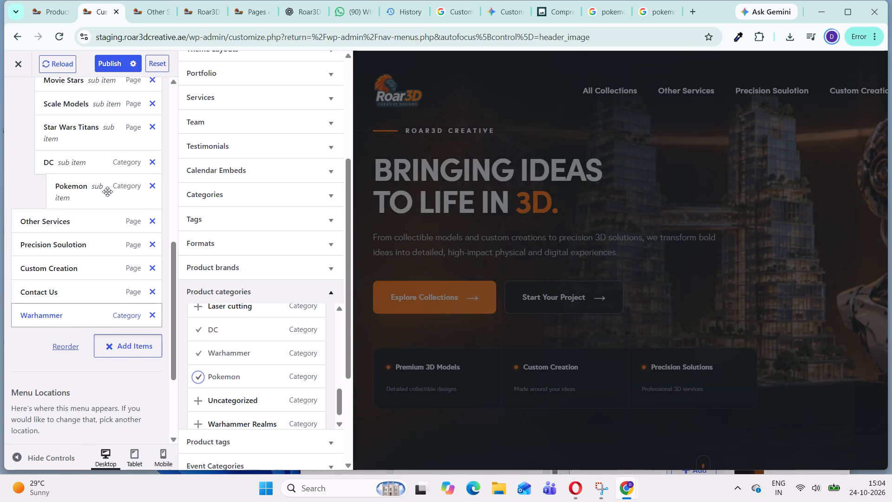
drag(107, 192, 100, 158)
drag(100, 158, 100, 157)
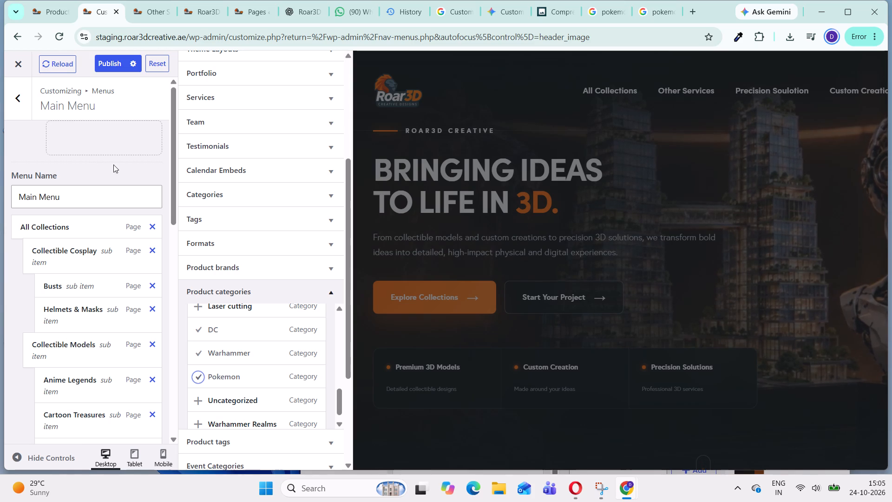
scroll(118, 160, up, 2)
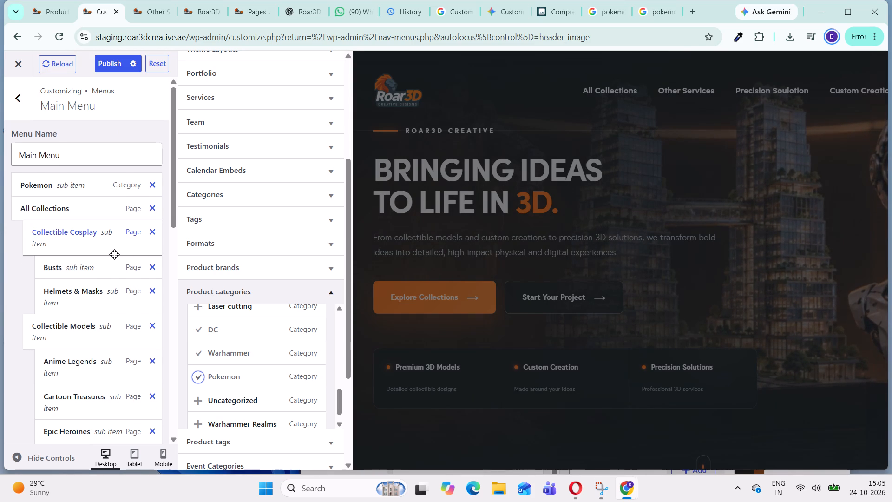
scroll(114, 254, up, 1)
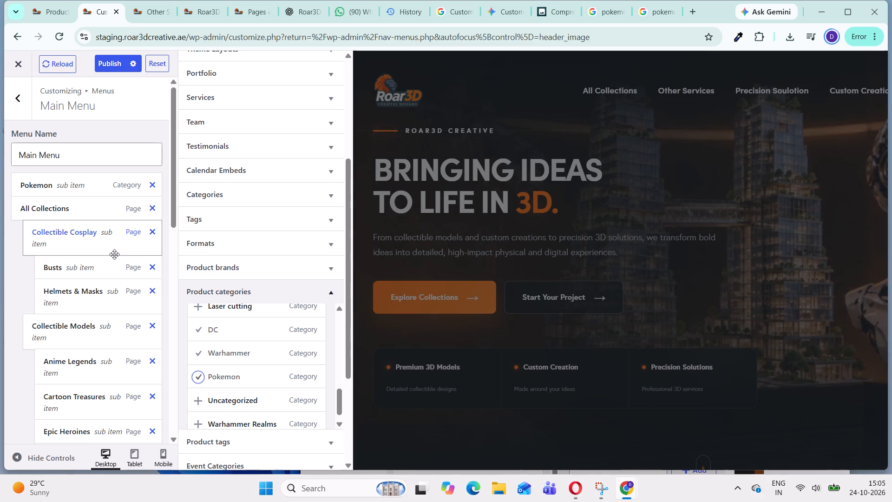
Reload the site customizer, discarding the unsaved menu changes, and reopen the Main Menu for editing.
click(61, 40)
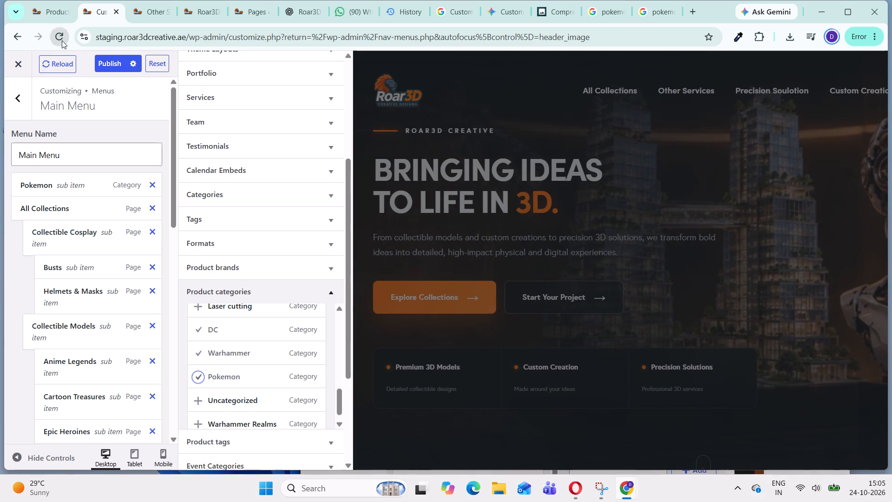
click(487, 113)
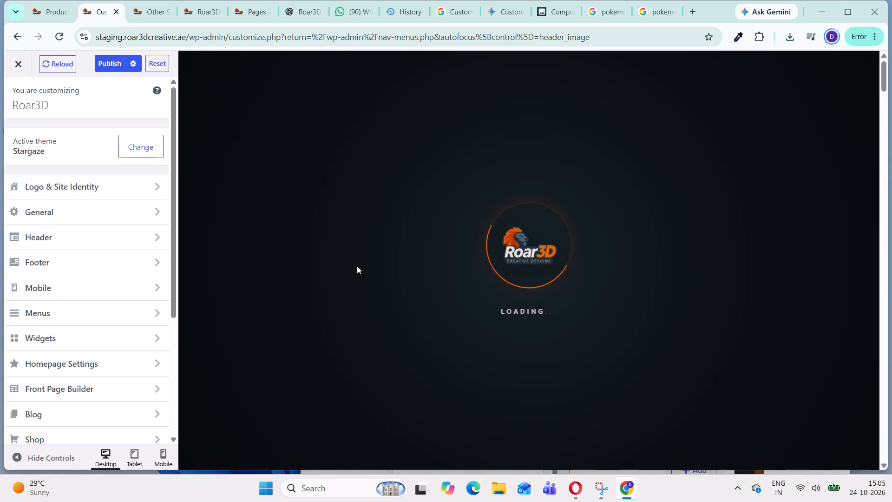
click(73, 317)
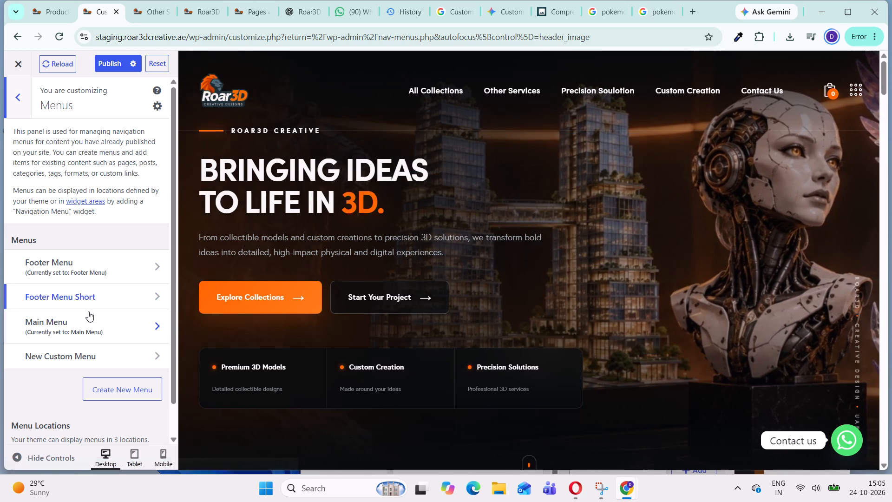
click(90, 320)
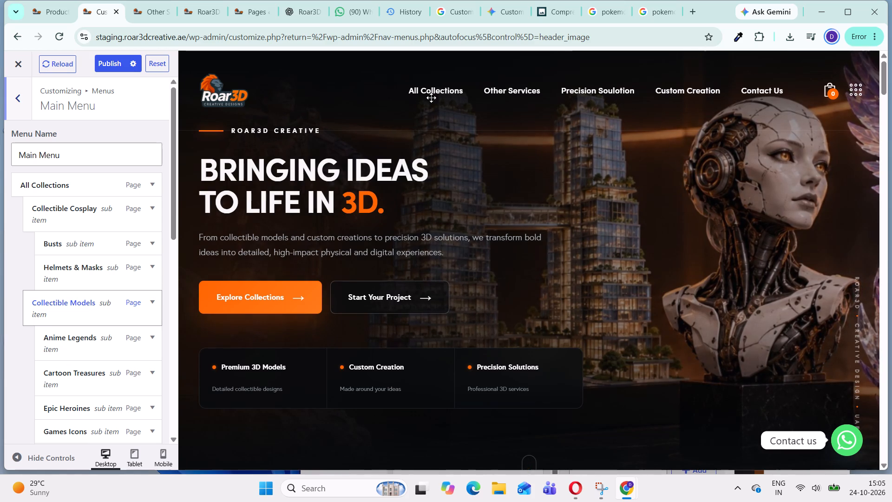
Add the DC, Warhammer and Pokemon product categories to the Main Menu.
scroll(135, 347, down, 5)
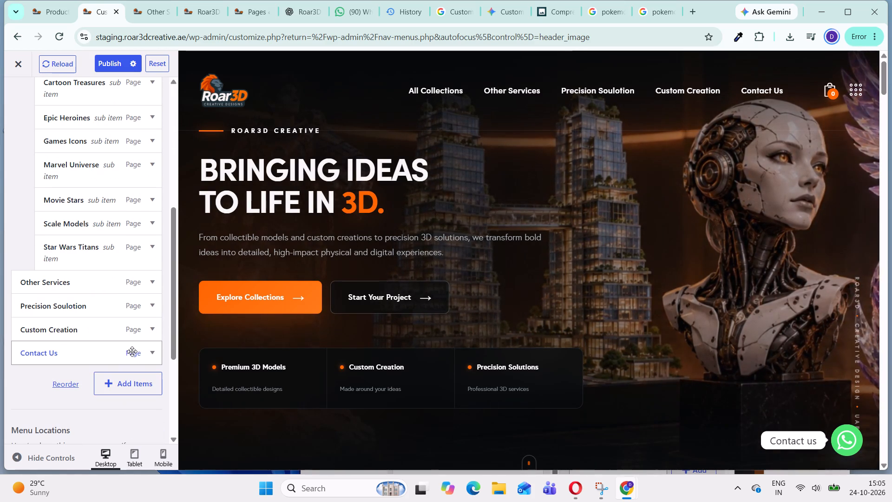
scroll(132, 351, down, 1)
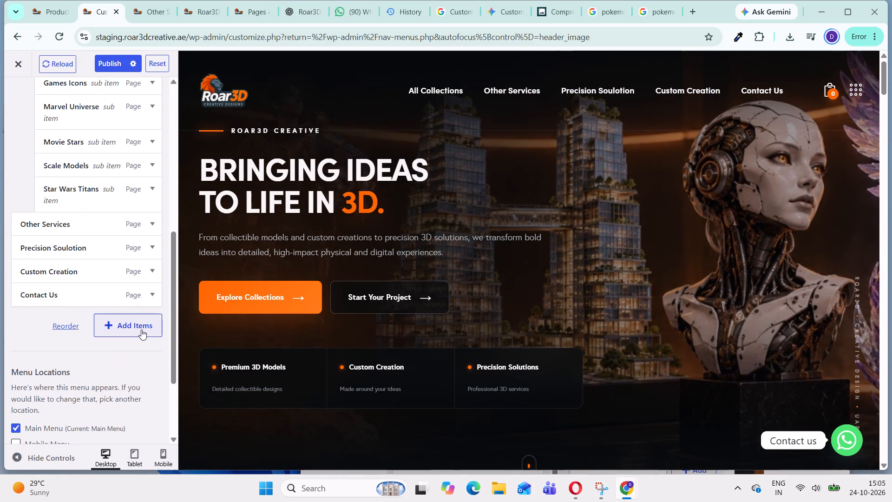
click(141, 330)
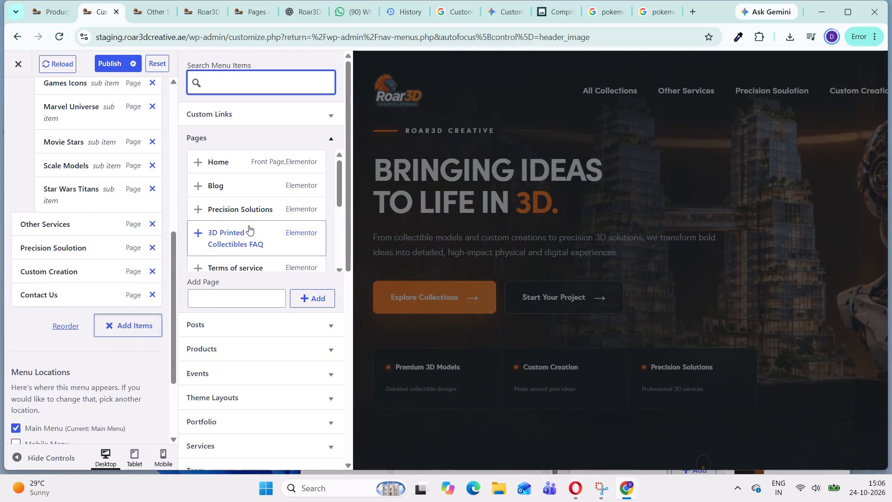
scroll(246, 231, down, 2)
scroll(250, 384, down, 2)
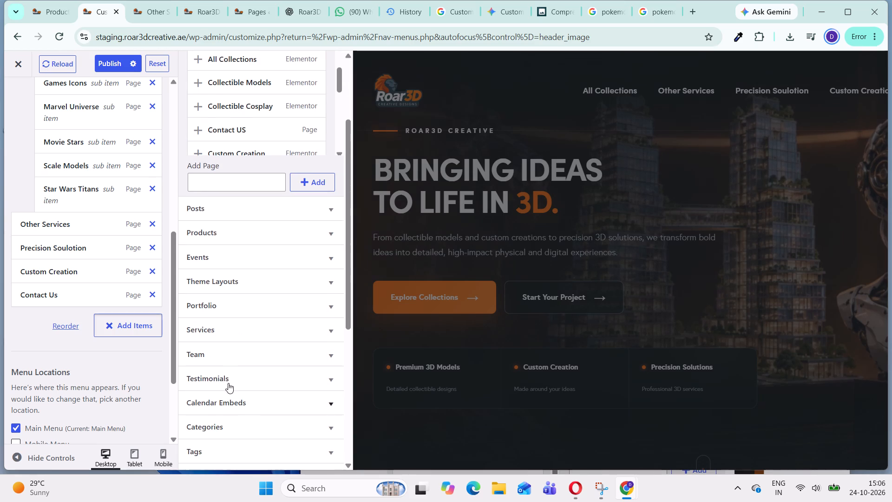
scroll(235, 379, down, 4)
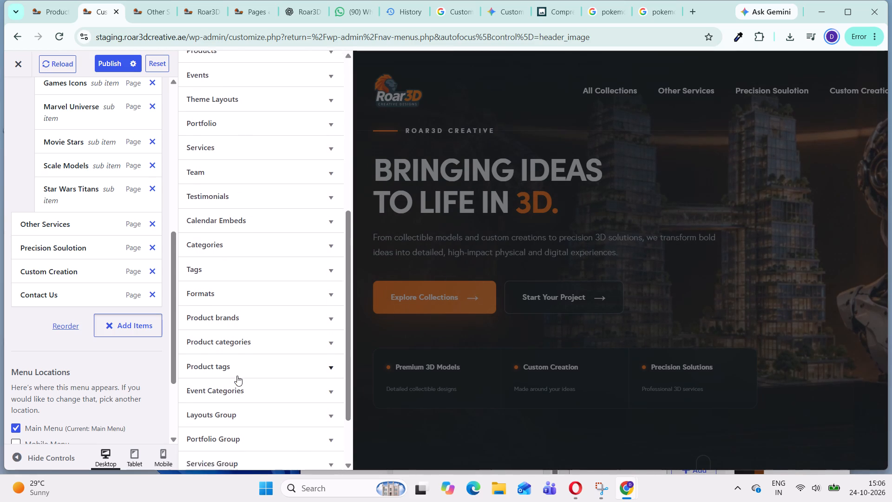
click(253, 286)
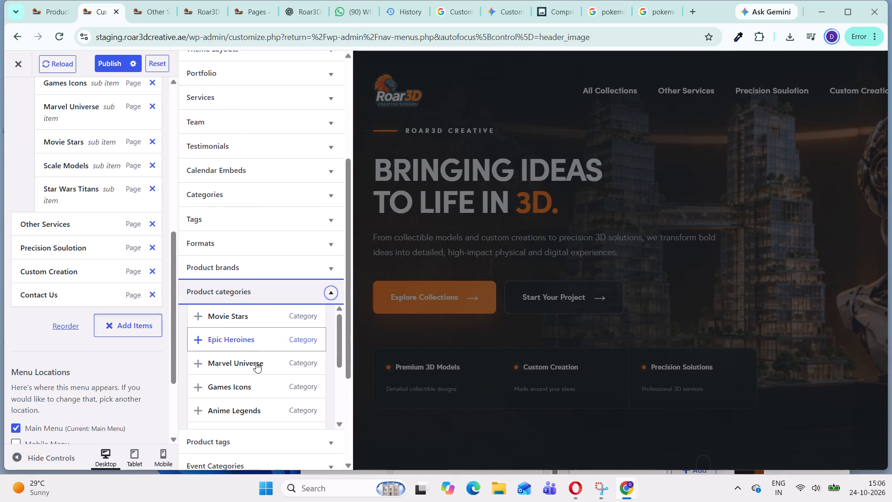
scroll(256, 363, down, 5)
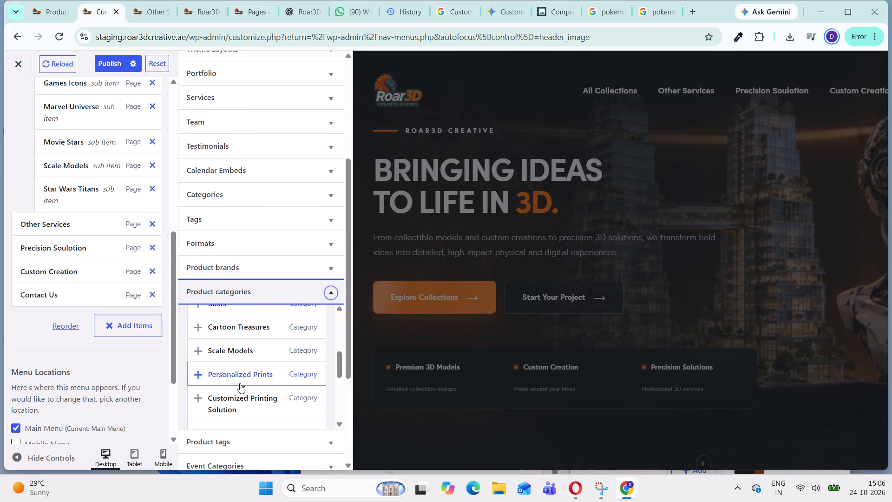
scroll(240, 383, down, 2)
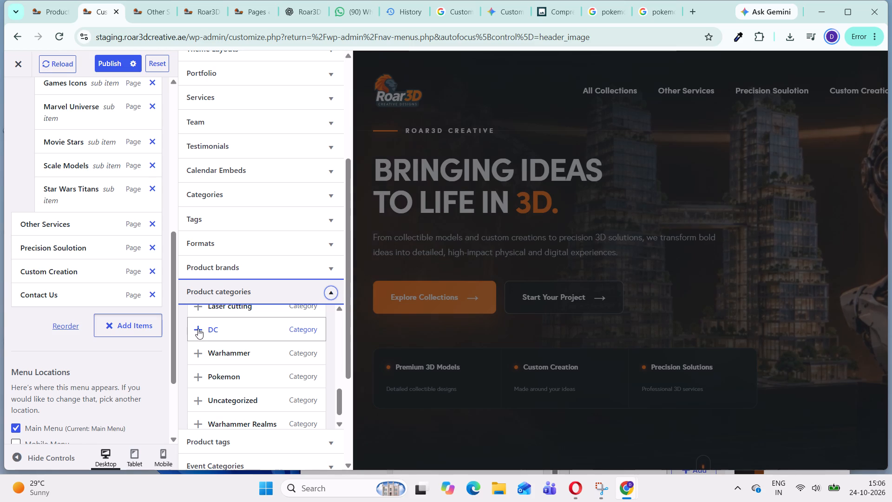
click(198, 329)
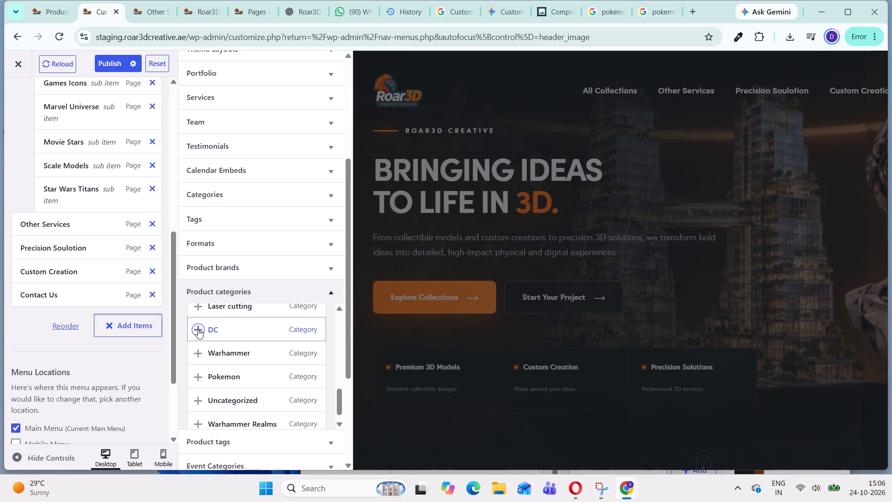
click(198, 354)
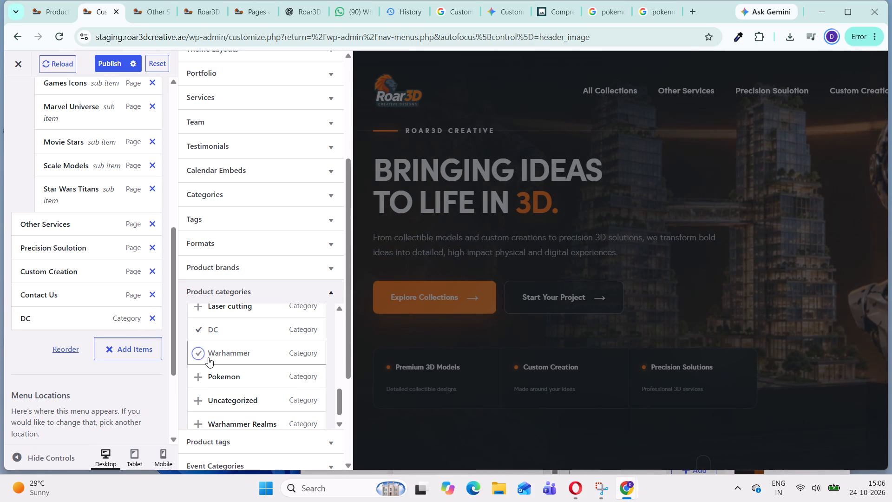
click(197, 374)
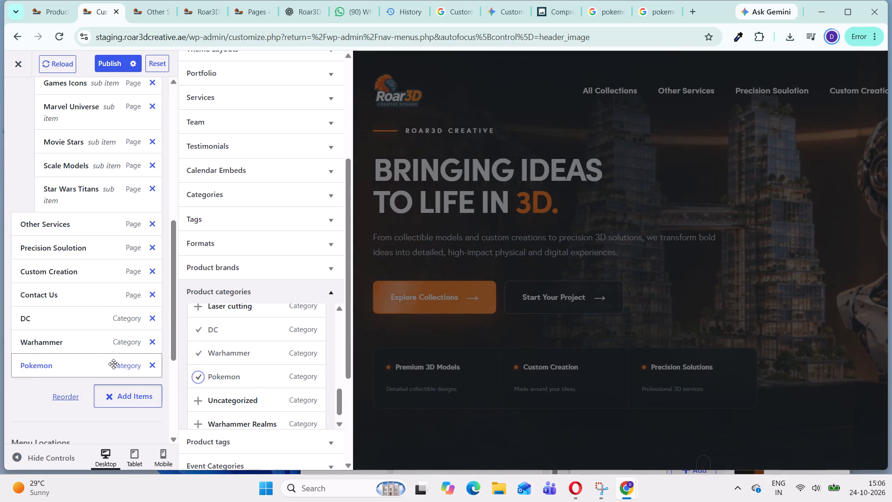
Move the Pokemon category item directly beneath Star Wars Titans in the Main Menu, at the same sub item level.
drag(113, 365, 116, 336)
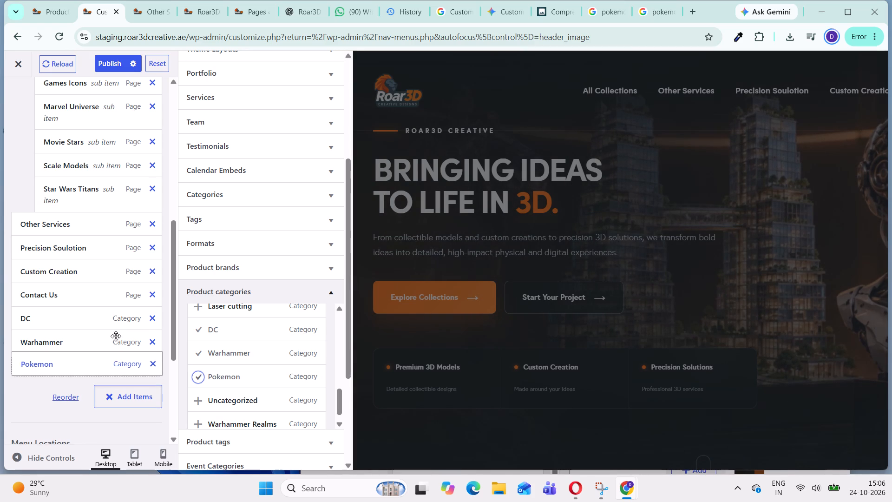
drag(116, 336, 127, 218)
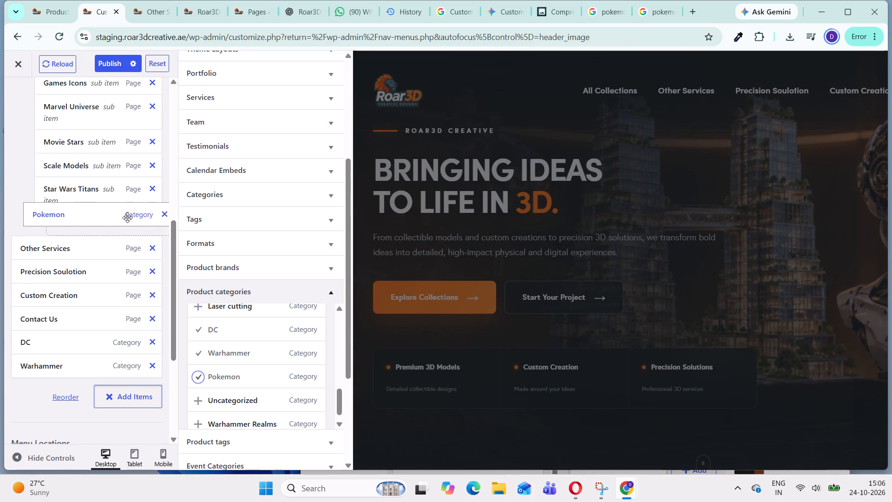
drag(127, 218, 138, 224)
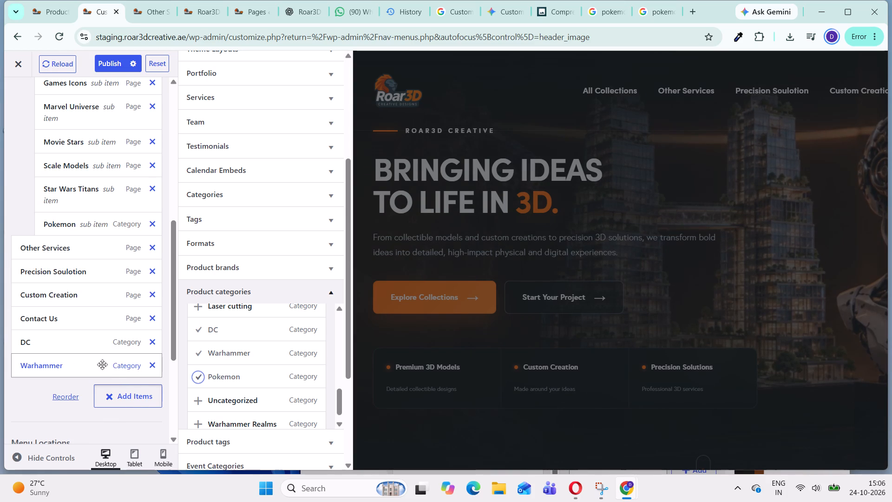
Move the Warhammer category item directly beneath Pokemon in the Main Menu, at the same sub item level.
drag(119, 368, 137, 275)
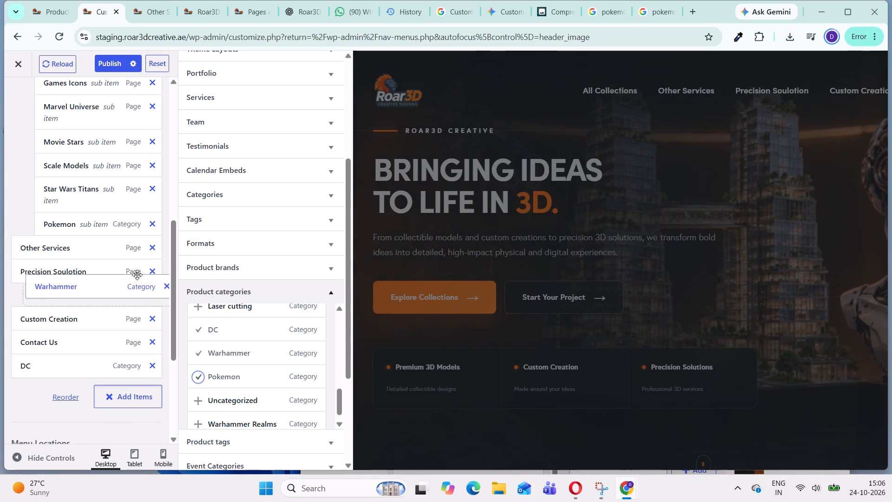
drag(137, 275, 140, 248)
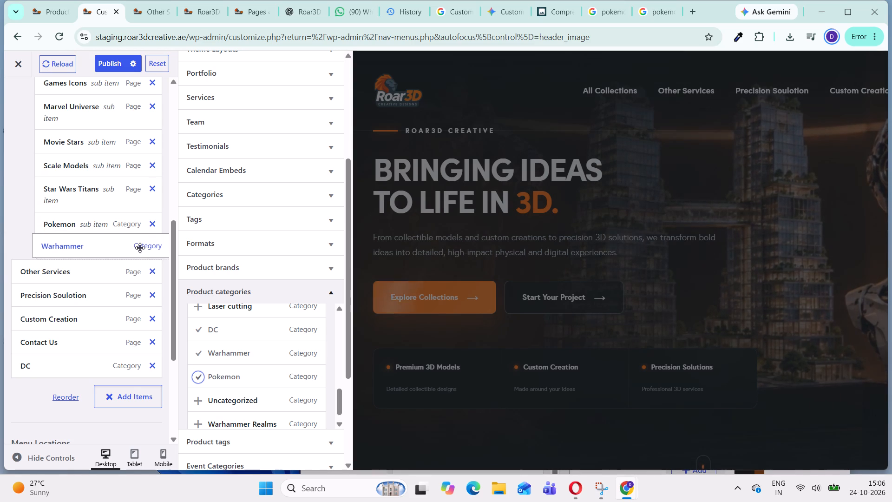
drag(140, 248, 142, 248)
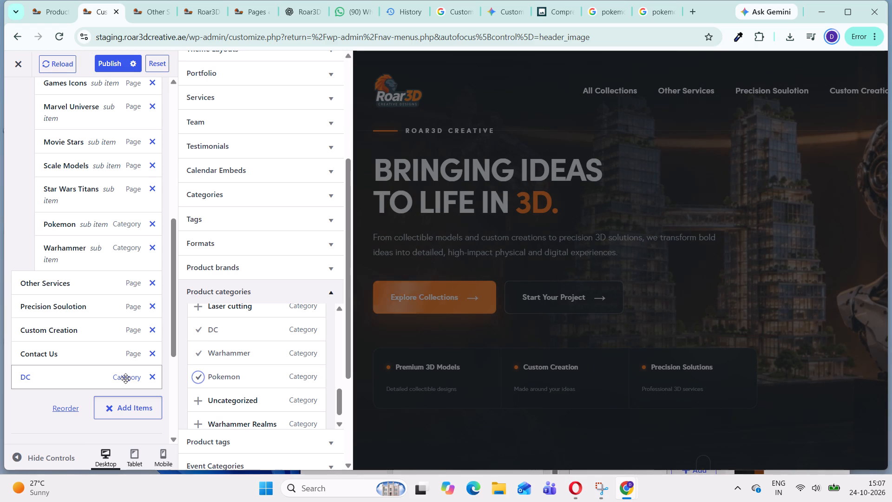
Move the DC category item between Pokemon and Warhammer in the Main Menu, at the same sub item level.
drag(125, 378, 146, 277)
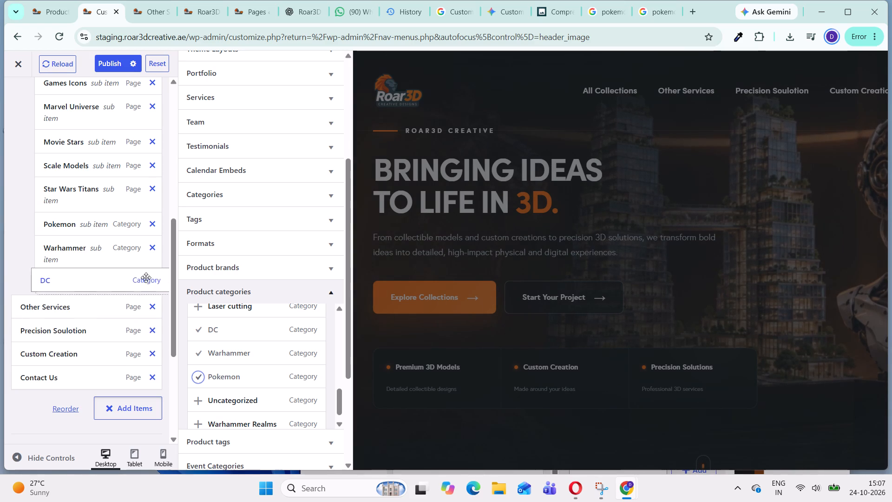
drag(146, 277, 149, 251)
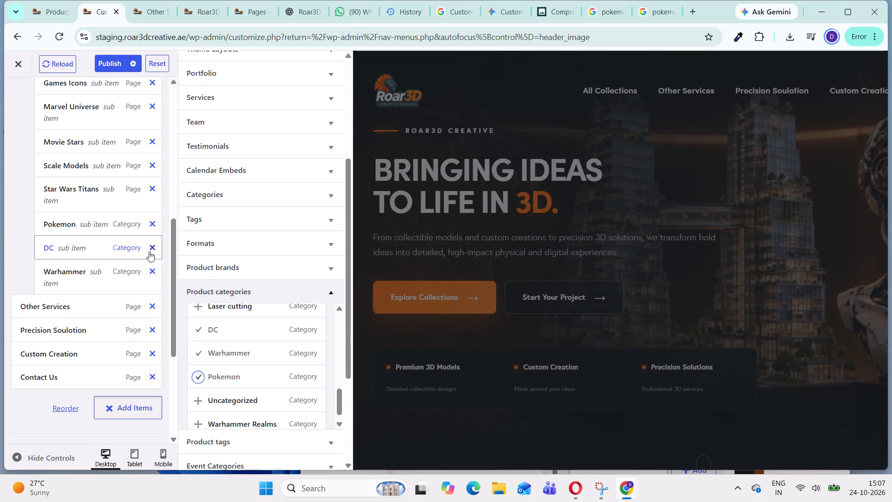
Publish the Main Menu changes in the site customizer.
click(112, 60)
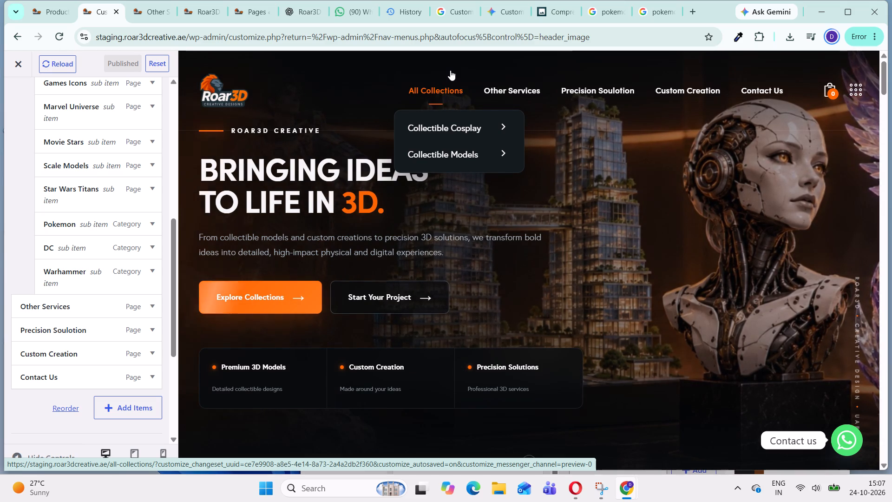
Reload the live Other Services page and examine its service cards and the Collectible Models submenu.
click(154, 17)
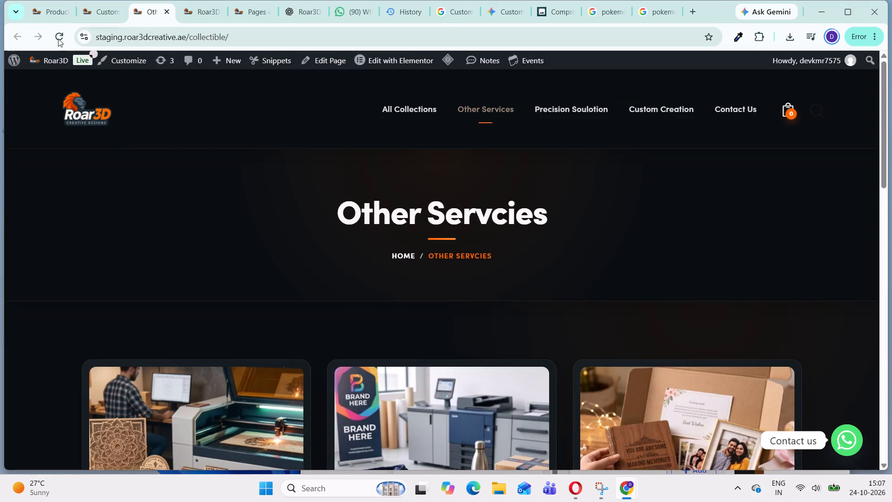
click(59, 37)
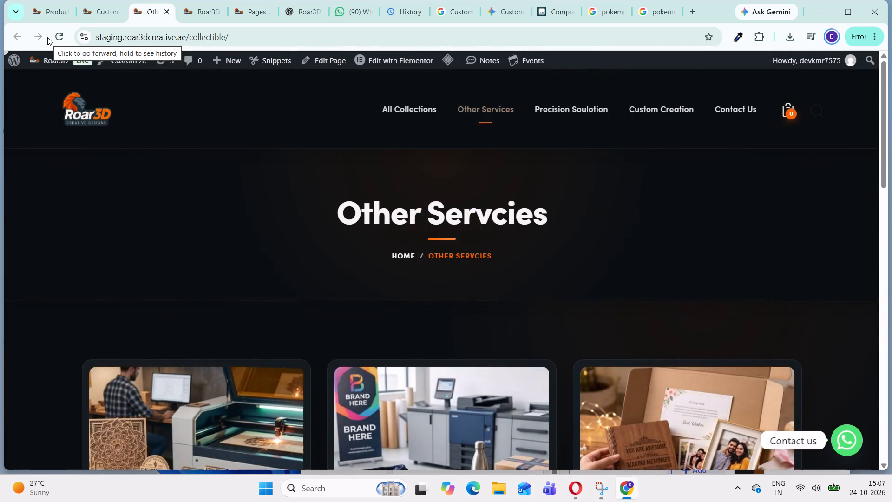
scroll(474, 264, down, 4)
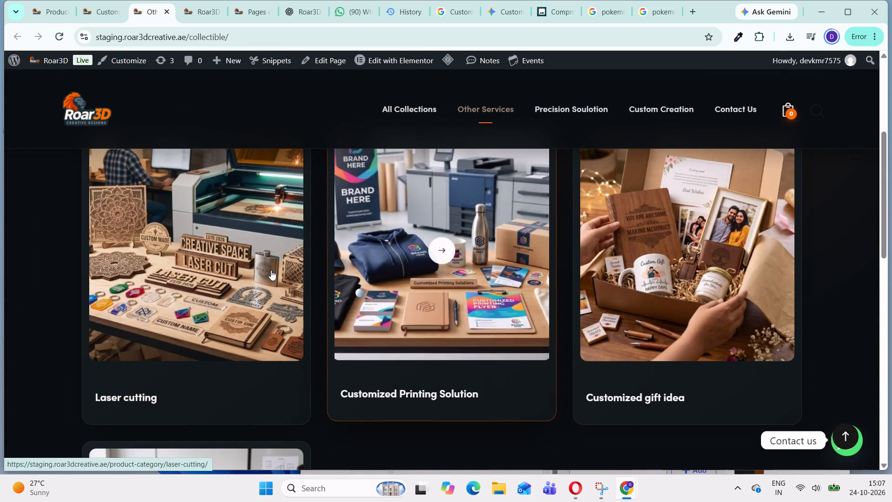
scroll(690, 327, down, 2)
scroll(400, 259, up, 5)
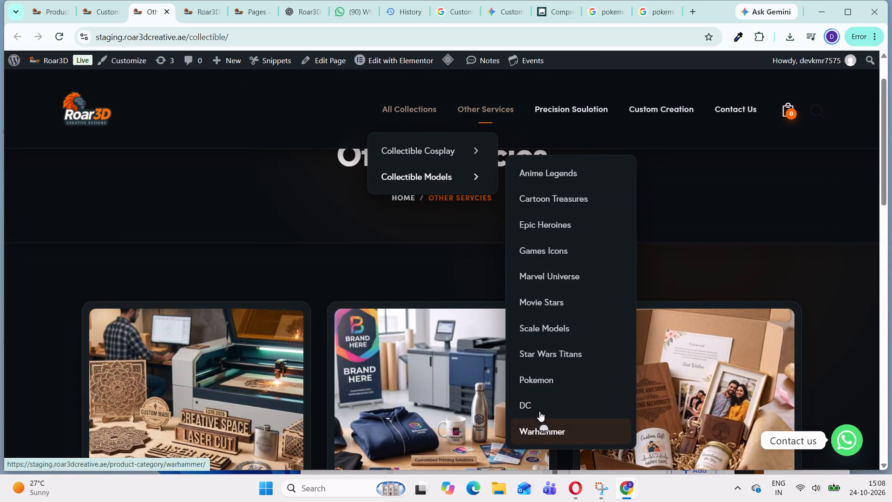
Open the Pokemon and Warhammer category pages from the Collectible Models submenu and examine their product listings.
click(542, 382)
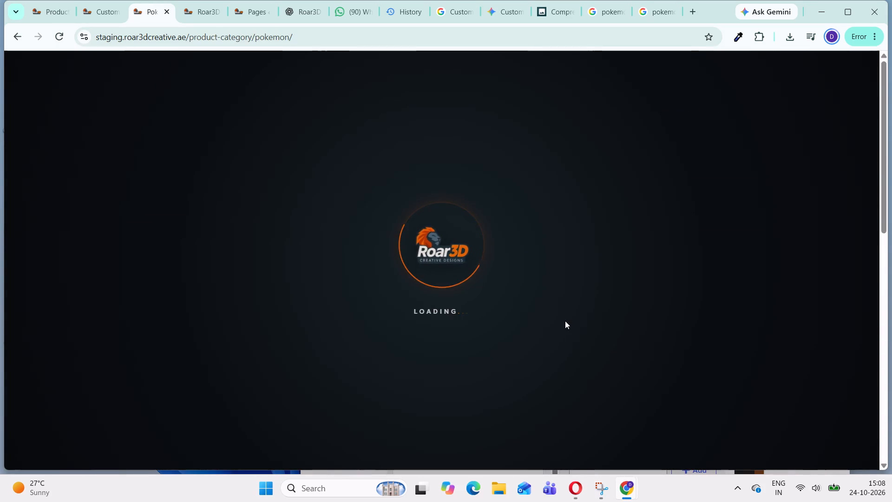
scroll(546, 322, down, 3)
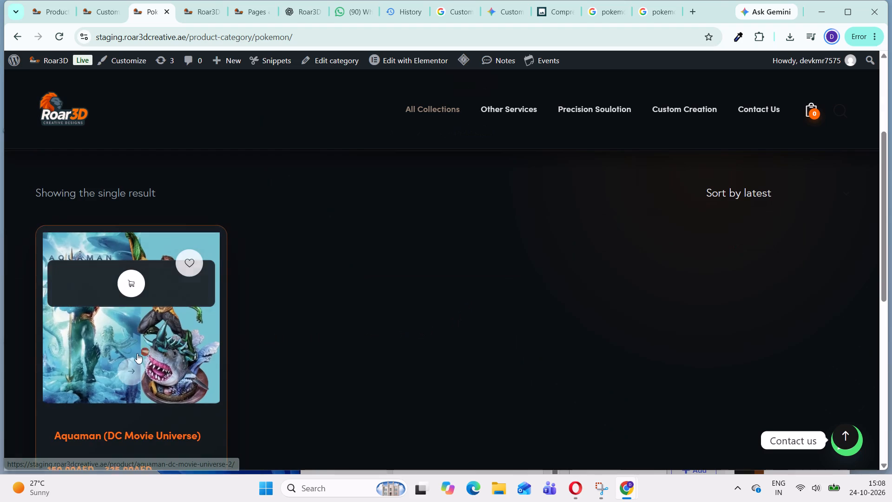
scroll(180, 356, down, 2)
scroll(164, 321, up, 2)
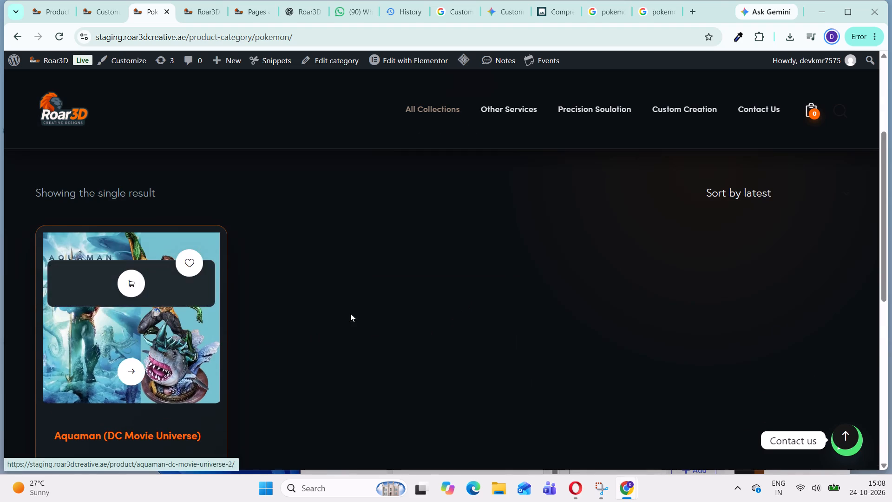
scroll(426, 292, up, 2)
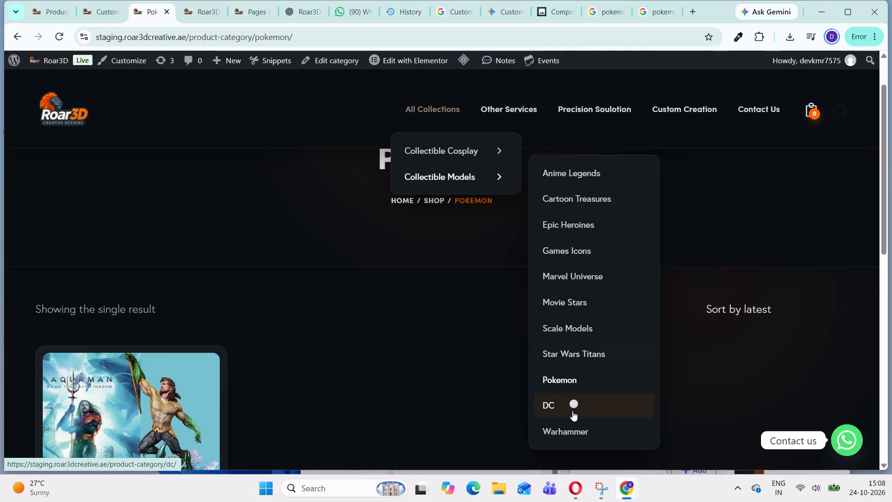
click(571, 433)
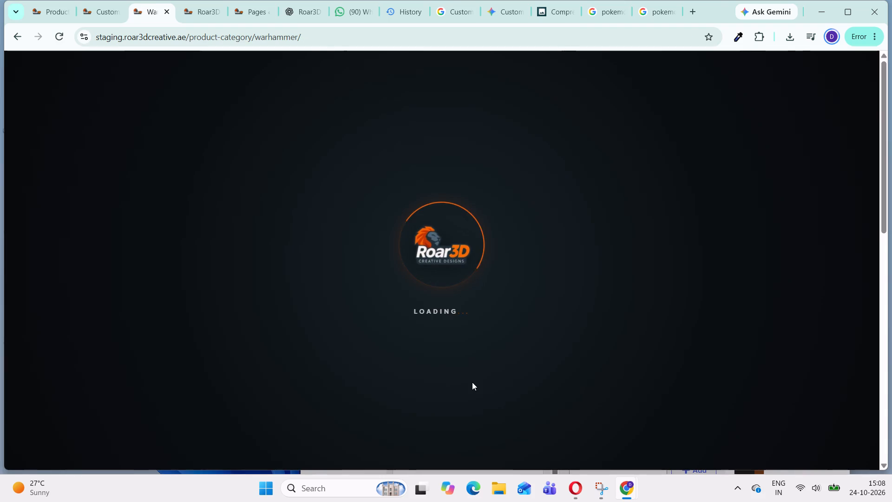
scroll(472, 382, down, 2)
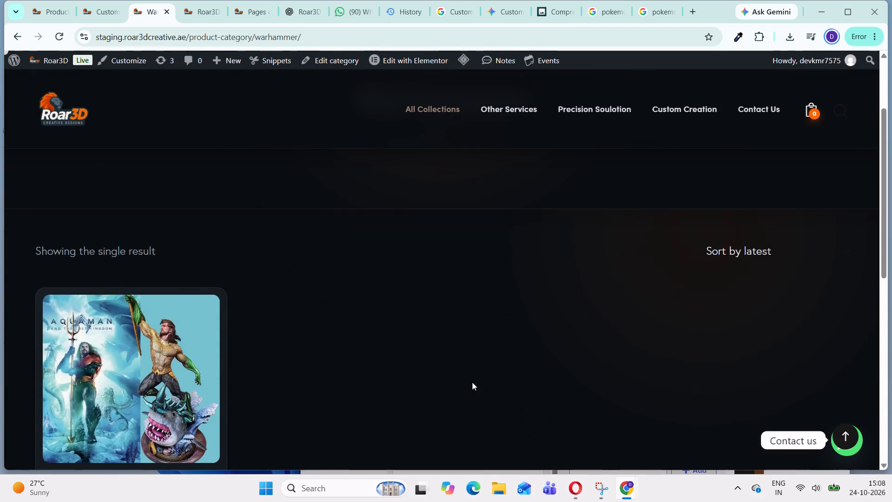
scroll(472, 382, up, 1)
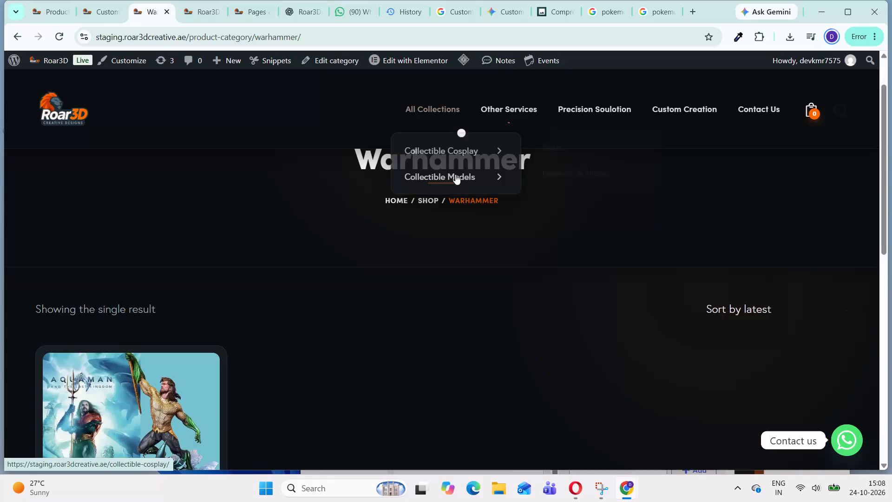
Open the Star Wars Titans page from the Collectible Models submenu and examine its product listing.
click(560, 357)
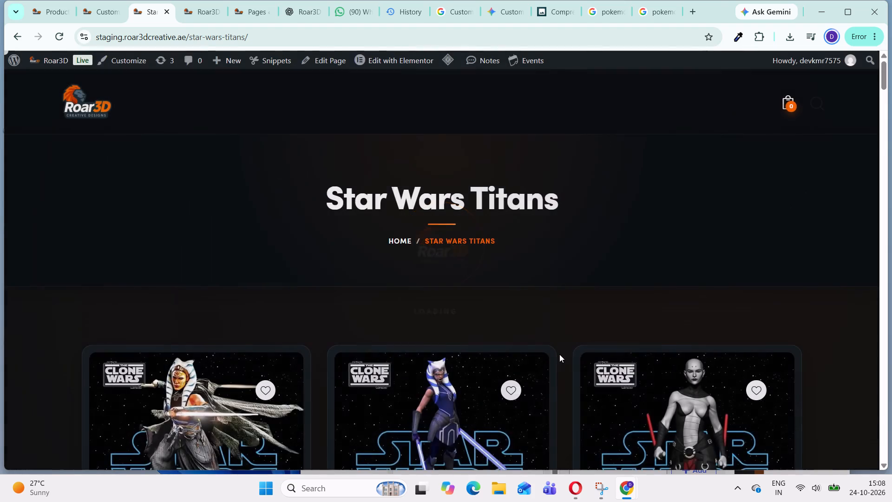
scroll(559, 354, down, 5)
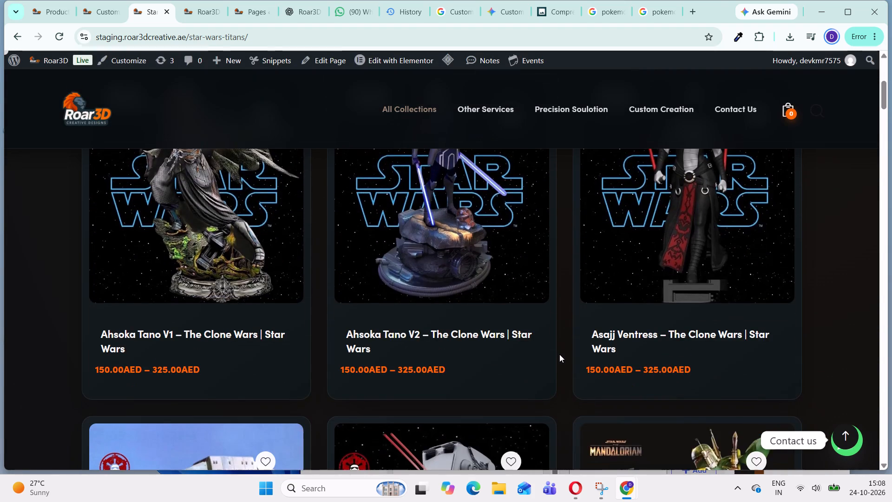
scroll(559, 354, down, 1)
scroll(474, 273, up, 3)
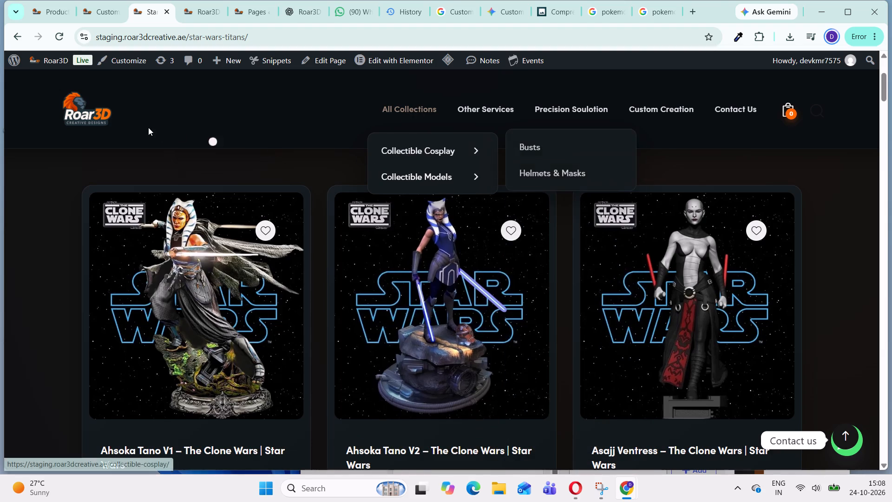
Open the list of all products in the site admin and search it for Dc.
click(54, 13)
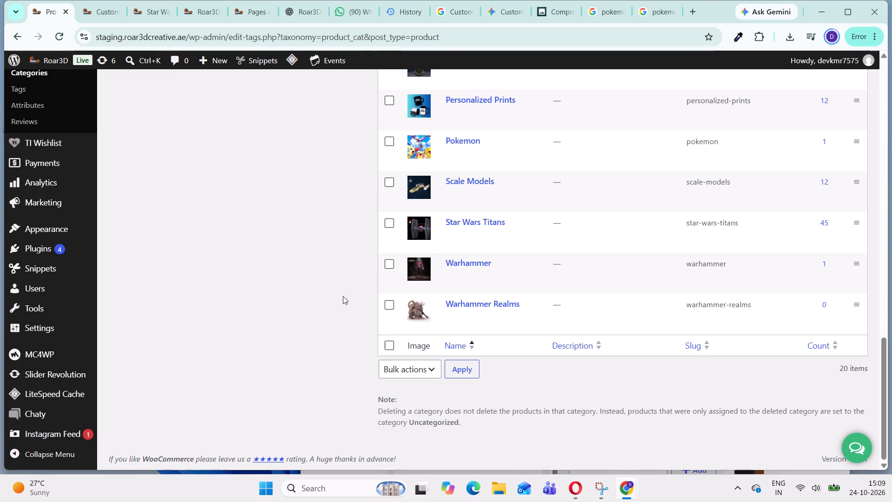
scroll(551, 309, up, 2)
scroll(36, 227, up, 1)
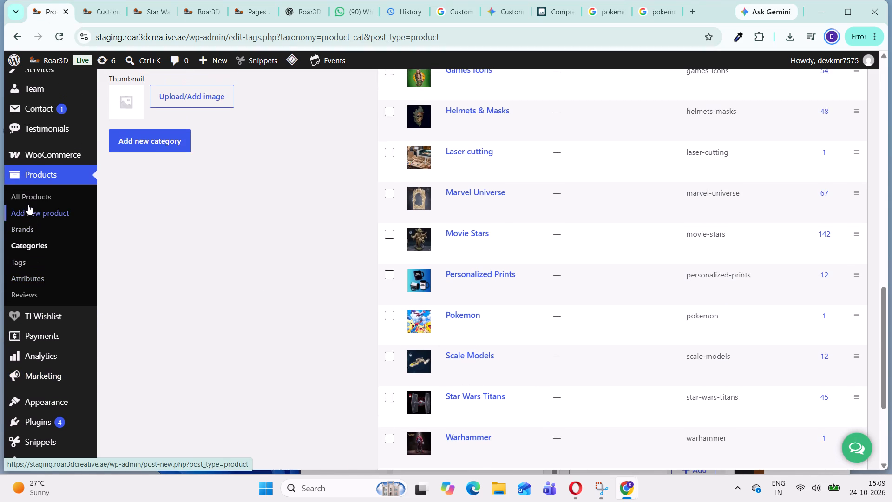
click(28, 201)
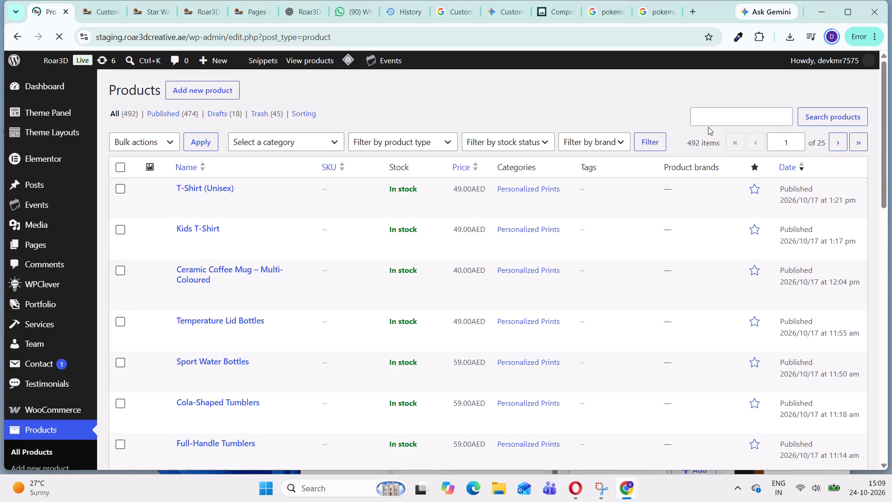
click(711, 118)
text(bc)
key(Return)
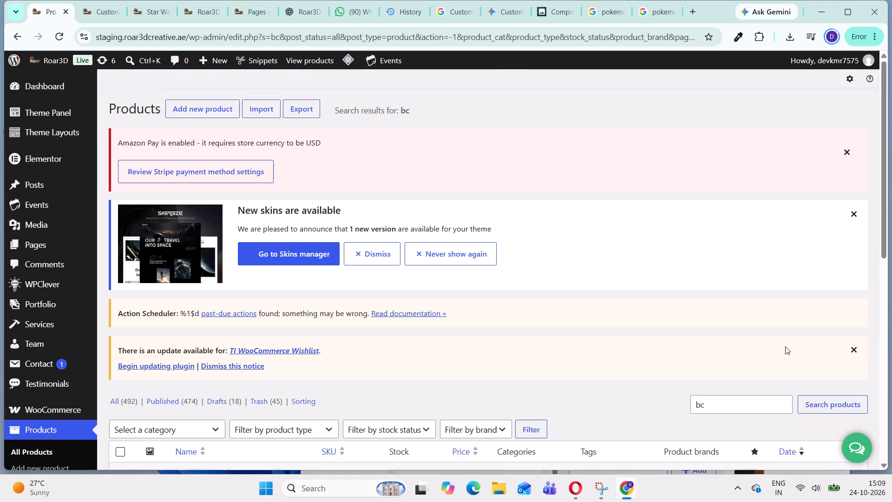
drag(726, 409, 691, 409)
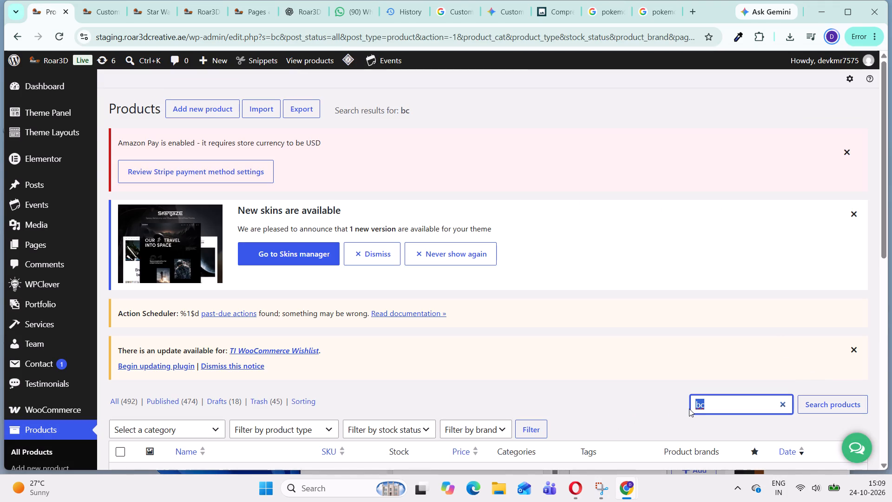
text(Dc)
key(Return)
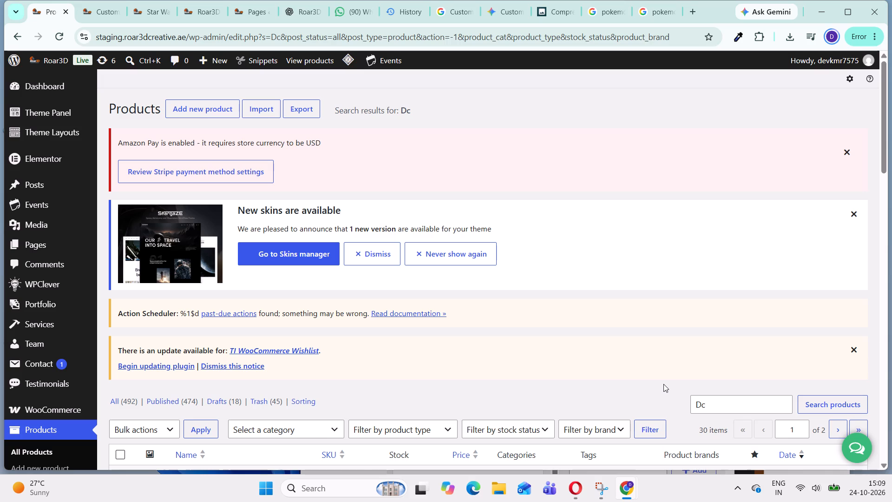
Examine the names and assigned categories of the products in the Dc search results.
scroll(627, 357, down, 3)
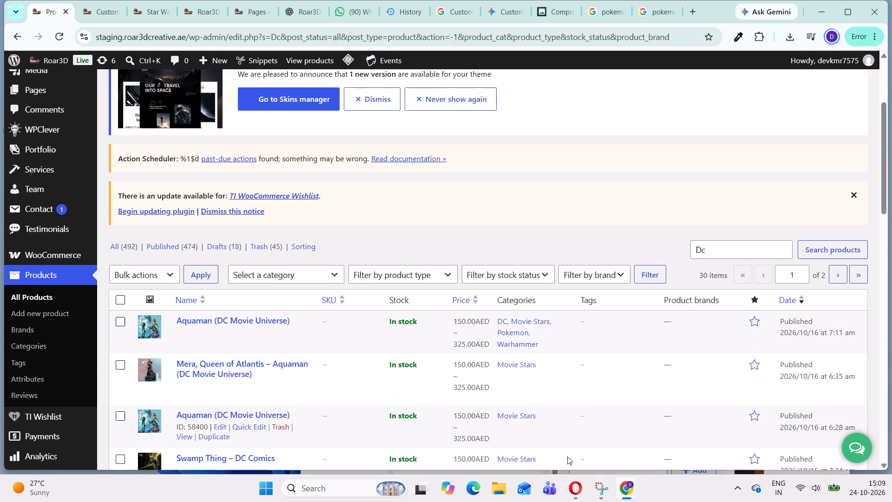
scroll(558, 462, down, 1)
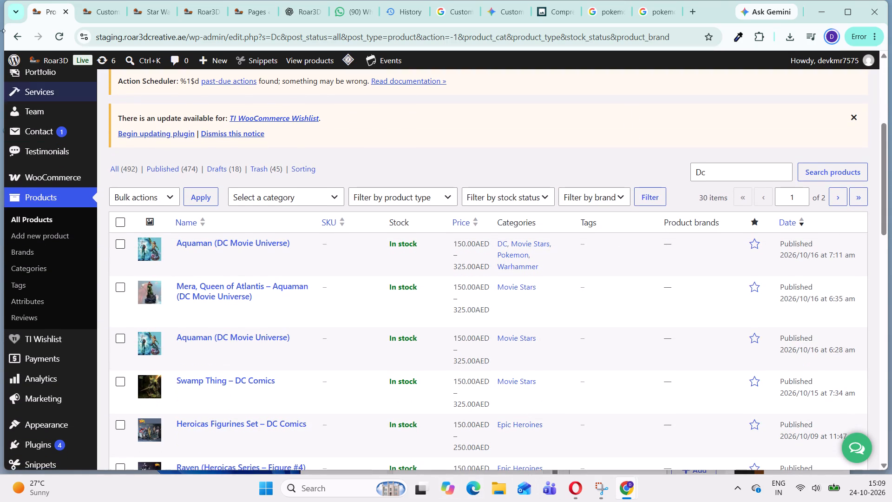
scroll(548, 280, down, 2)
scroll(547, 288, up, 2)
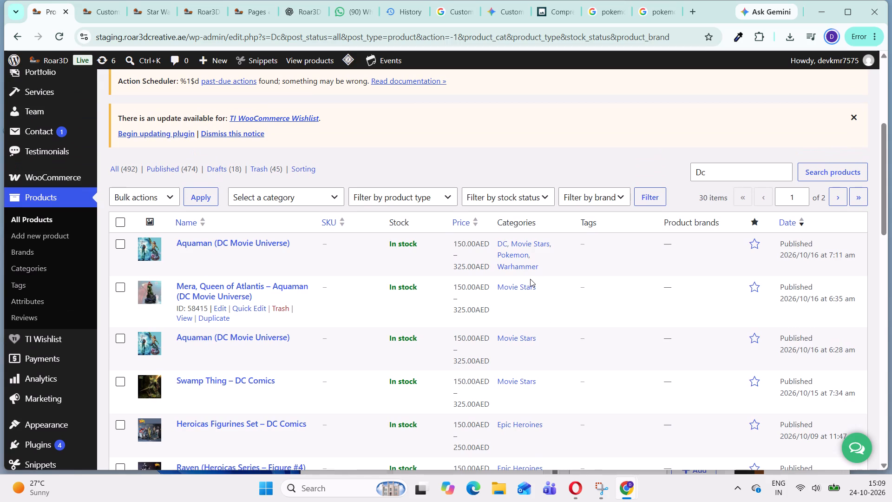
scroll(463, 310, down, 13)
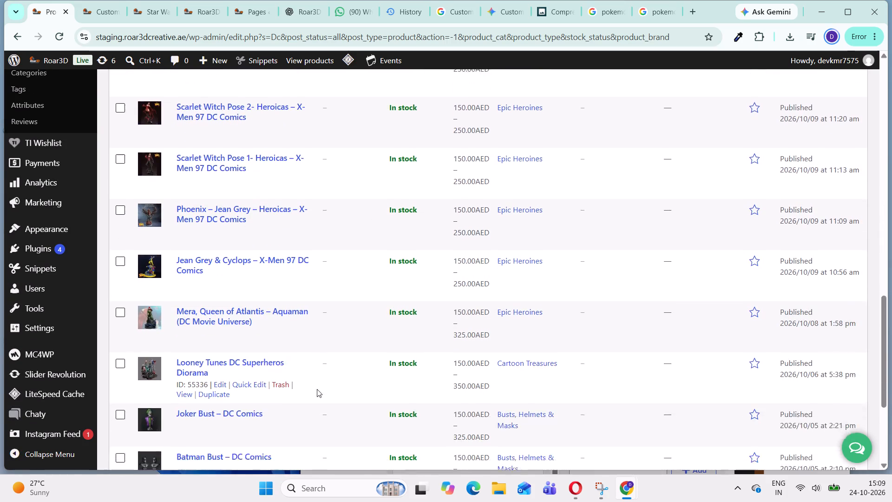
scroll(294, 389, down, 4)
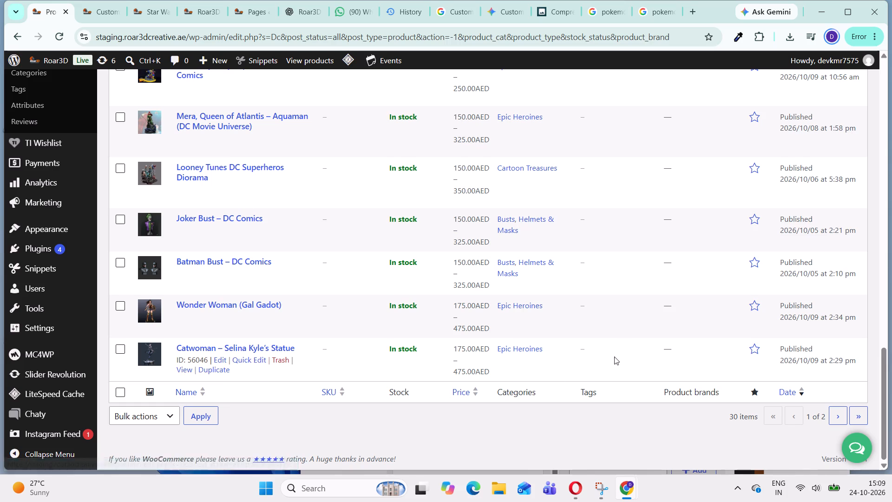
scroll(623, 338, up, 4)
scroll(270, 207, up, 4)
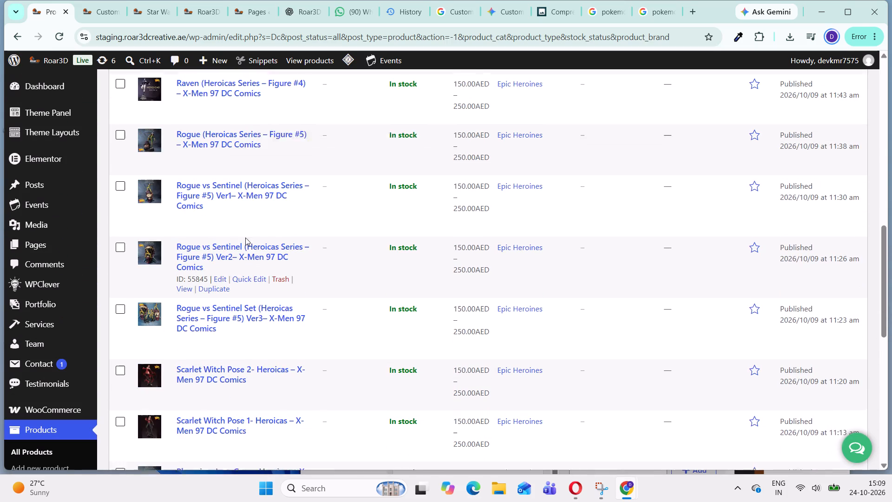
scroll(225, 152, up, 3)
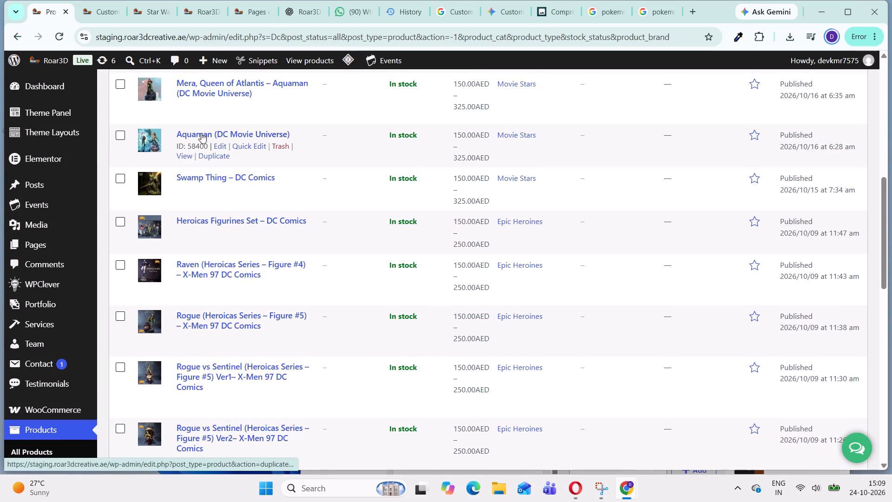
Add the DC category to the product Mera, Queen of Atlantis – Aquaman (DC Movie Universe) and update the product.
scroll(246, 198, up, 3)
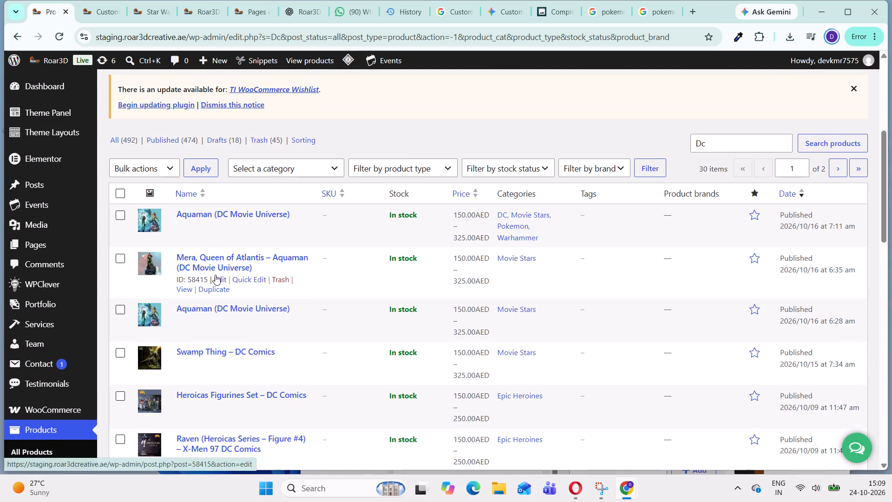
click(220, 283)
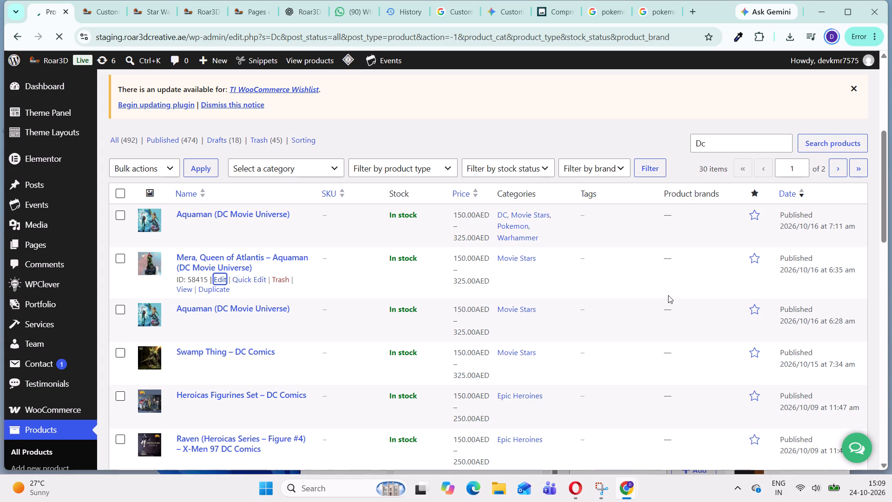
scroll(866, 343, down, 8)
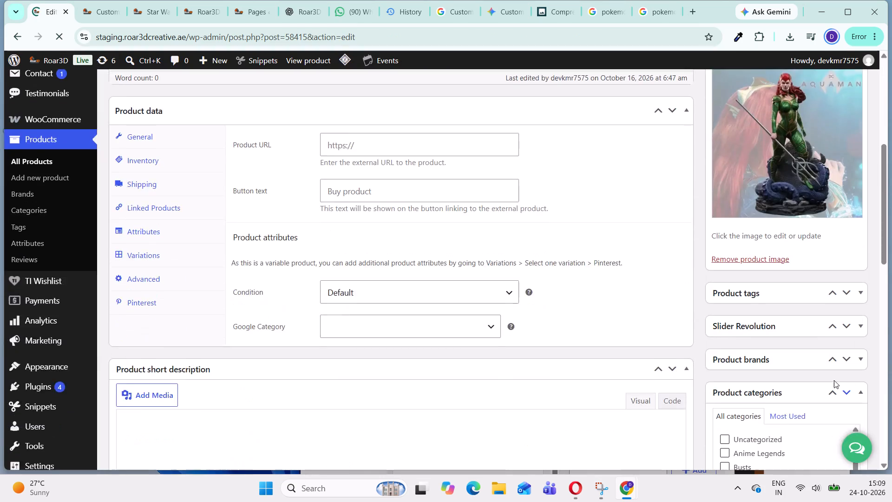
scroll(834, 380, down, 2)
scroll(783, 309, down, 4)
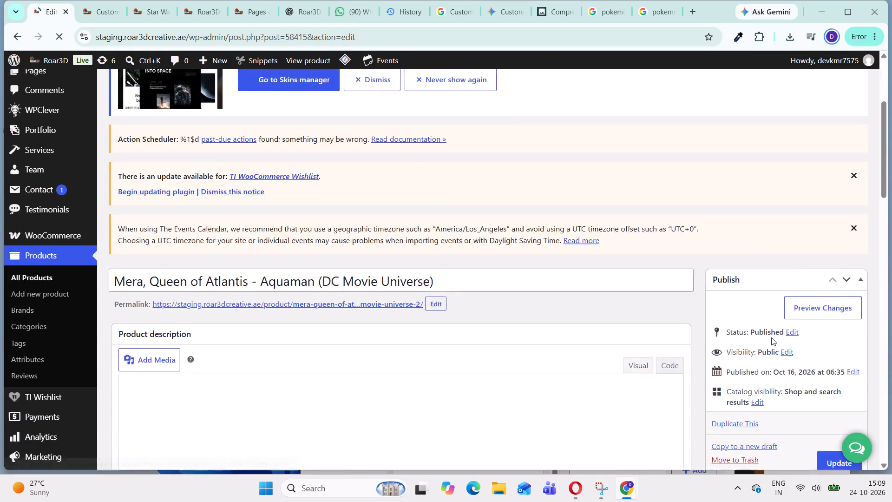
scroll(771, 337, down, 11)
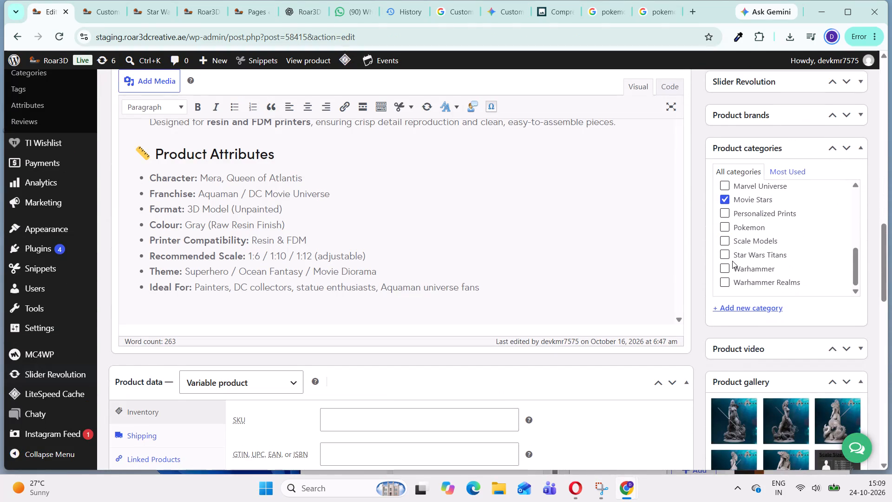
scroll(732, 261, down, 1)
scroll(795, 195, up, 2)
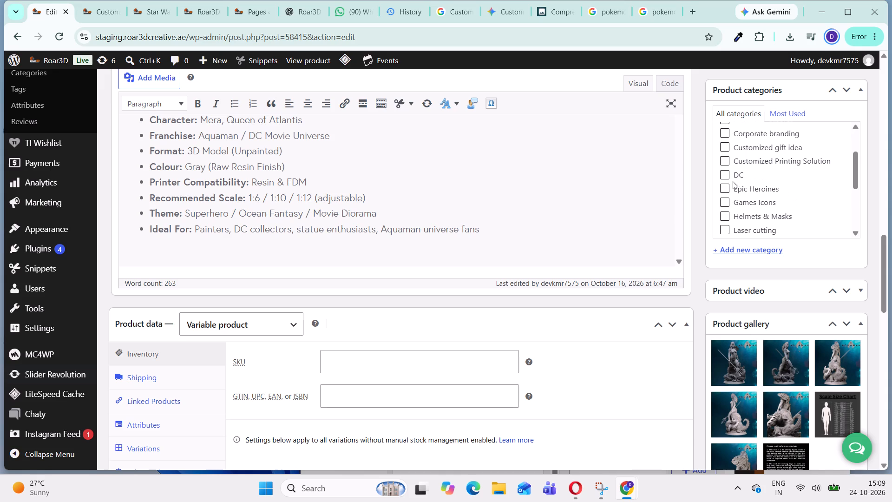
click(730, 177)
scroll(891, 215, up, 6)
scroll(866, 165, up, 2)
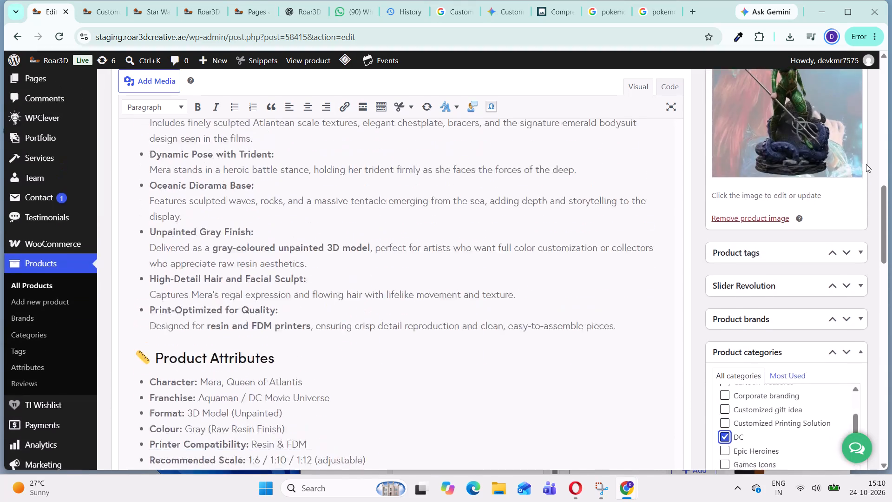
scroll(864, 170, up, 2)
click(829, 169)
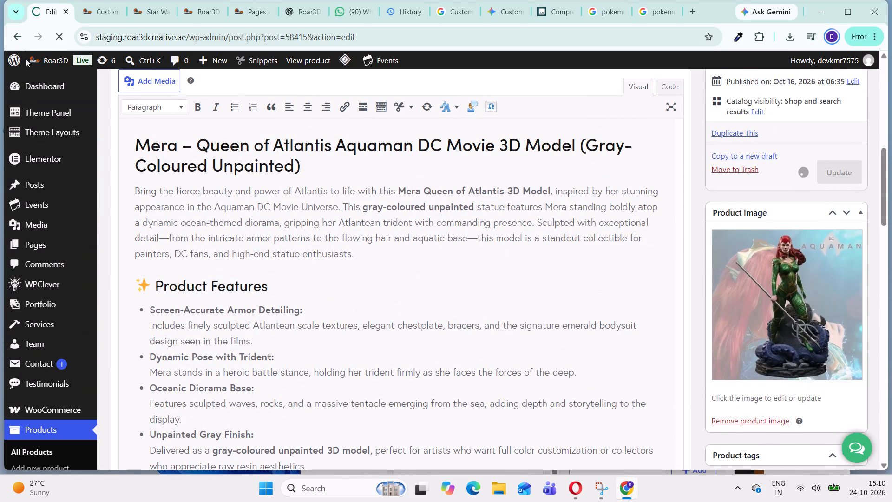
Return to the list of all products and search it for DC.
scroll(42, 324, down, 2)
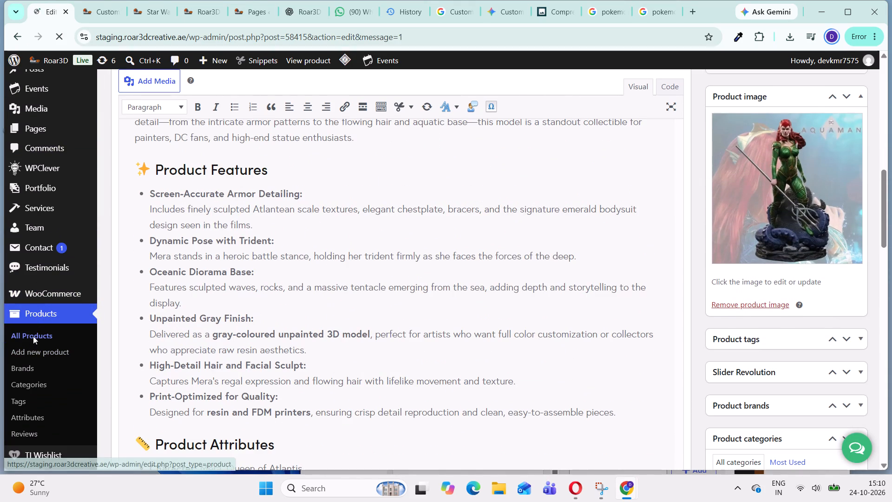
scroll(37, 333, down, 3)
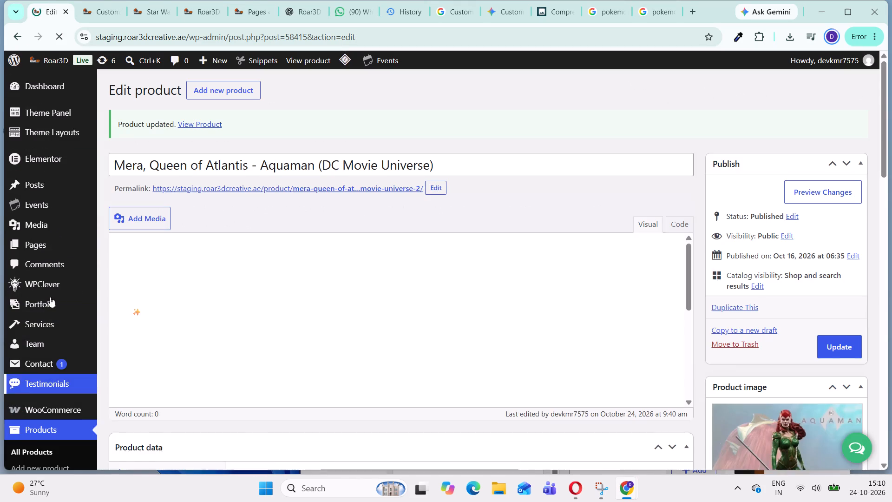
scroll(59, 299, down, 2)
click(34, 337)
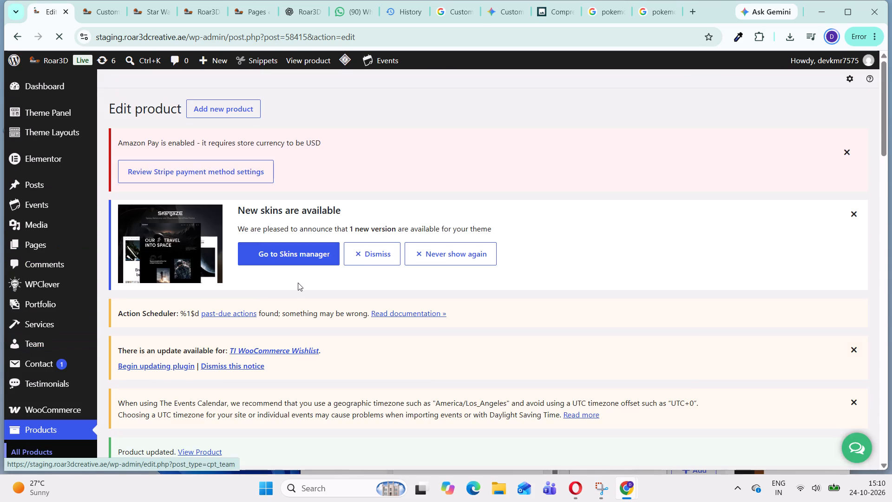
scroll(48, 364, down, 3)
scroll(57, 416, down, 2)
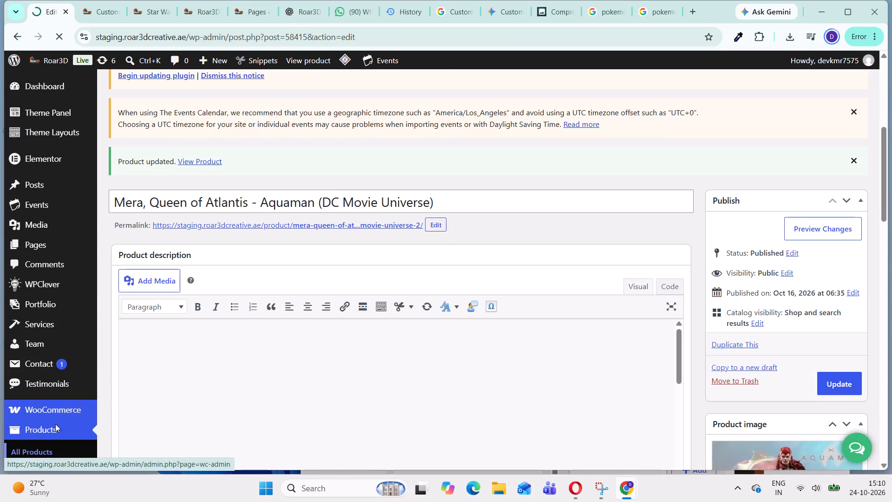
scroll(54, 383, down, 2)
scroll(57, 316, down, 2)
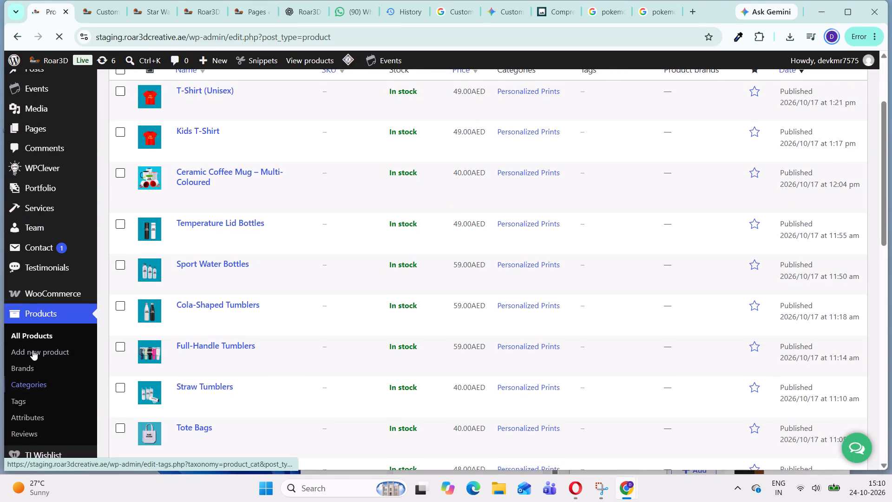
click(35, 333)
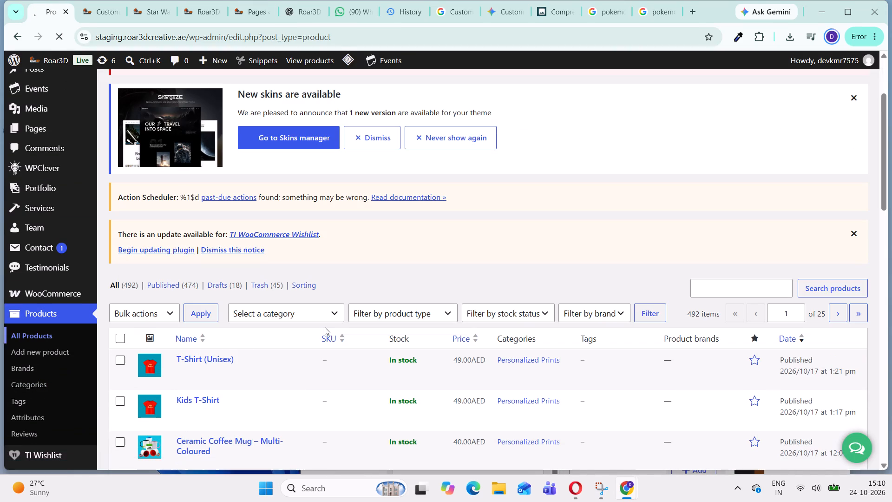
scroll(446, 299, down, 6)
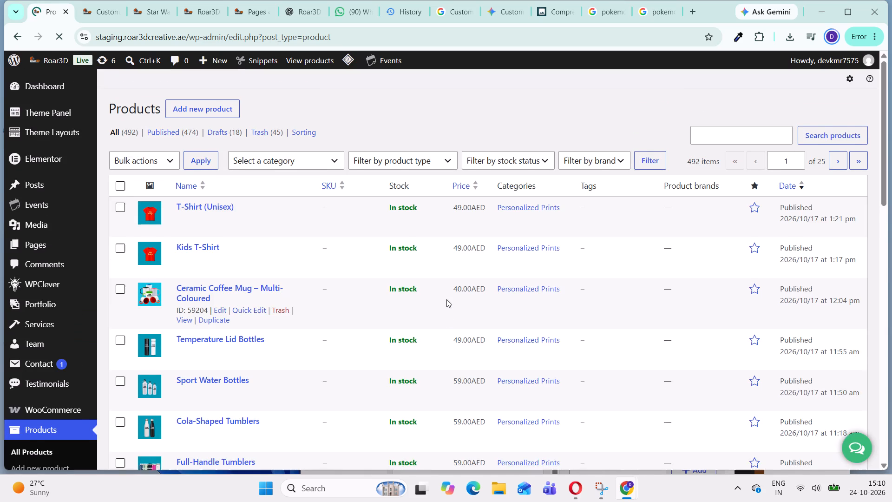
scroll(699, 163, up, 2)
scroll(724, 335, down, 2)
click(720, 289)
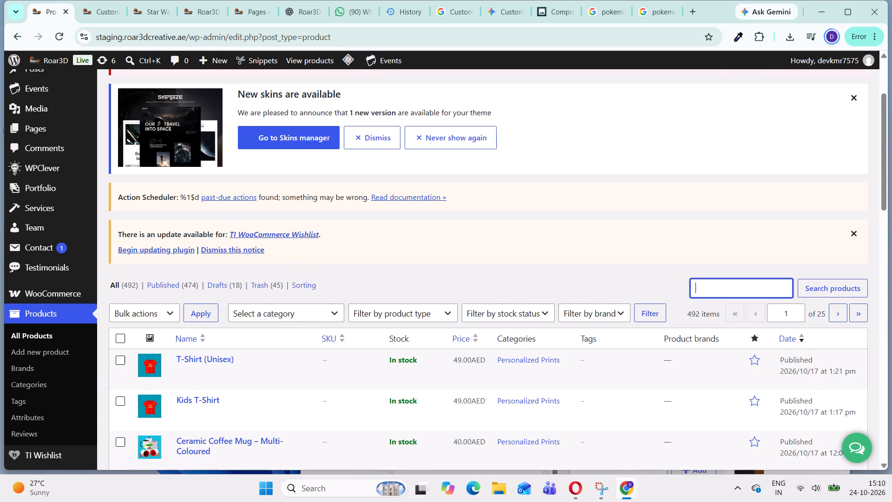
text(DC)
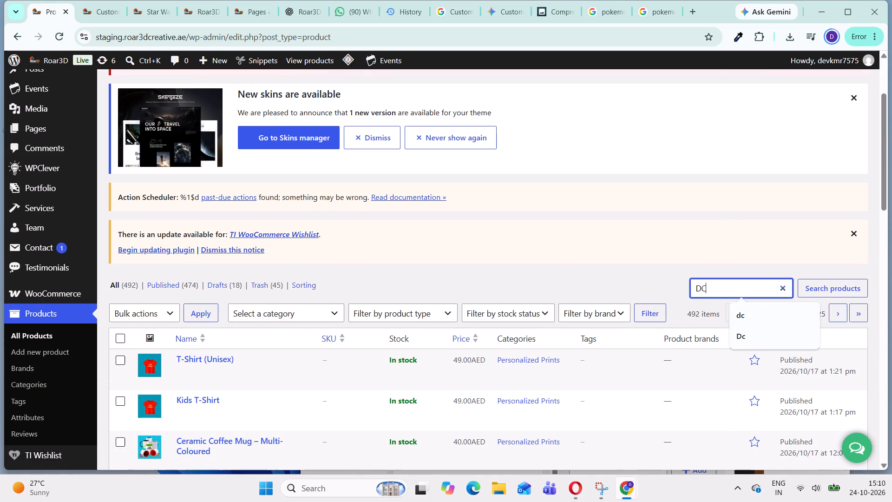
key(Return)
Add the DC category to the Aquaman (DC Movie Universe) product with ID 58400 and update the product.
scroll(398, 333, down, 2)
scroll(291, 234, up, 1)
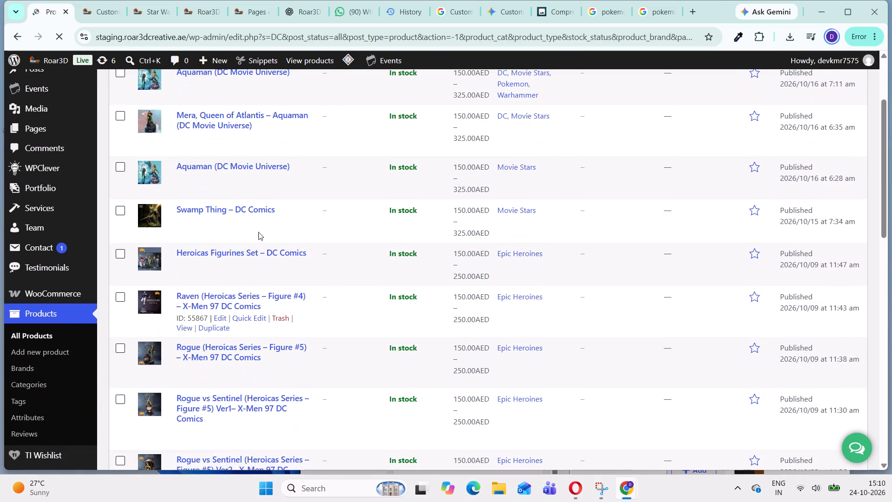
scroll(259, 234, up, 1)
scroll(334, 310, down, 3)
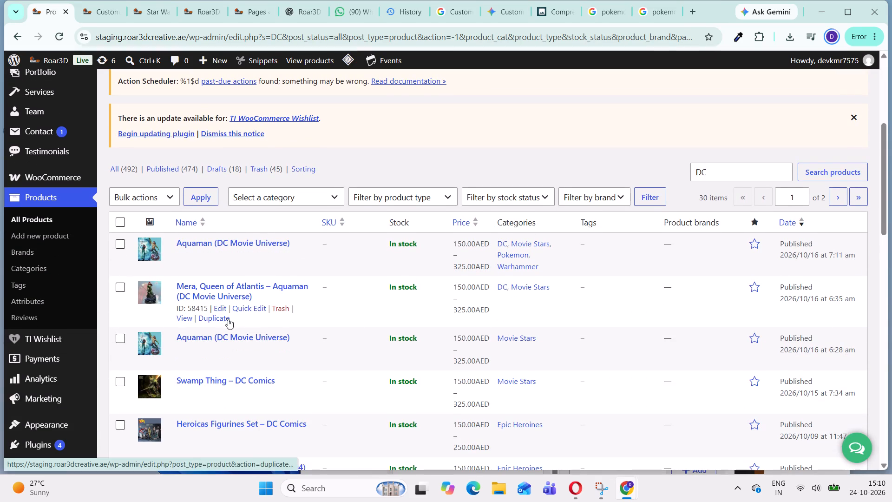
scroll(250, 327, down, 2)
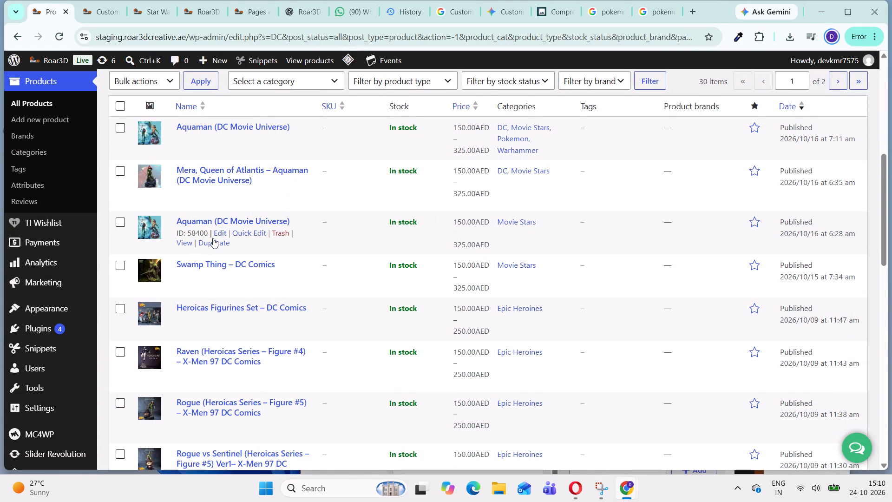
click(222, 233)
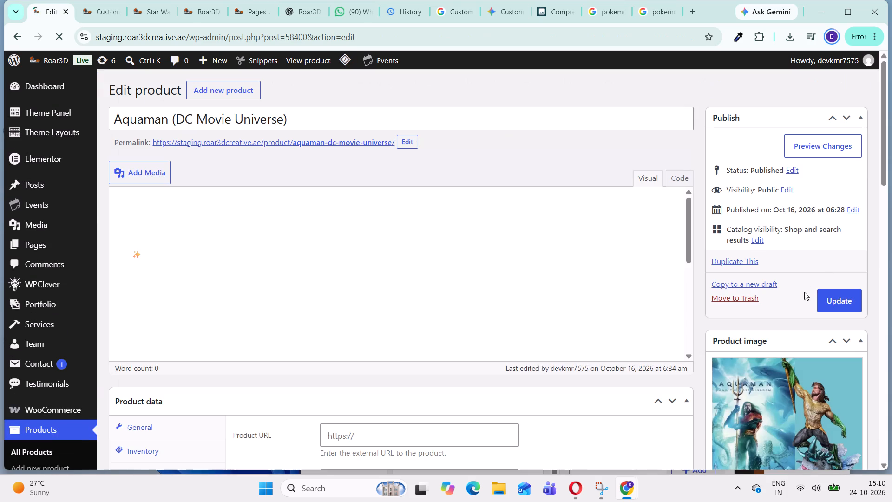
scroll(813, 292, down, 12)
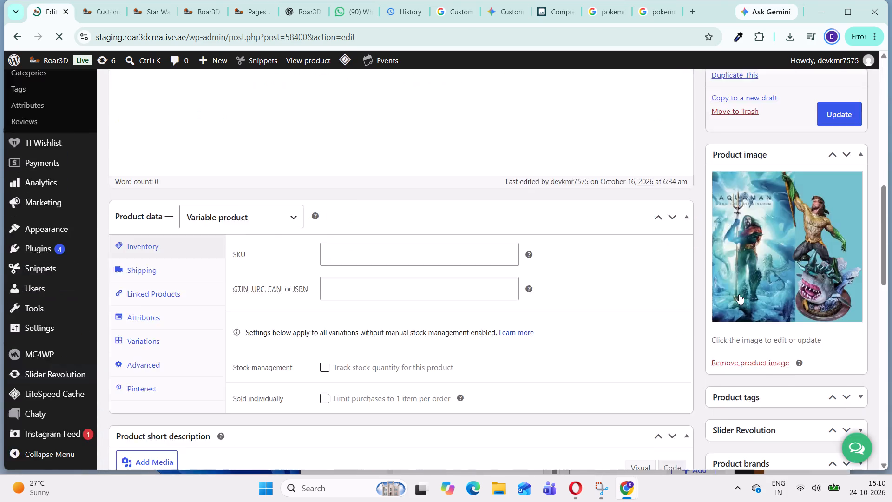
scroll(761, 344, down, 9)
scroll(763, 388, down, 6)
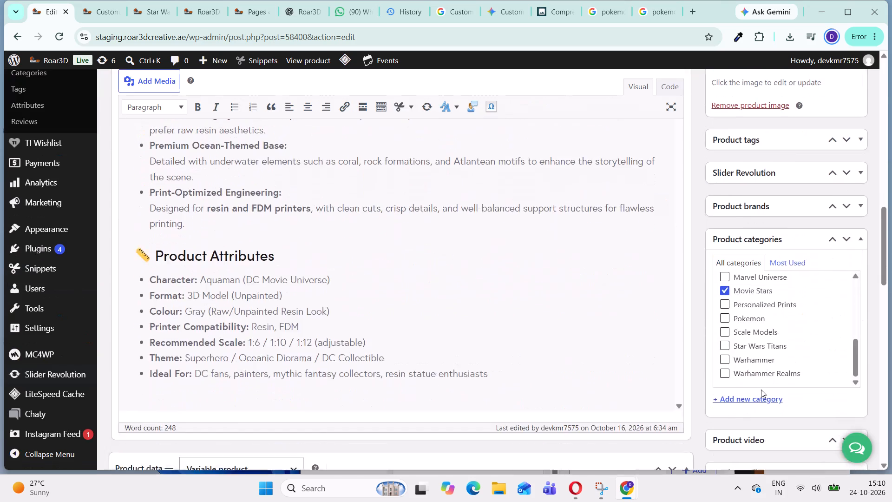
scroll(726, 249, down, 2)
scroll(772, 271, up, 2)
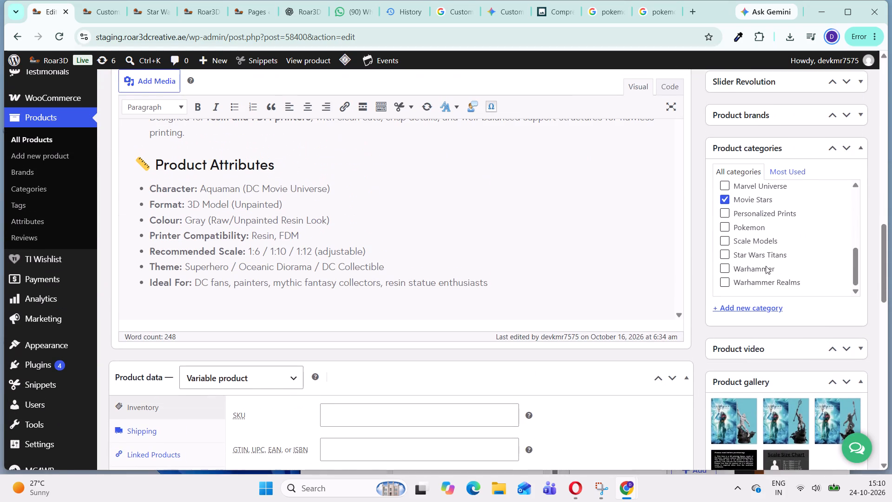
scroll(765, 257, up, 1)
scroll(744, 222, up, 2)
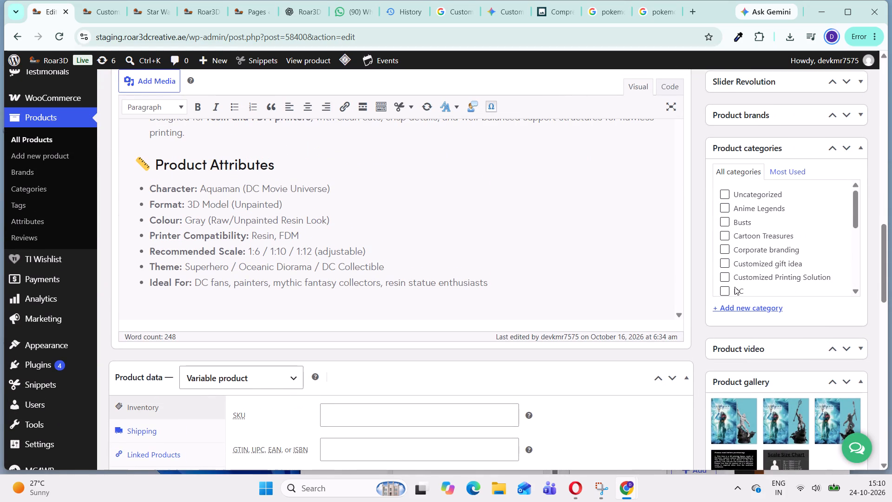
click(726, 290)
scroll(864, 157, up, 7)
click(843, 178)
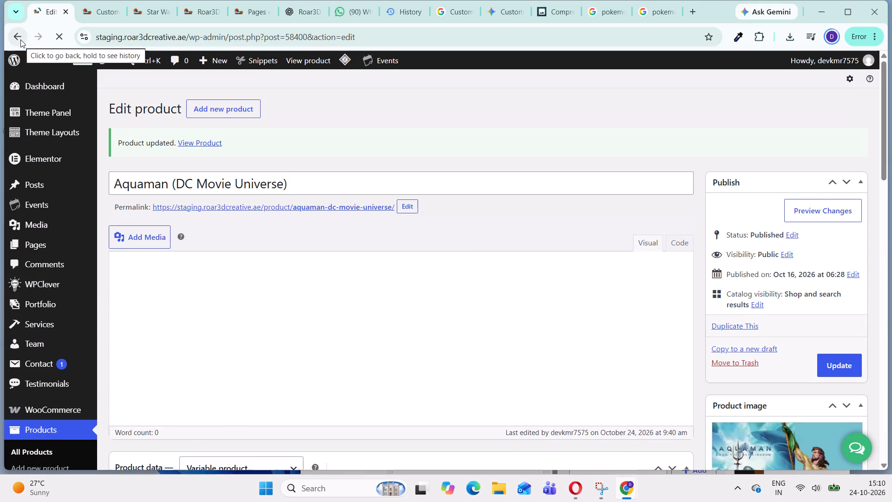
Go back to the list of all products and search it for DC again.
click(20, 40)
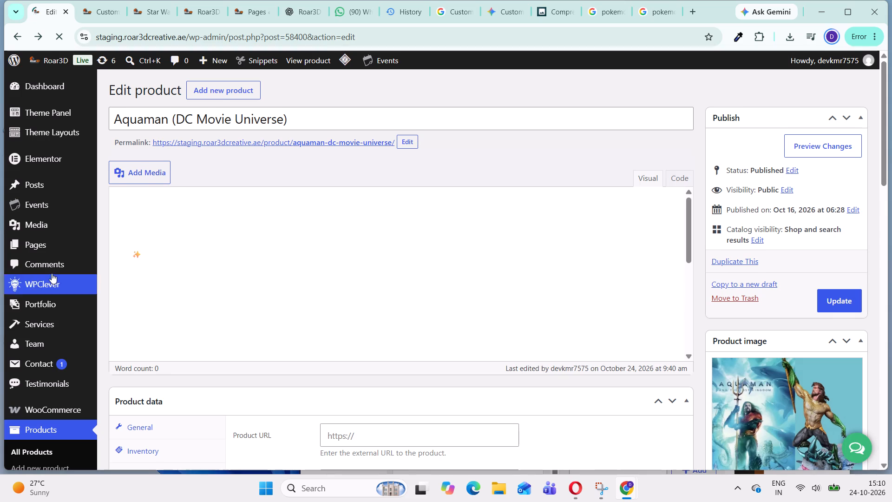
scroll(54, 254, down, 3)
scroll(55, 303, down, 1)
scroll(354, 273, down, 4)
click(39, 170)
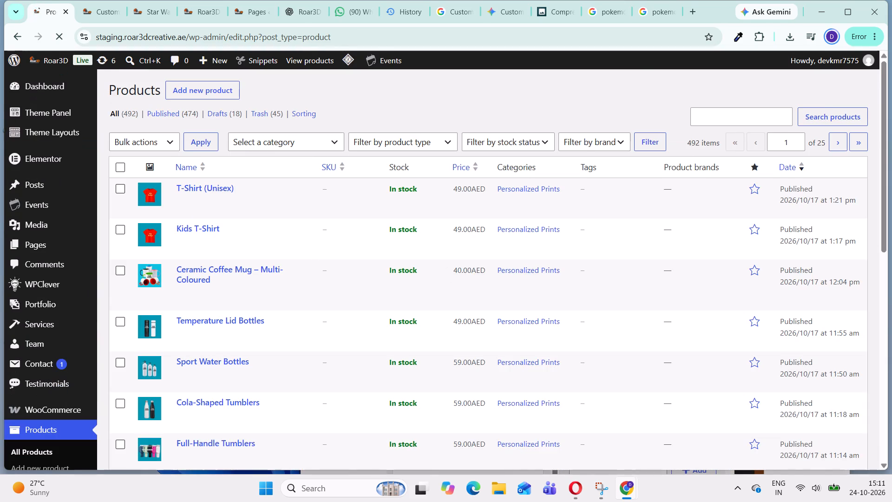
scroll(766, 379, down, 3)
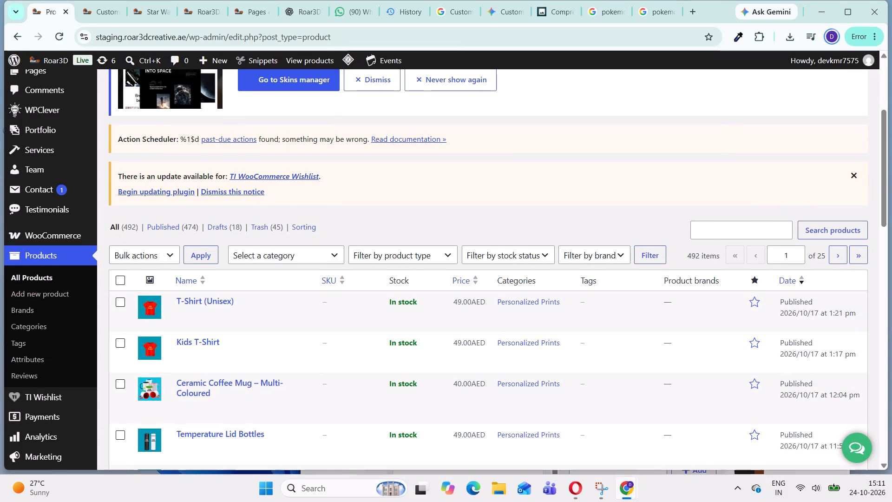
click(721, 231)
text(DC)
click(829, 235)
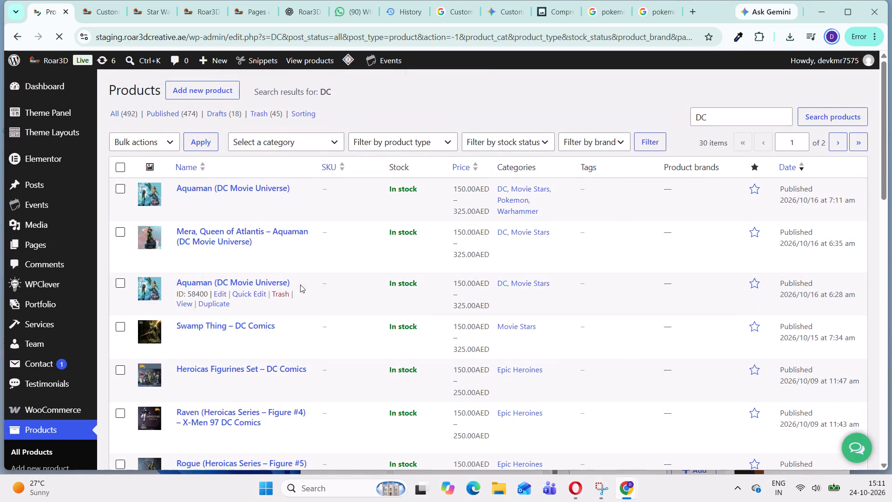
Add the DC category to the Swamp Thing – DC Comics product and update the product.
scroll(558, 284, down, 5)
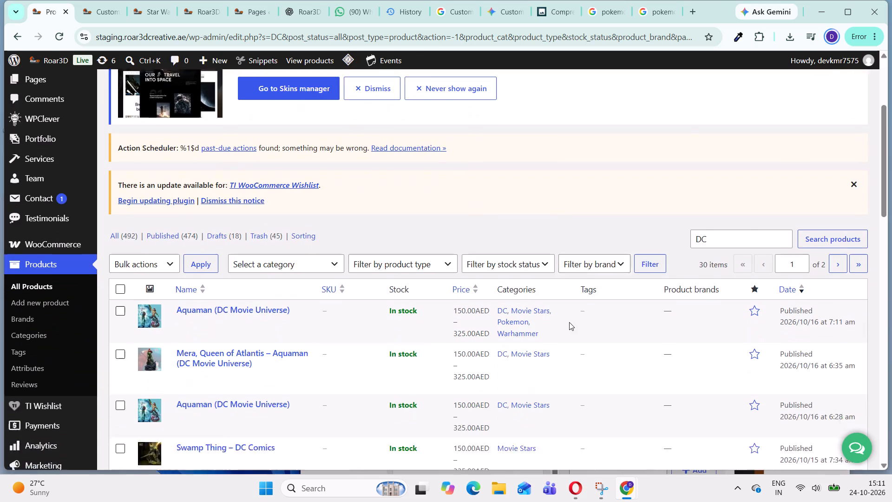
scroll(569, 322, down, 1)
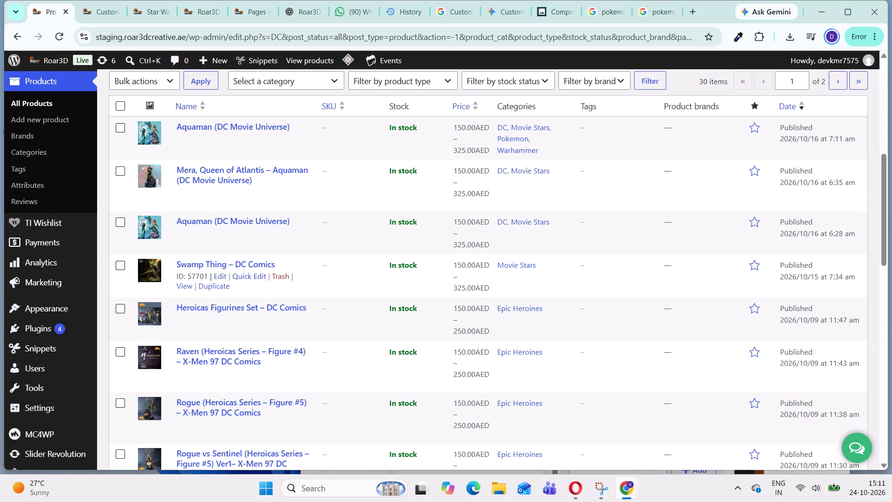
click(224, 276)
scroll(792, 273, down, 6)
scroll(787, 319, down, 4)
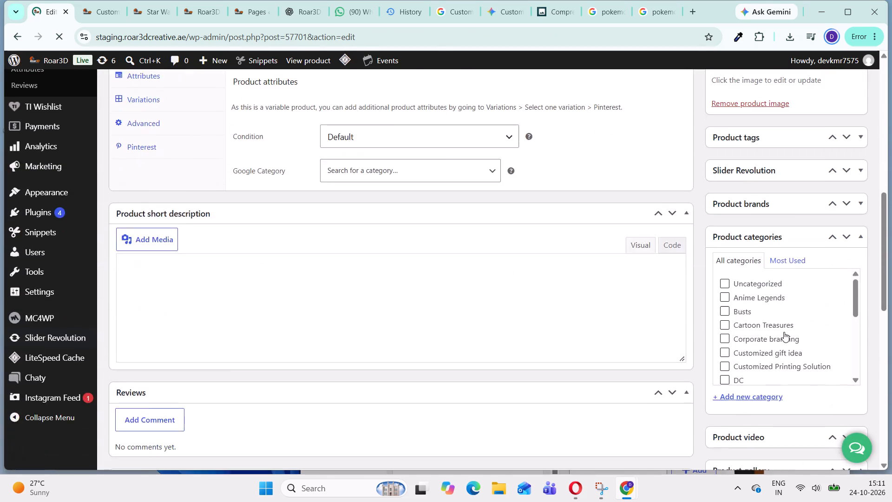
scroll(756, 299, down, 10)
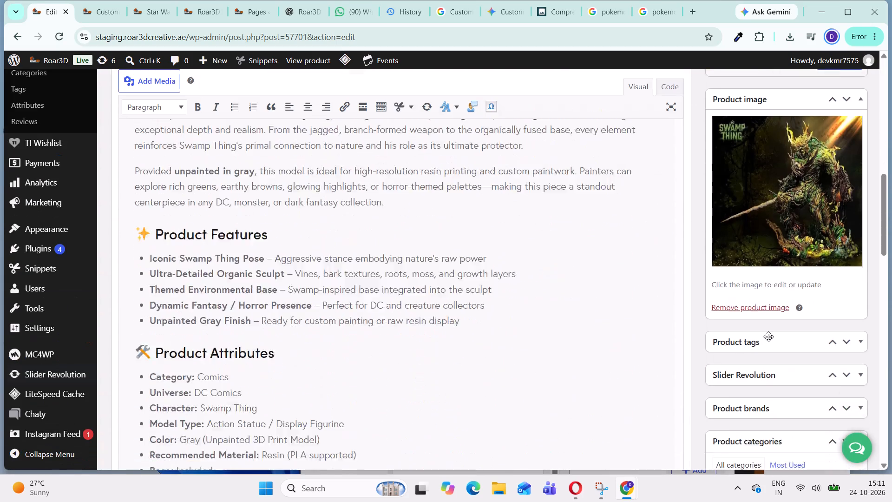
scroll(768, 337, down, 5)
scroll(746, 243, up, 1)
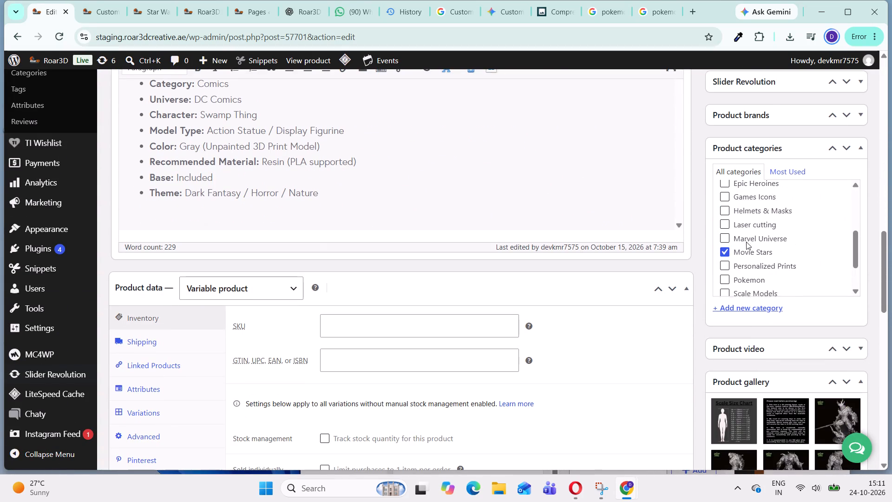
scroll(749, 219, up, 2)
click(724, 291)
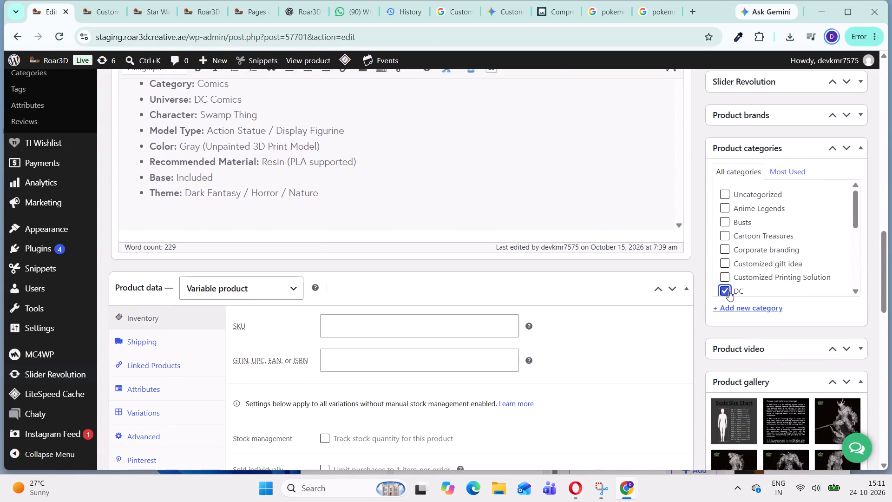
scroll(871, 107, up, 2)
scroll(820, 106, up, 4)
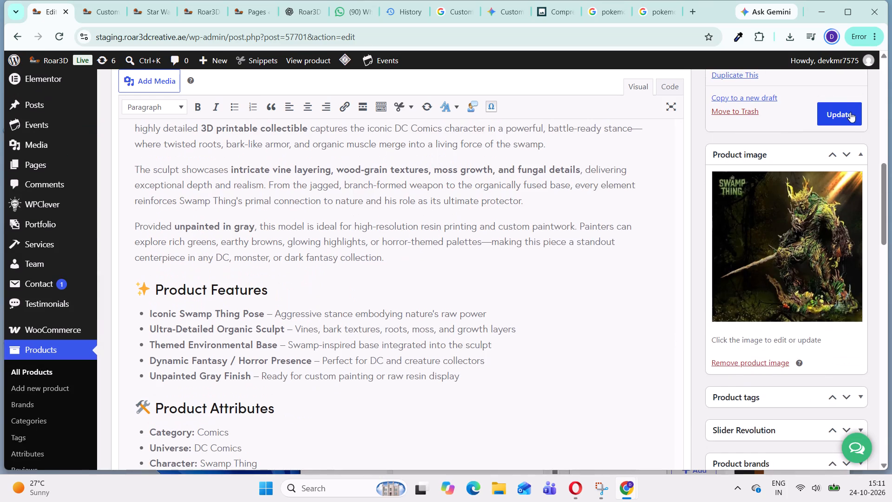
click(850, 112)
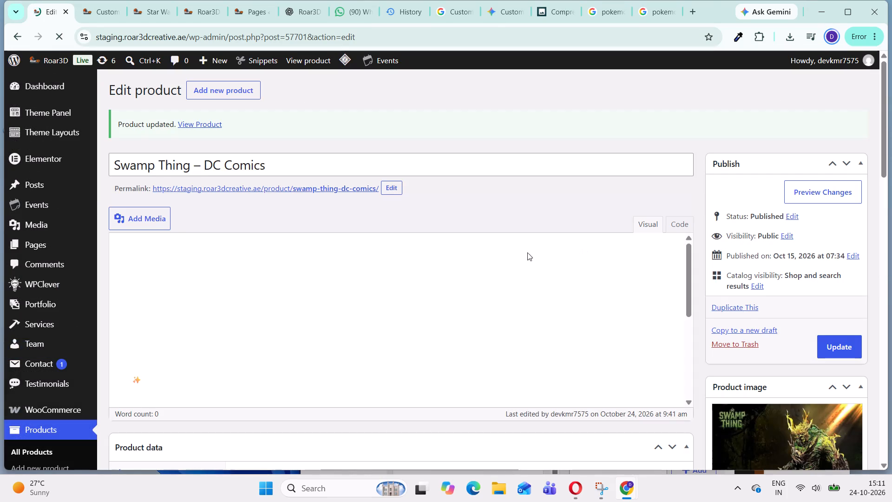
Return to the list of all products and search it for DC.
scroll(133, 288, down, 3)
scroll(67, 323, down, 3)
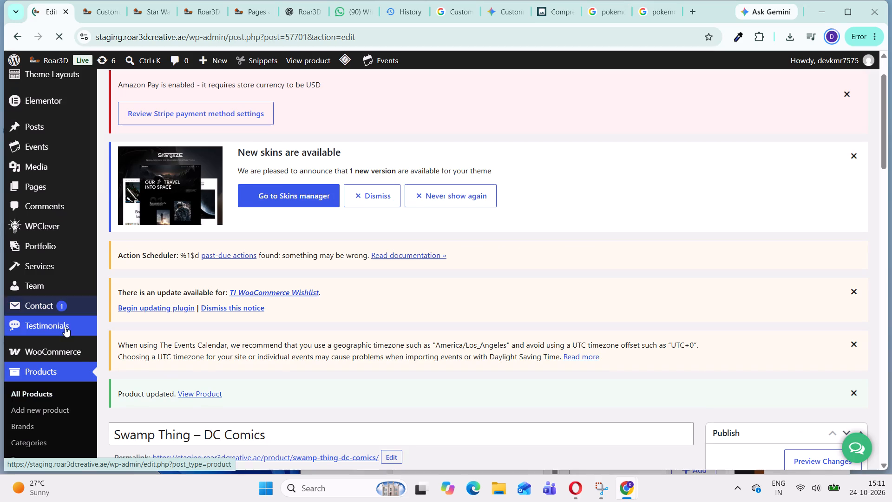
scroll(61, 323, down, 2)
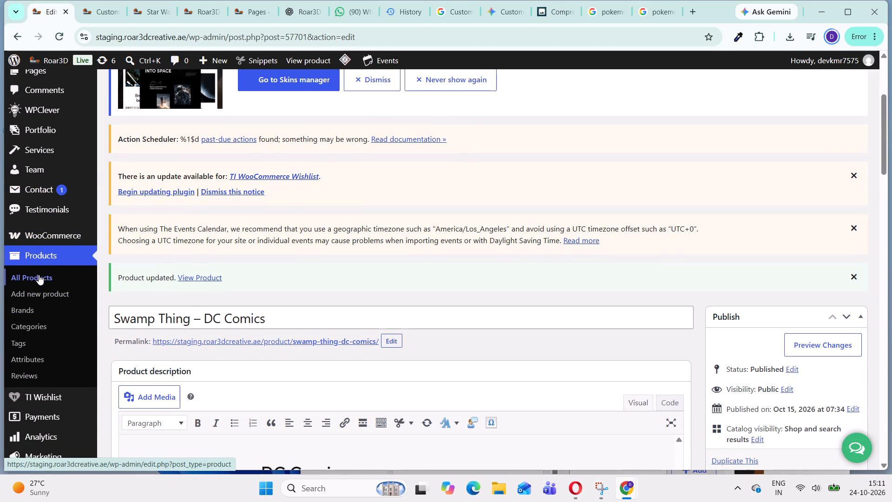
click(39, 275)
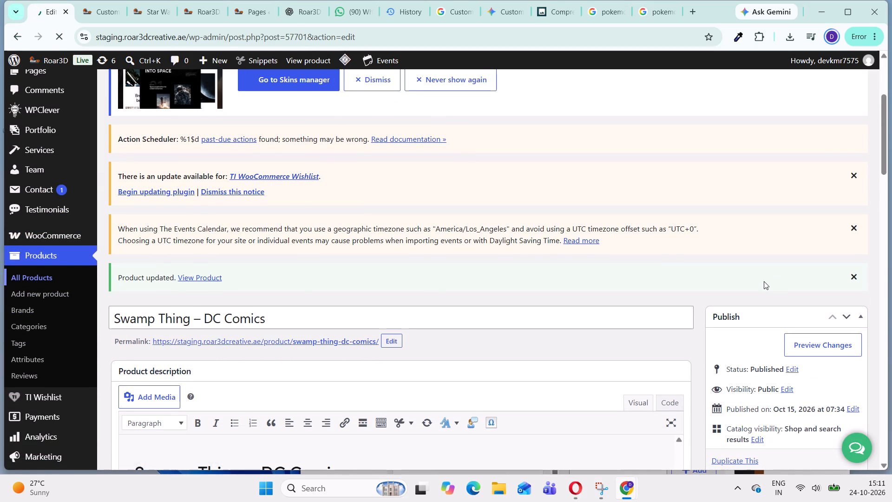
click(756, 121)
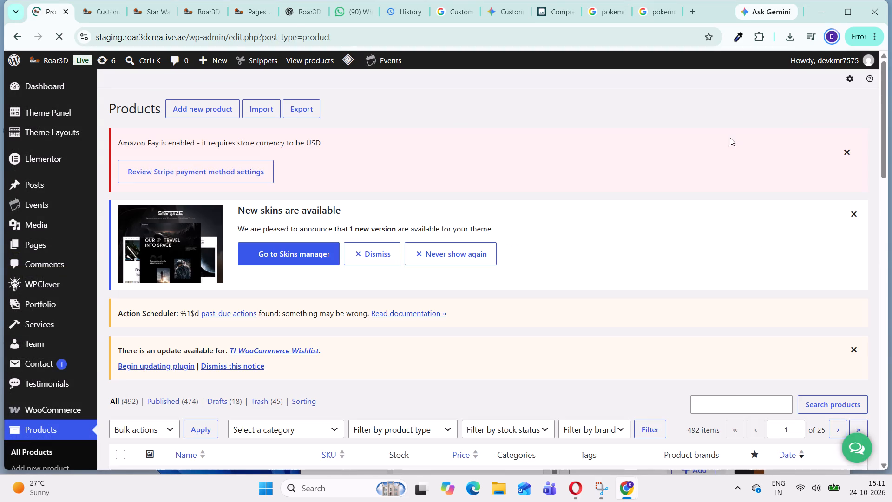
click(730, 409)
text(DC)
click(820, 408)
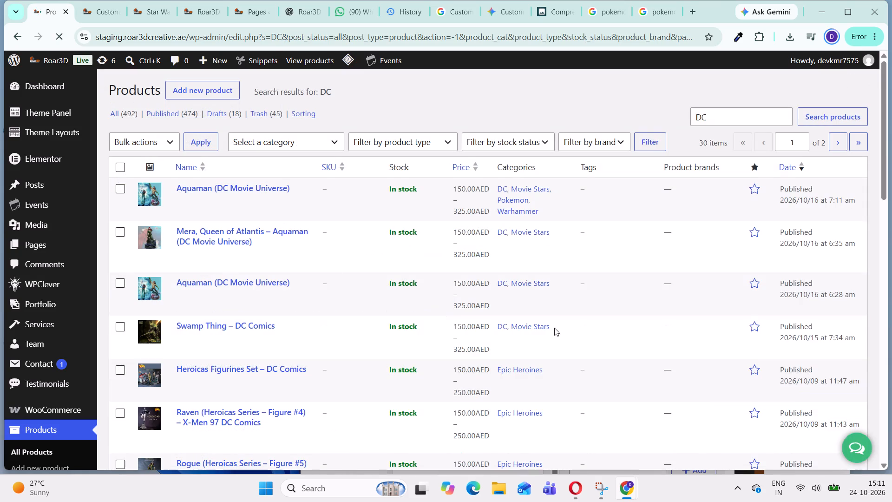
Add the DC category to the Heroicas Figurines Set – DC Comics product and update the product.
scroll(308, 275, down, 5)
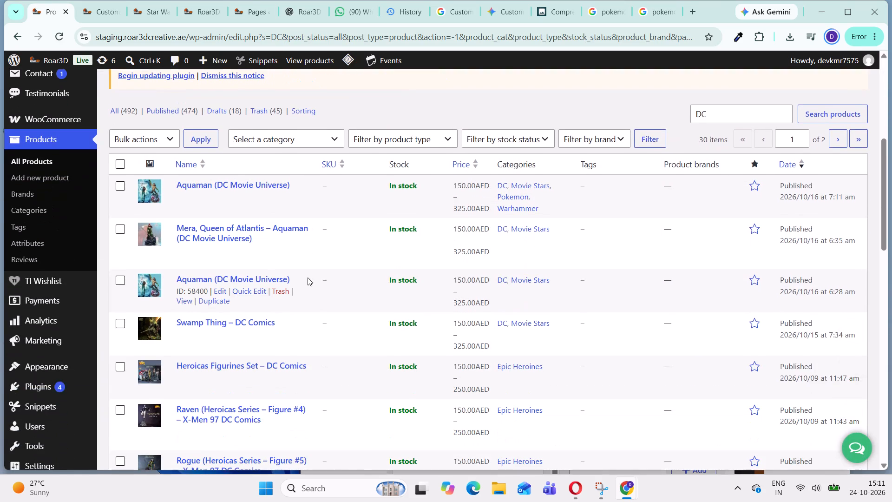
scroll(440, 291, down, 1)
scroll(512, 274, down, 1)
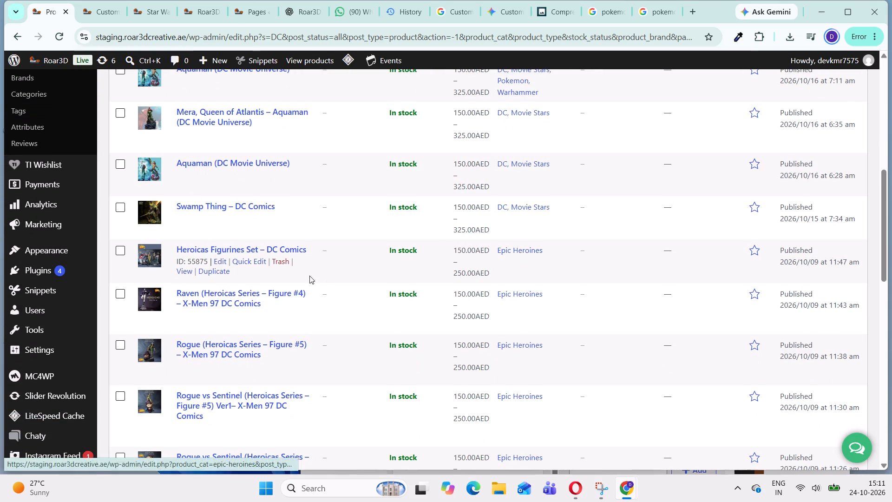
click(219, 262)
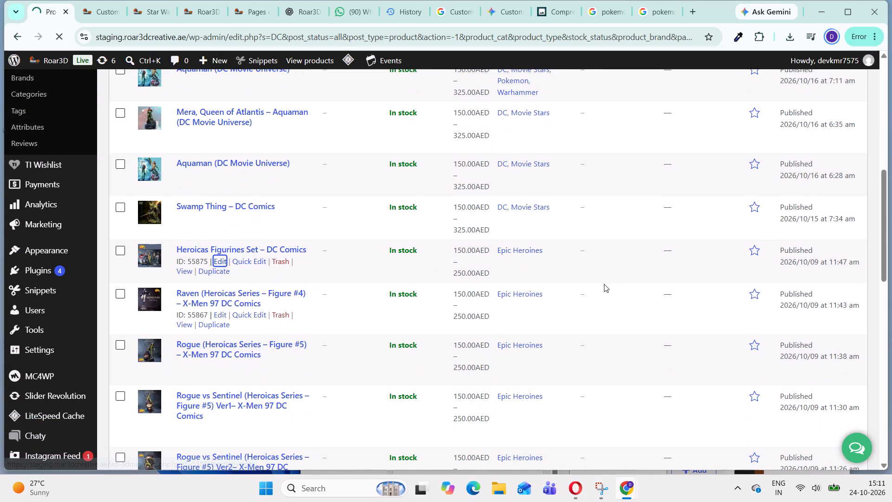
scroll(824, 328, down, 7)
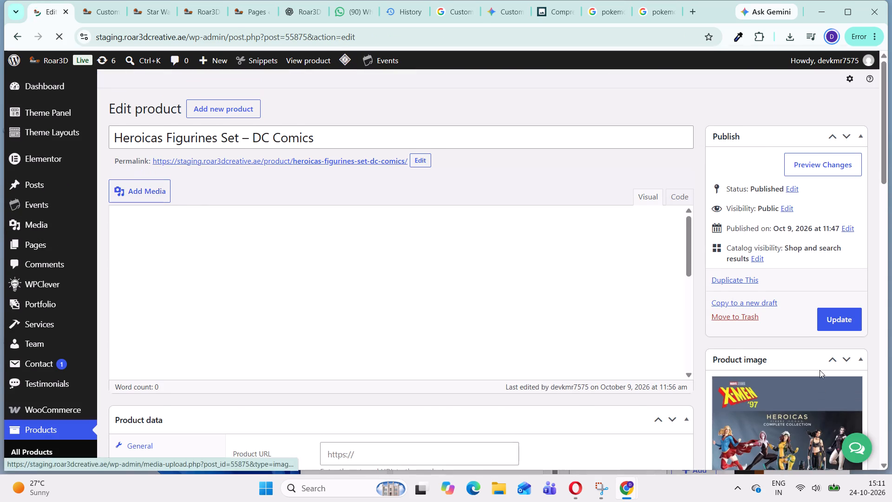
scroll(820, 370, down, 12)
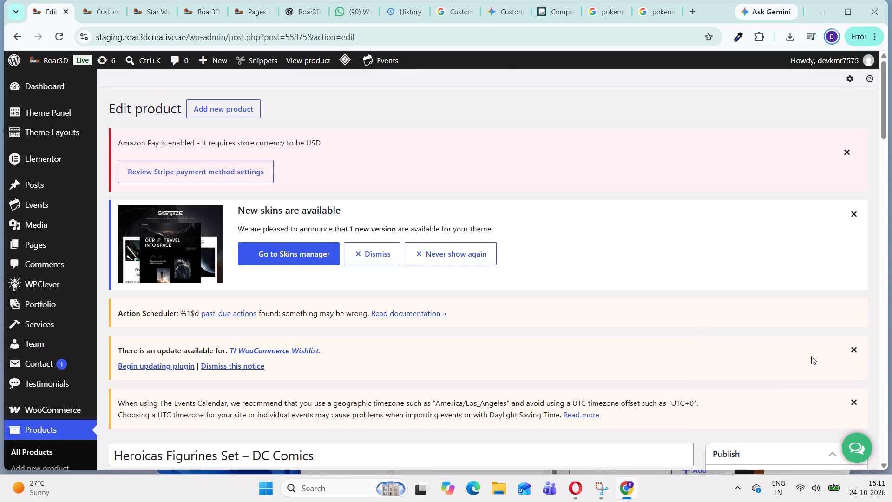
scroll(812, 357, down, 6)
scroll(779, 374, down, 6)
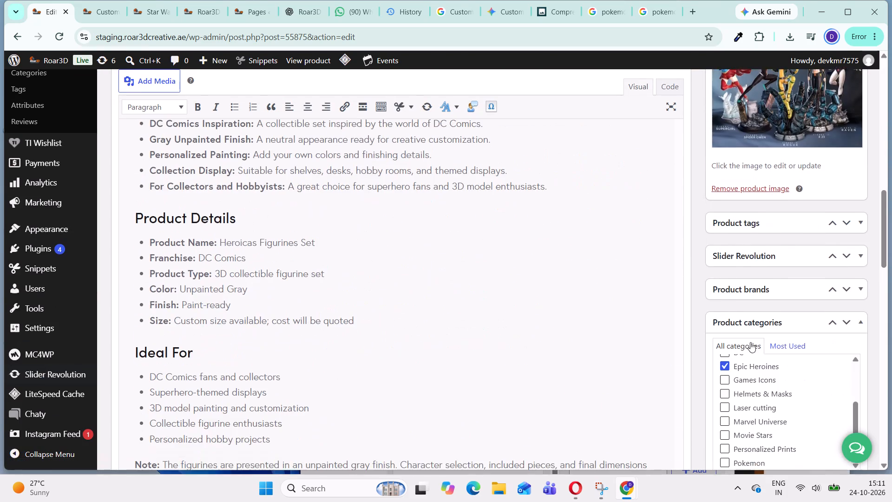
scroll(754, 352, down, 2)
scroll(728, 317, up, 1)
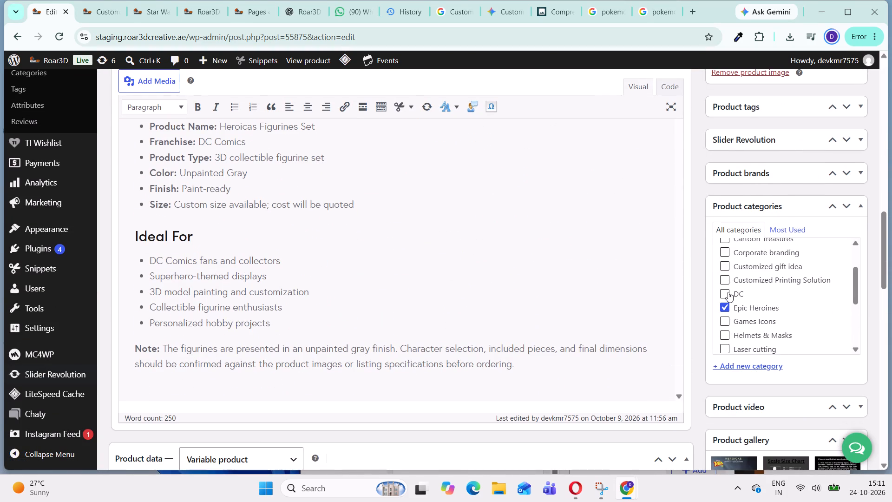
click(728, 294)
scroll(877, 202, up, 2)
scroll(840, 155, up, 2)
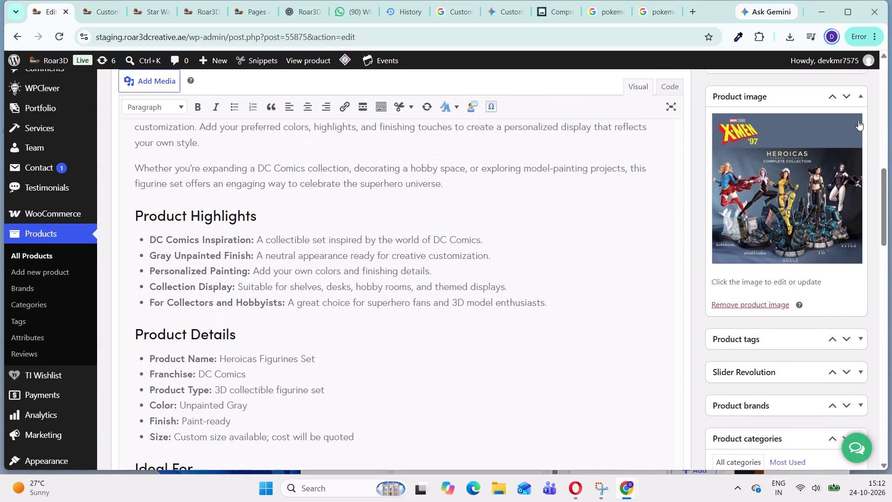
scroll(858, 99, up, 2)
click(842, 158)
click(840, 169)
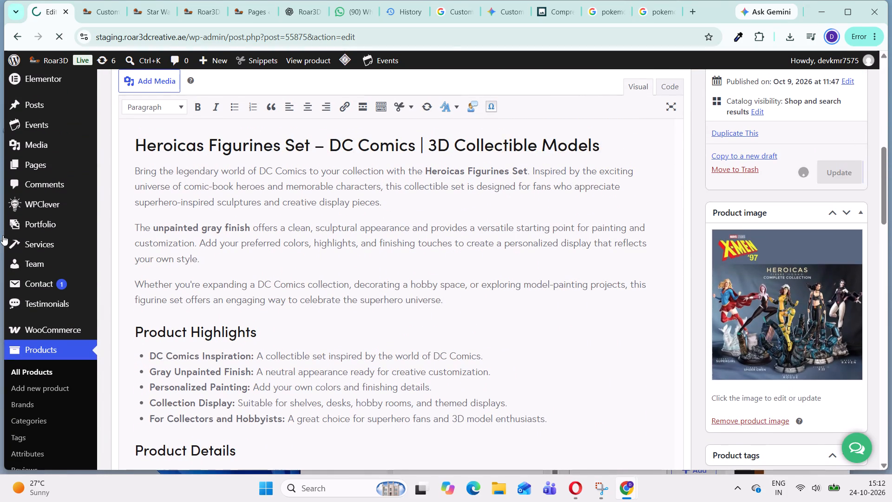
Go back to the list of all products and search it for DC again.
scroll(43, 283, down, 2)
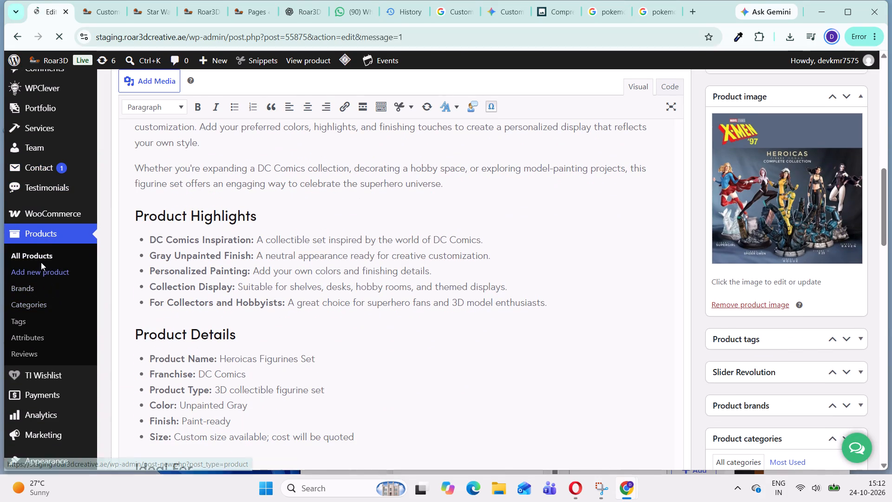
scroll(41, 262, down, 6)
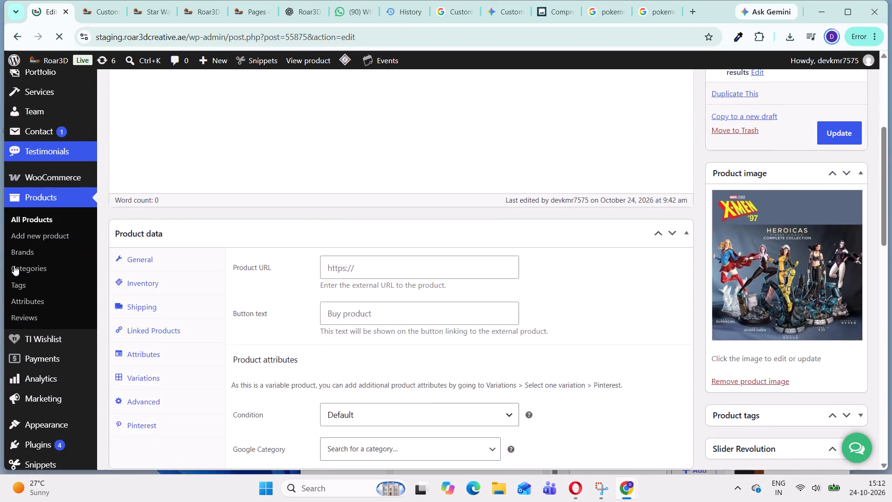
scroll(49, 290, down, 3)
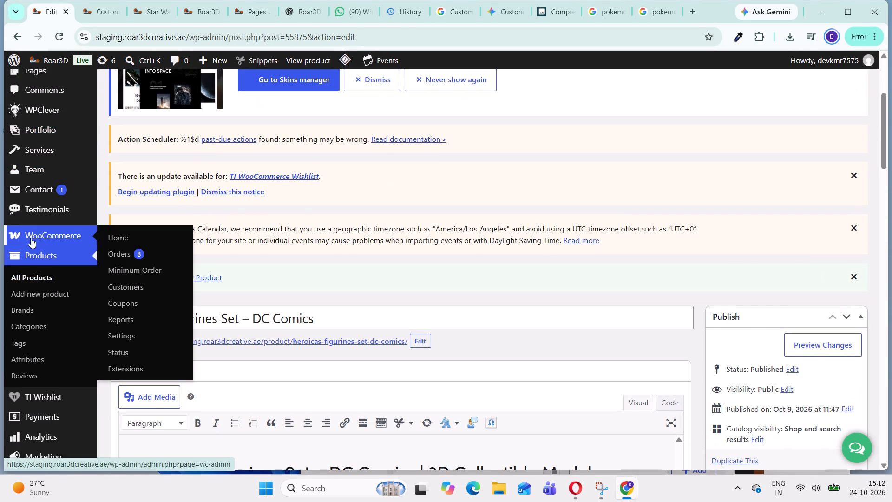
scroll(49, 249, down, 2)
click(38, 166)
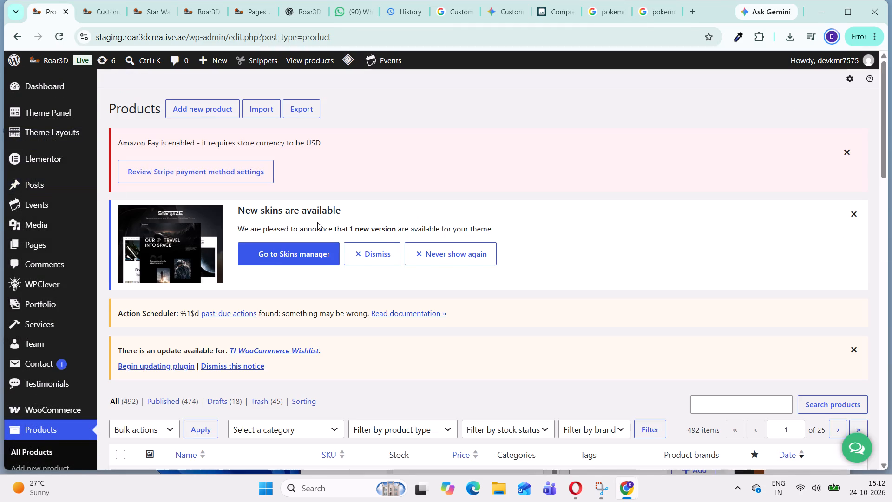
scroll(445, 239, down, 2)
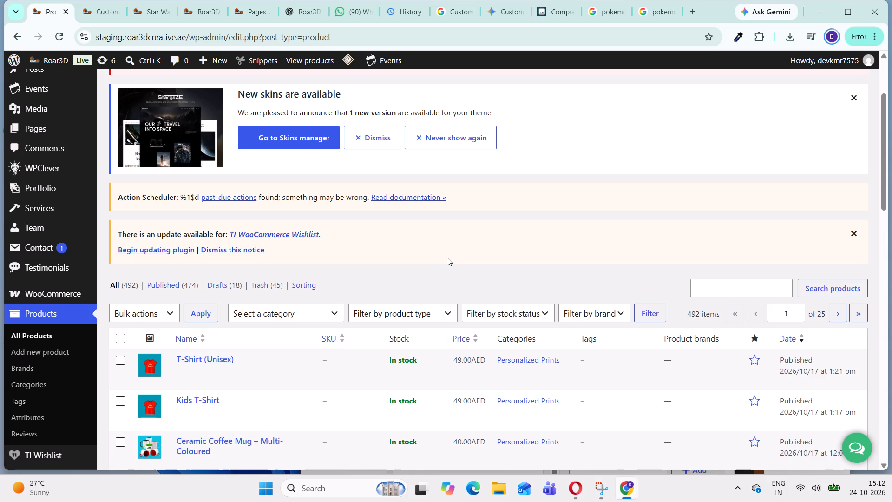
scroll(451, 258, down, 2)
scroll(367, 319, down, 1)
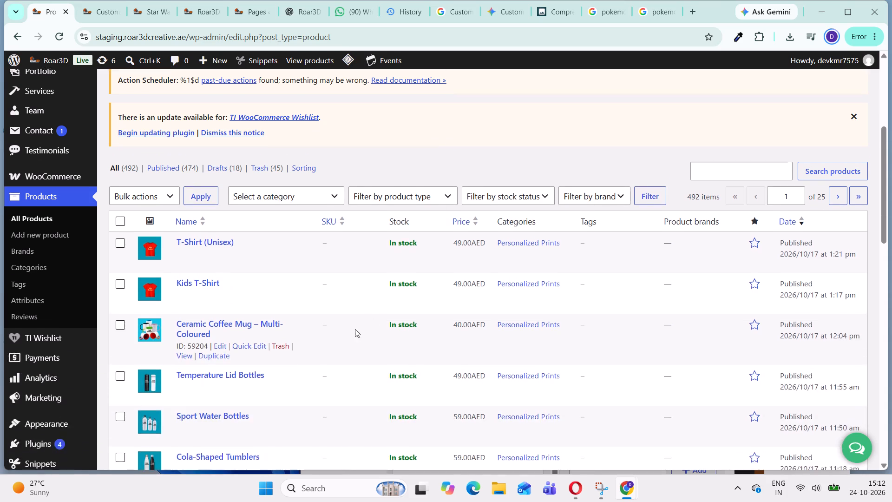
scroll(355, 329, down, 2)
scroll(306, 343, down, 5)
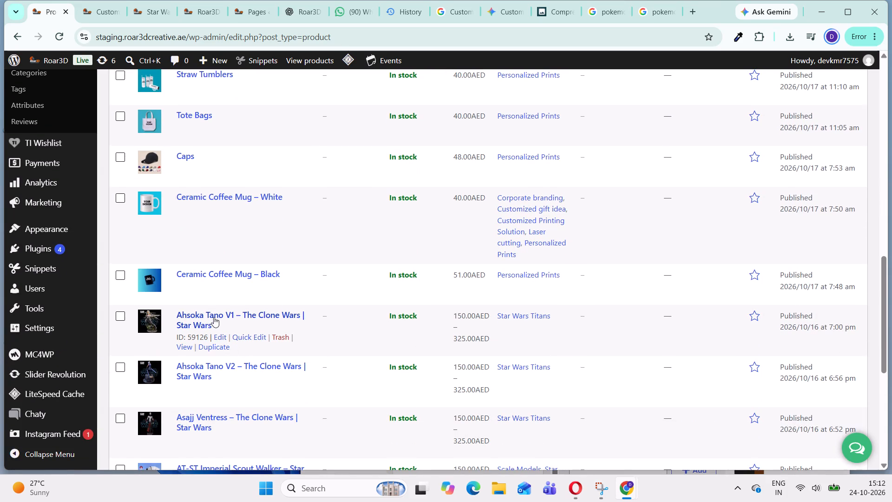
scroll(216, 320, down, 1)
scroll(669, 202, up, 8)
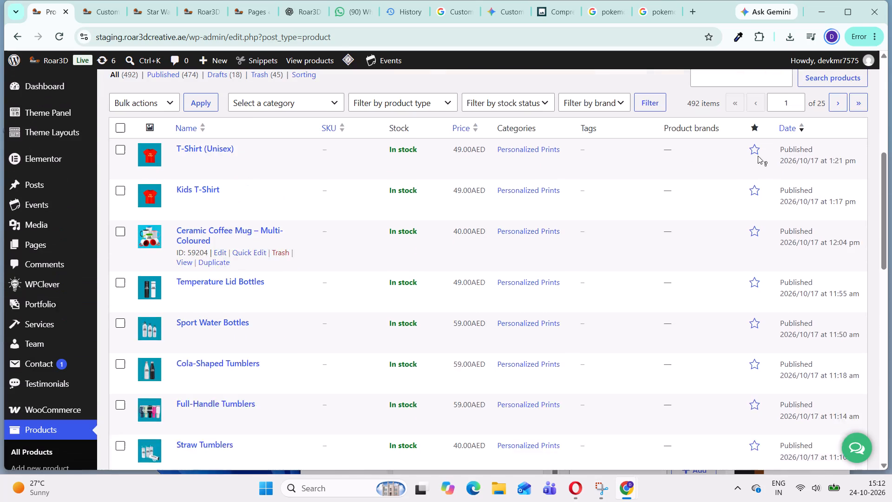
scroll(758, 156, up, 2)
click(729, 227)
click(745, 299)
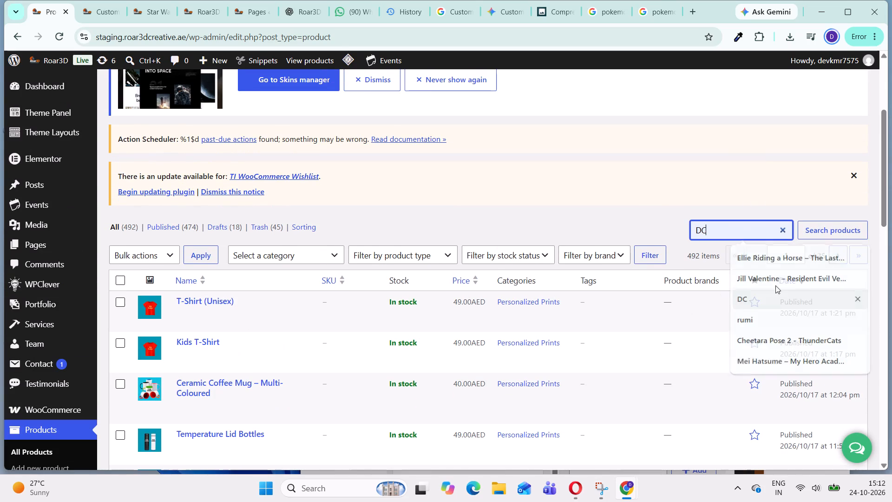
click(847, 234)
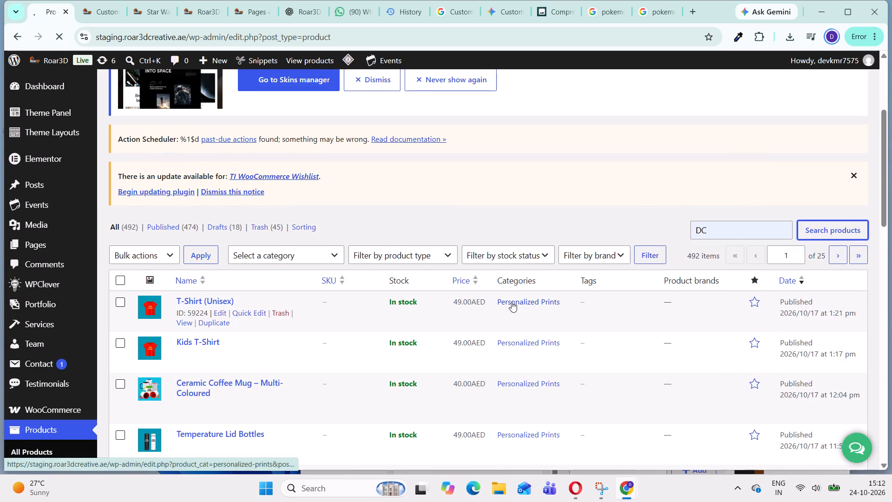
Add the DC category to the Raven (Heroicas Series – Figure #4) – X-Men 97 DC Comics product and update the product.
scroll(513, 298, down, 3)
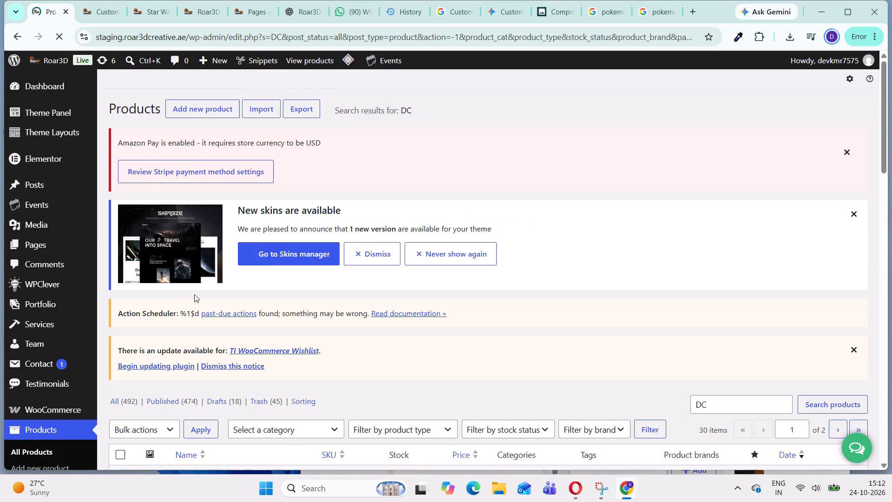
scroll(199, 292, down, 9)
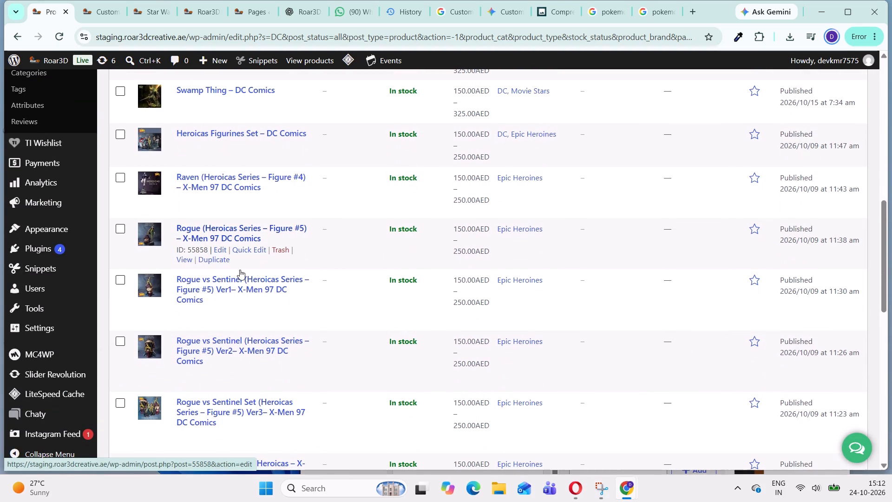
scroll(241, 266, up, 2)
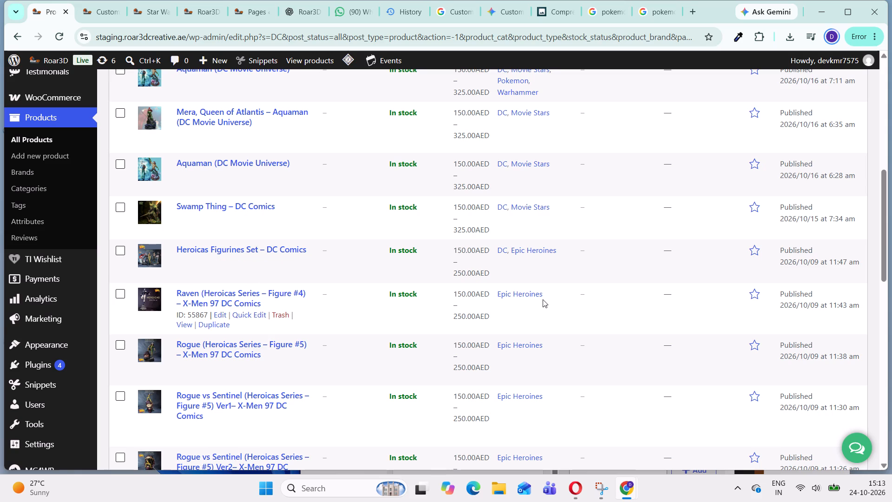
click(222, 314)
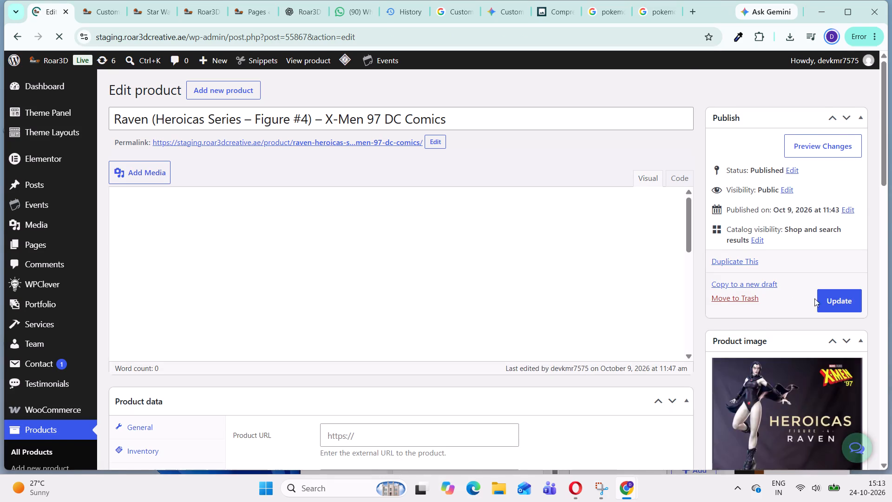
scroll(819, 297, down, 6)
scroll(806, 343, down, 2)
scroll(763, 349, down, 3)
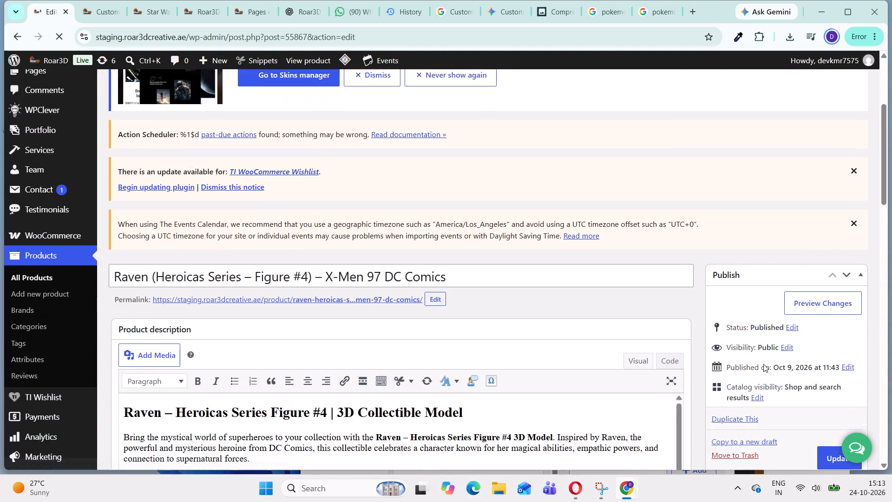
scroll(763, 364, down, 11)
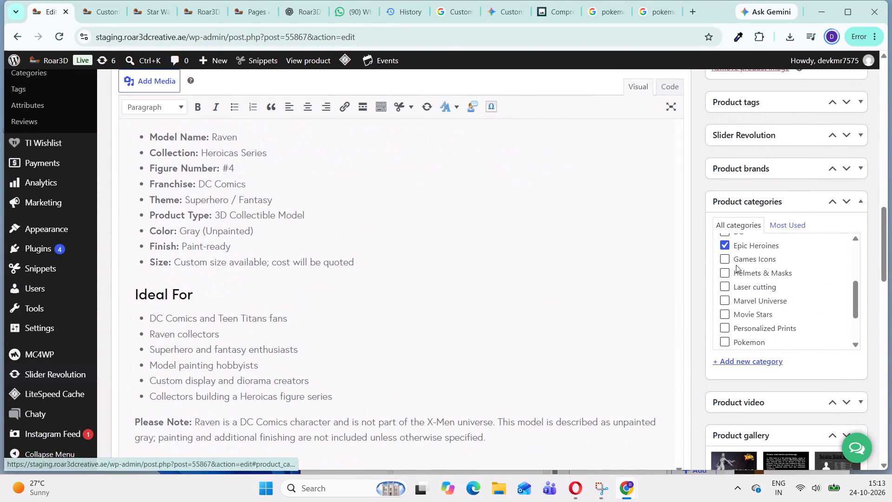
scroll(752, 316, up, 1)
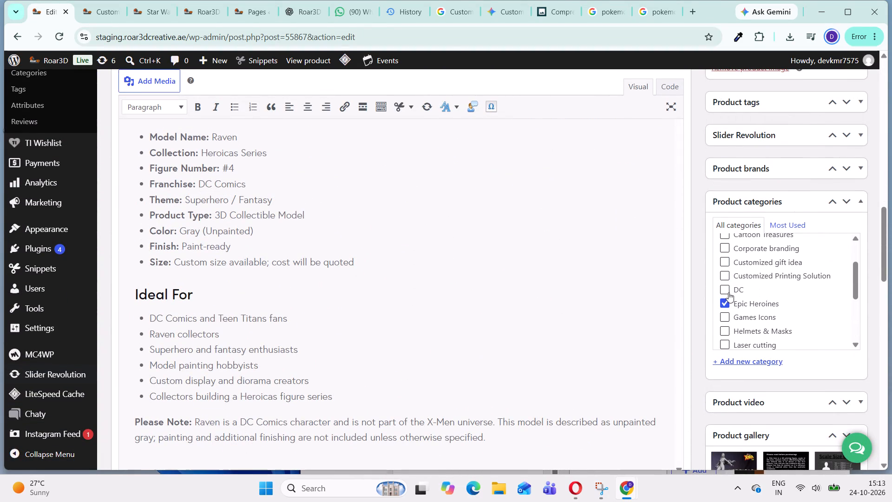
click(728, 292)
scroll(841, 224, up, 5)
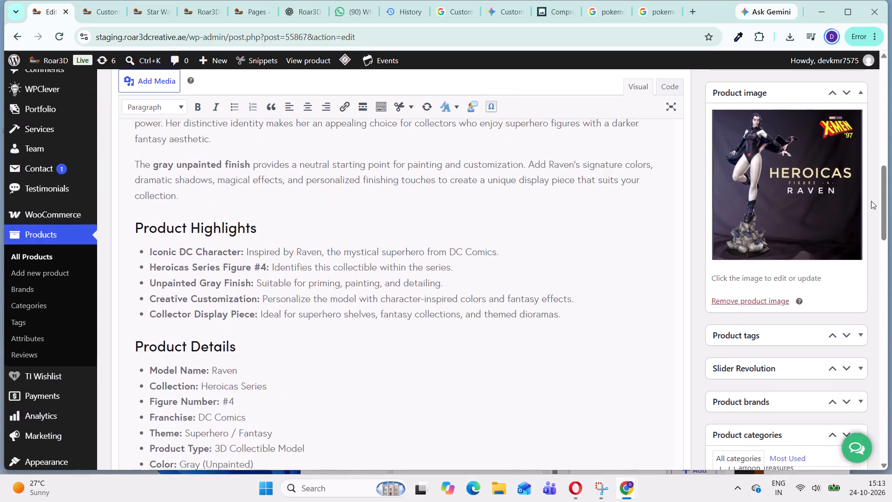
scroll(871, 201, up, 1)
click(842, 180)
click(842, 175)
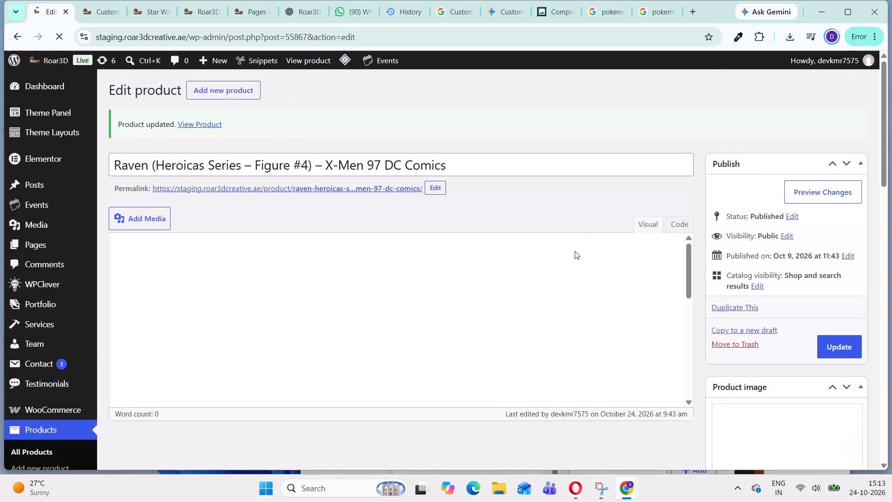
Return to the list of all products and search it for DC.
scroll(61, 318, down, 2)
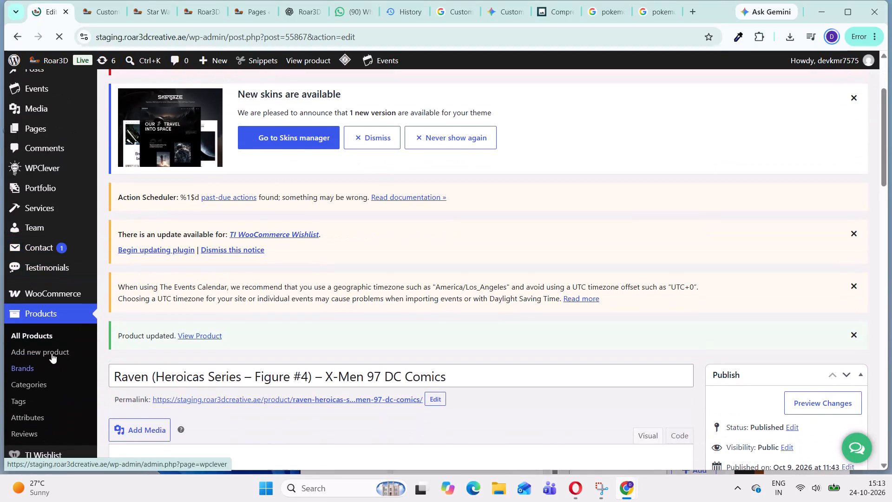
scroll(42, 332, down, 1)
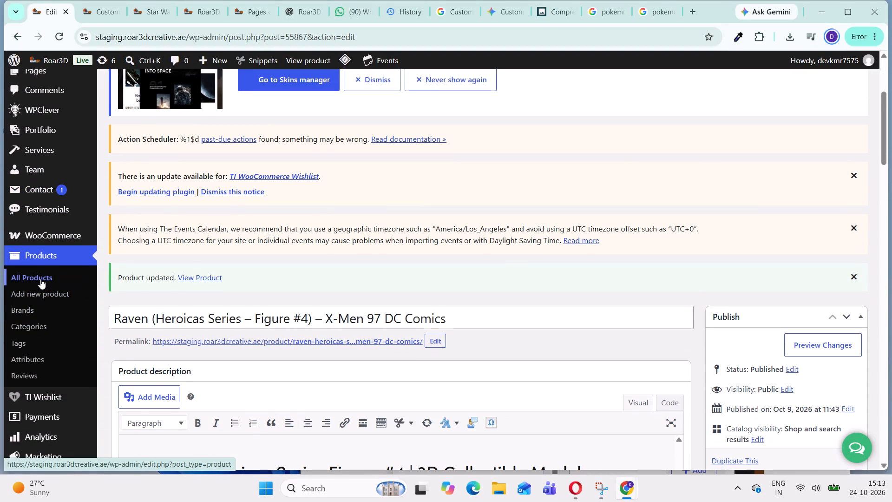
click(40, 279)
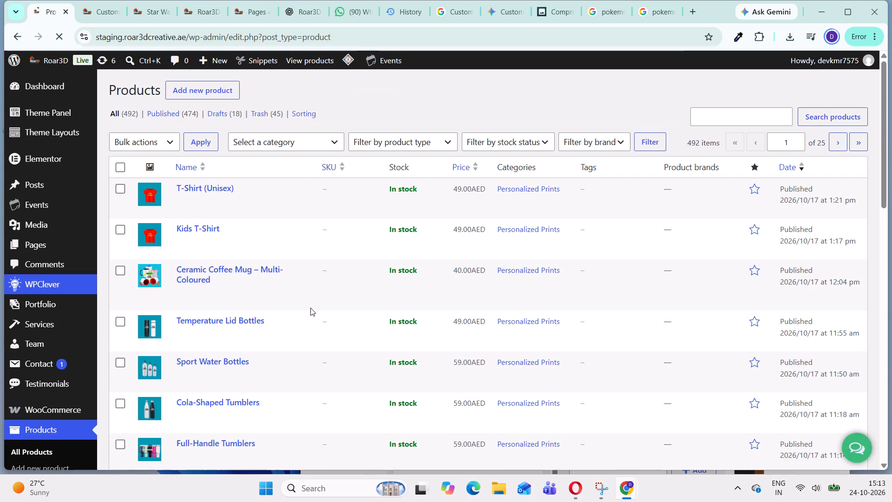
scroll(311, 310, down, 8)
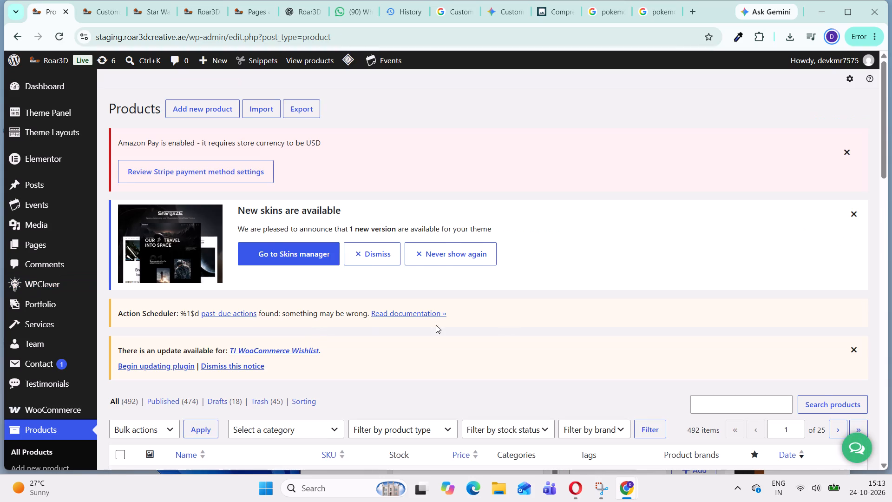
scroll(595, 336, down, 6)
scroll(706, 248, up, 3)
scroll(721, 230, down, 1)
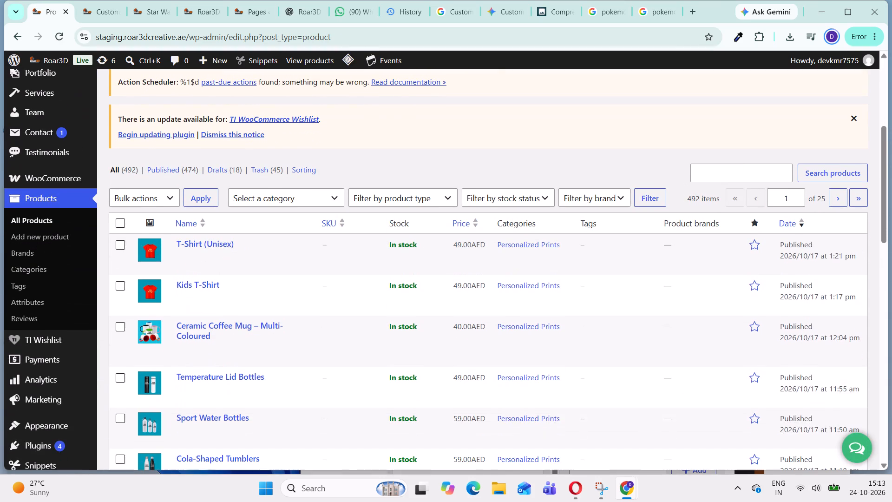
click(747, 177)
click(762, 203)
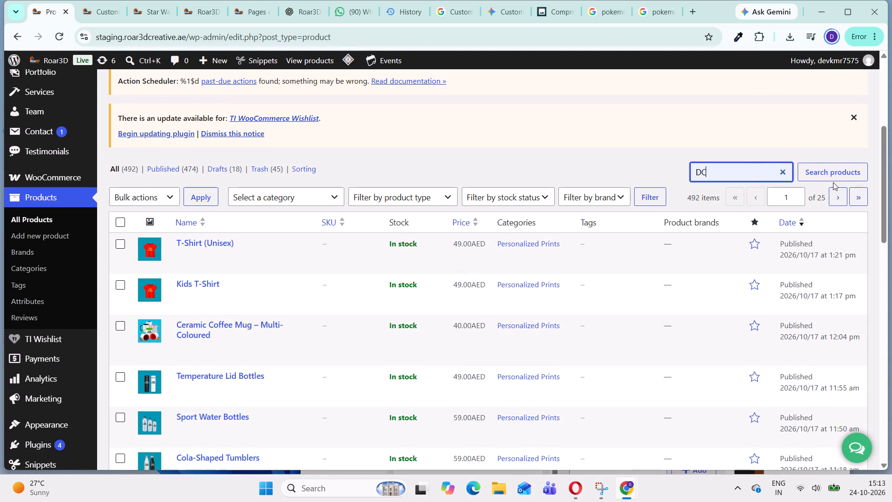
click(838, 177)
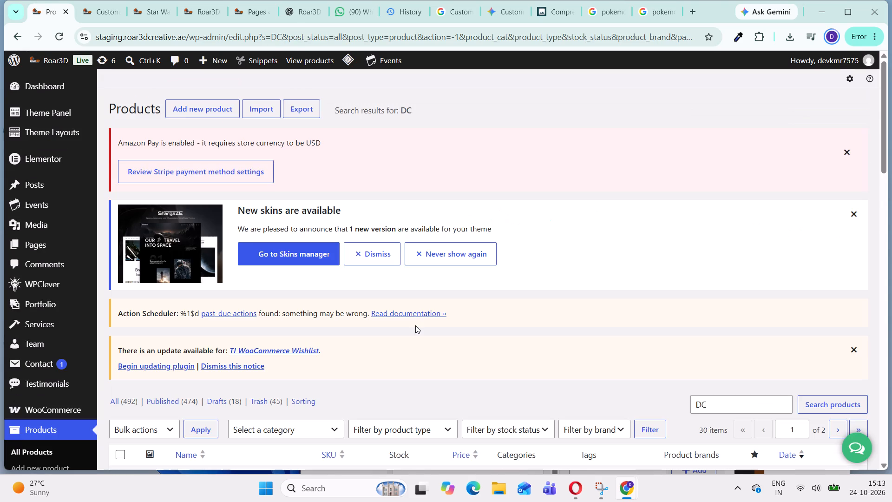
Add the DC category to the Rogue (Heroicas Series – Figure #5) – X-Men 97 DC Comics product and update the product.
scroll(431, 420, down, 7)
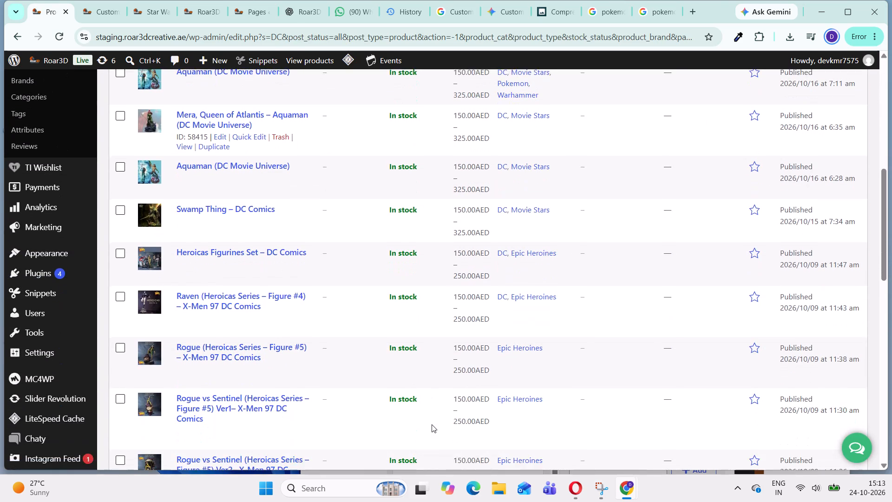
click(218, 364)
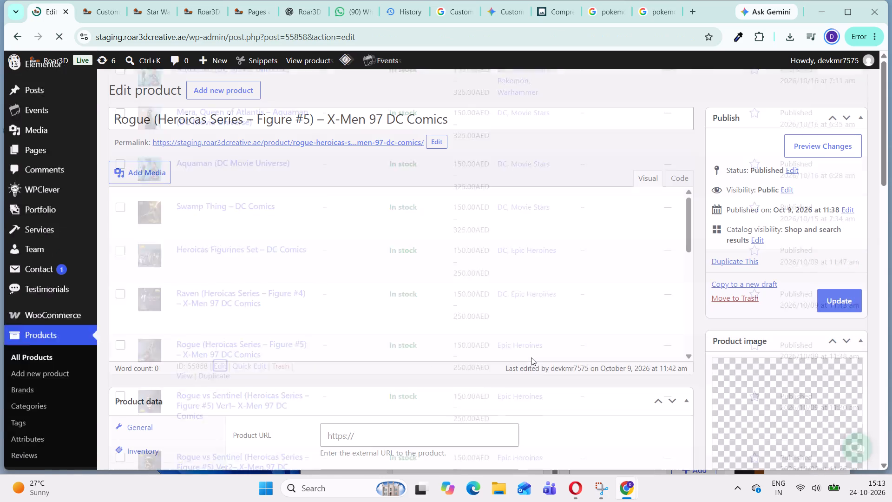
scroll(751, 258, down, 3)
scroll(453, 358, down, 2)
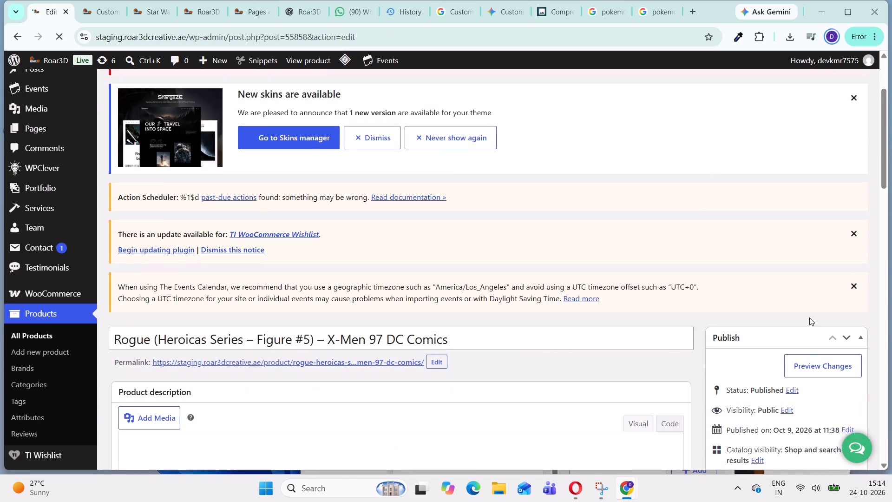
scroll(809, 317, down, 9)
scroll(749, 361, down, 3)
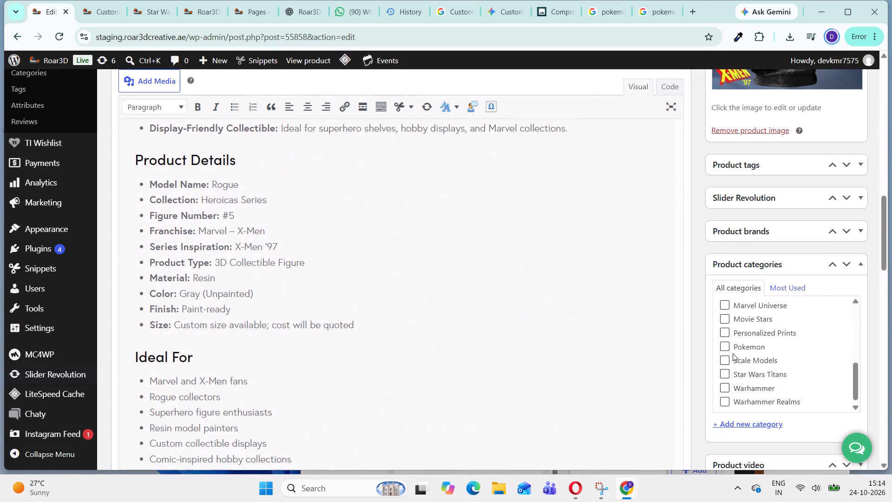
scroll(738, 348, up, 3)
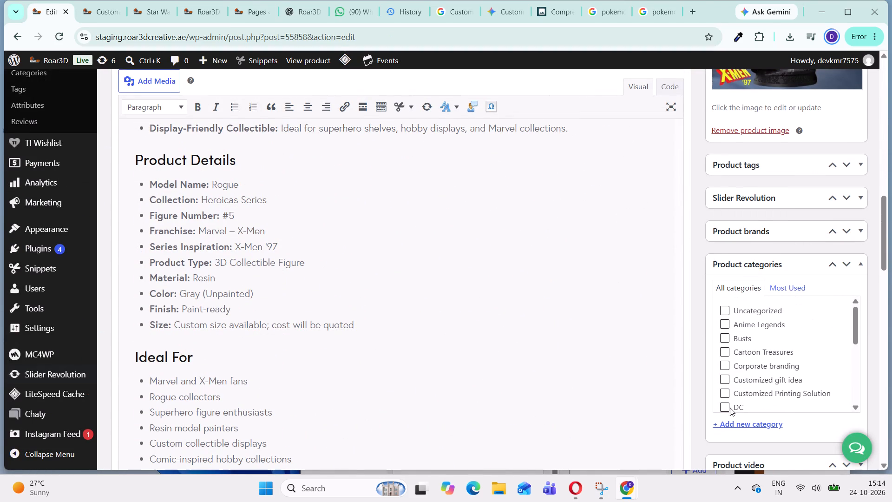
click(730, 408)
scroll(888, 118, up, 4)
scroll(872, 159, up, 2)
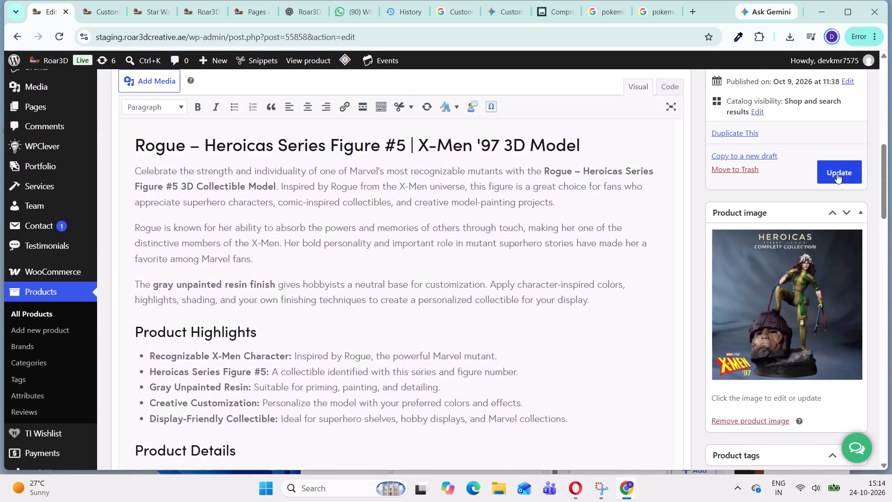
click(835, 174)
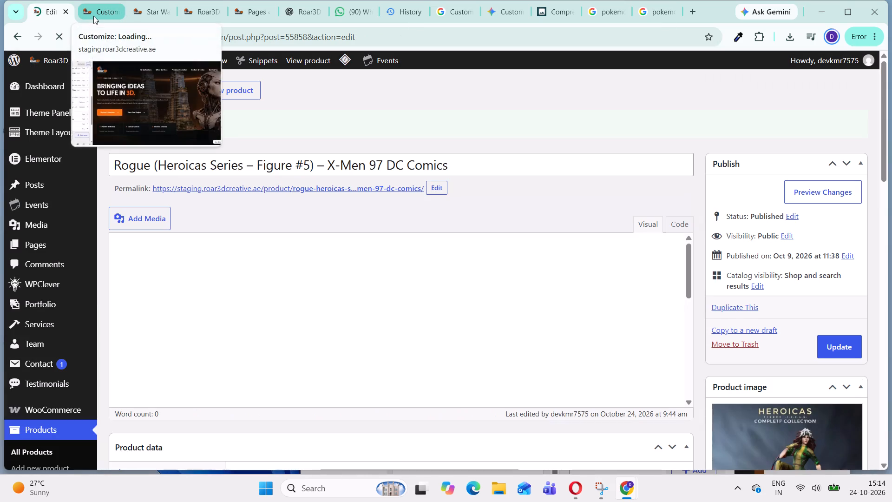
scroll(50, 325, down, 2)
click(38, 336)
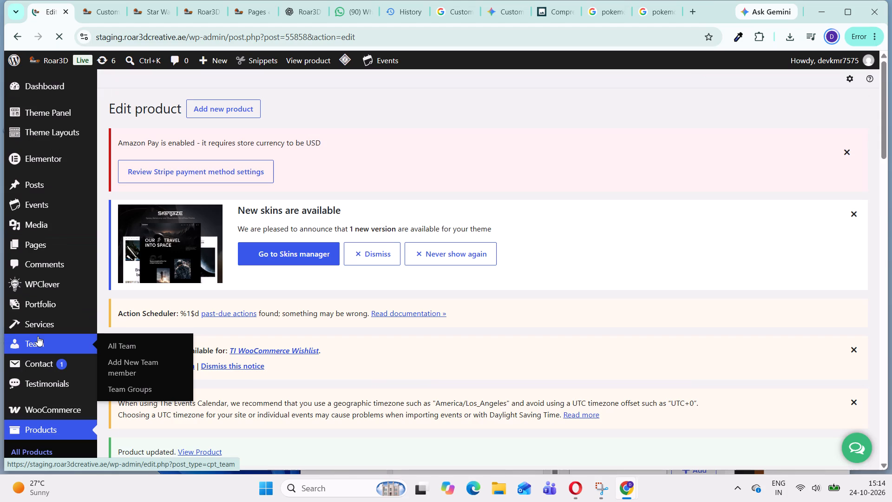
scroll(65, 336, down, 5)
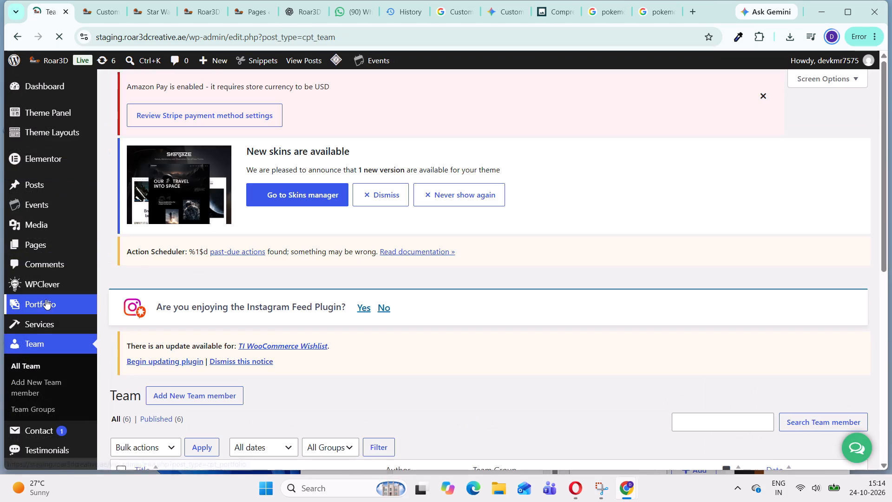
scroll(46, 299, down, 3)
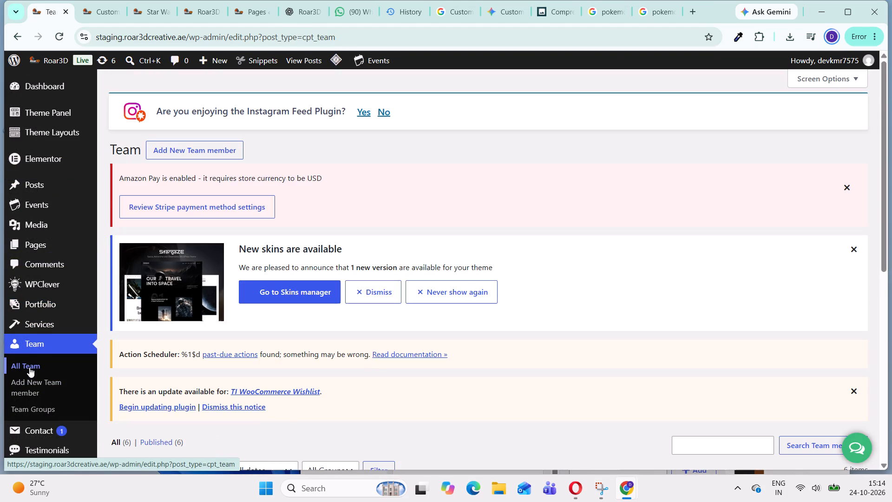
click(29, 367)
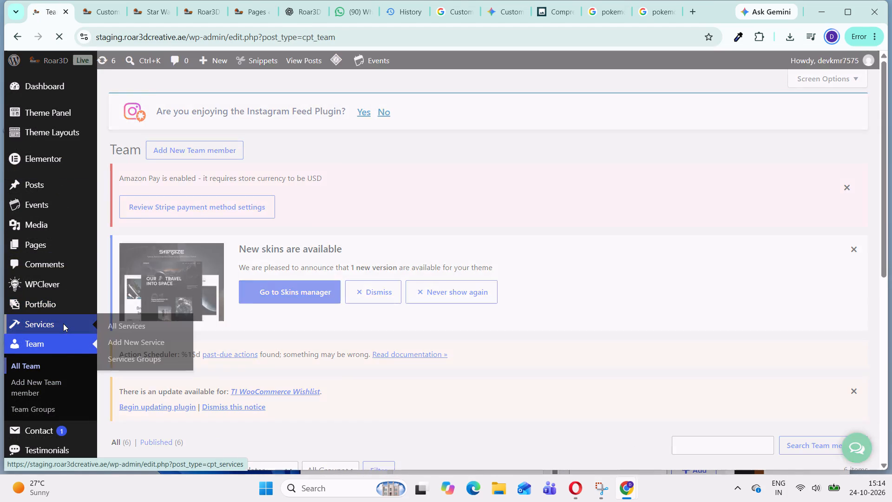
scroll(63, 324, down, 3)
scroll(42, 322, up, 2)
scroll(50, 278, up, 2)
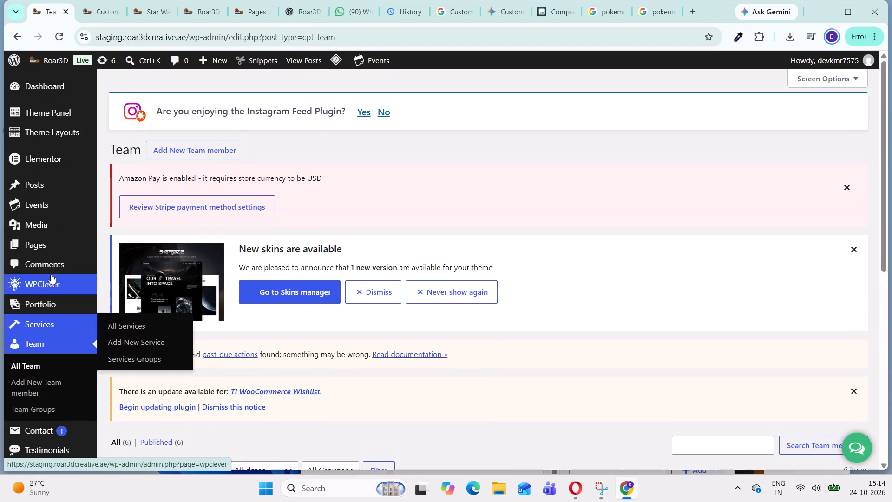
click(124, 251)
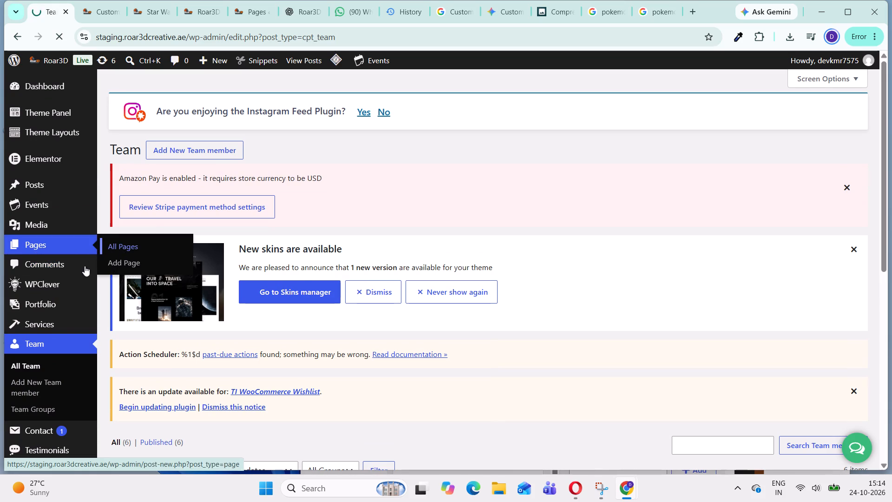
Go back to the list of all products and search it for DC again.
scroll(63, 281, down, 5)
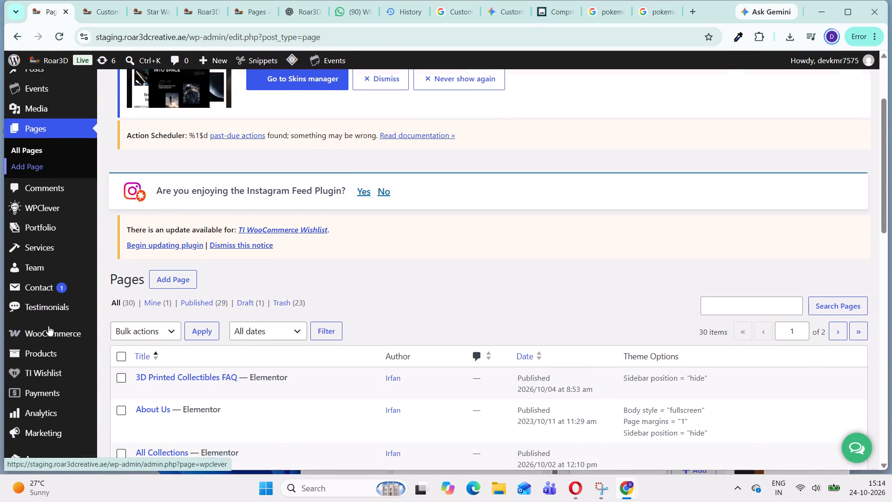
click(129, 333)
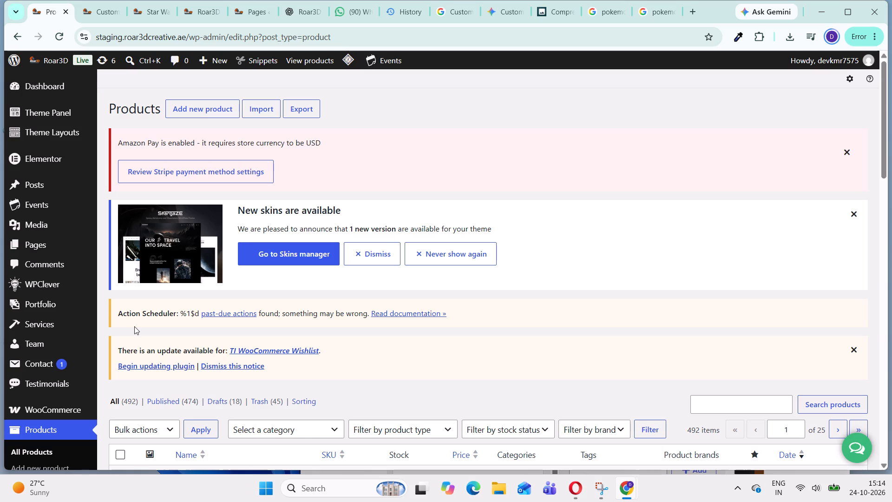
scroll(402, 299, down, 2)
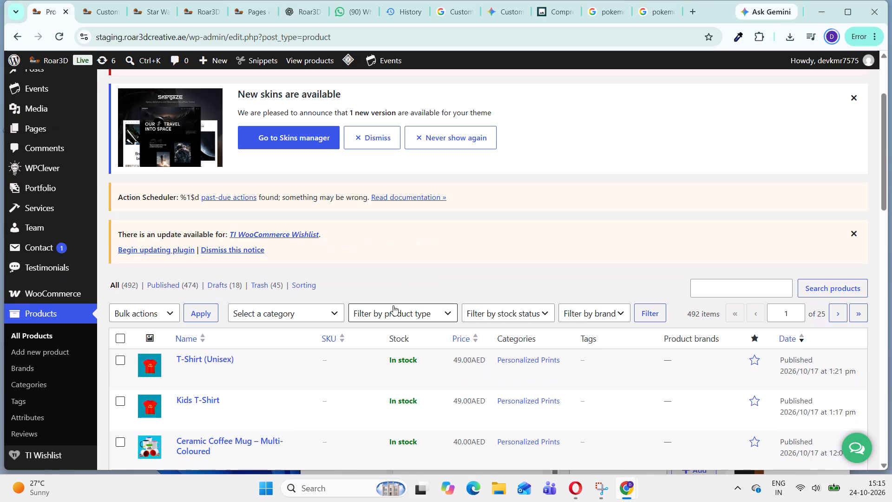
scroll(410, 299, down, 1)
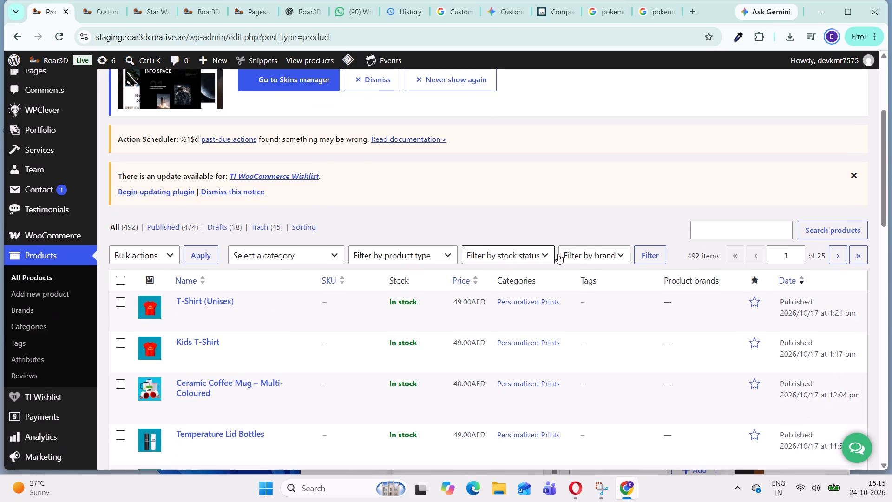
click(704, 229)
click(749, 261)
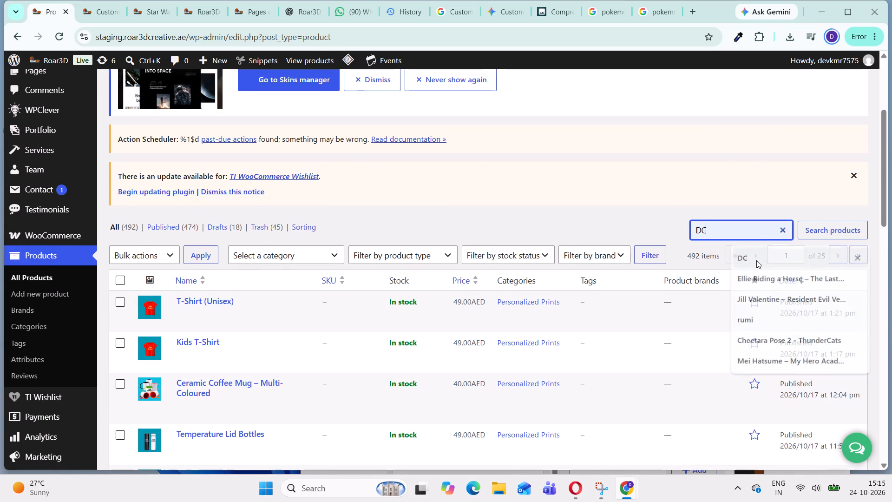
click(837, 236)
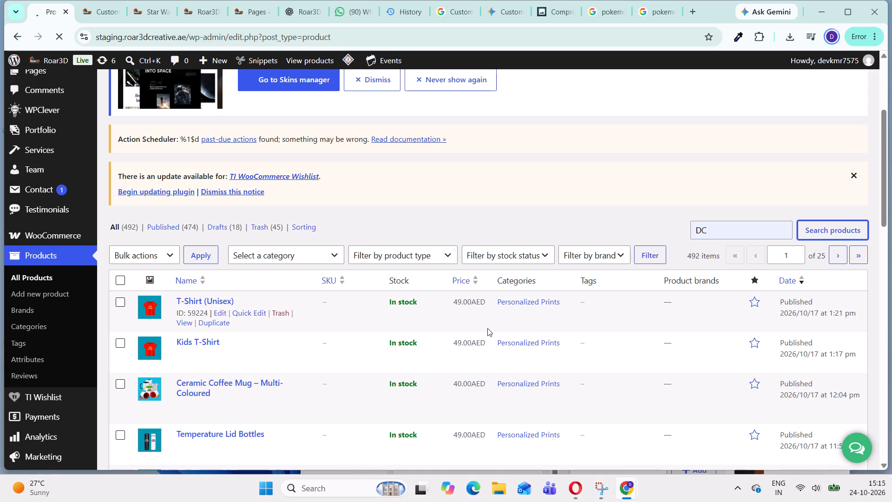
Add the DC category to the Rogue vs Sentinel (Heroicas Series – Figure #5) Ver1 – X-Men 97 DC Comics product and update the product.
scroll(473, 323, down, 4)
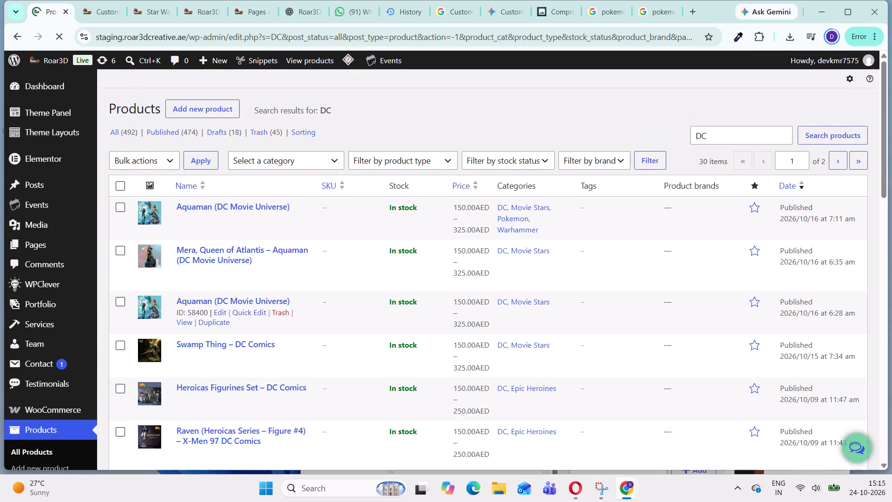
scroll(473, 323, down, 3)
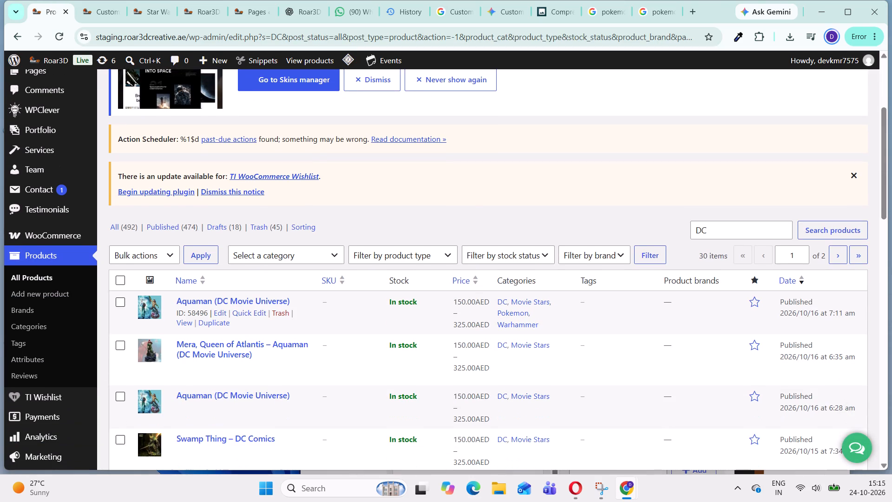
scroll(473, 323, down, 3)
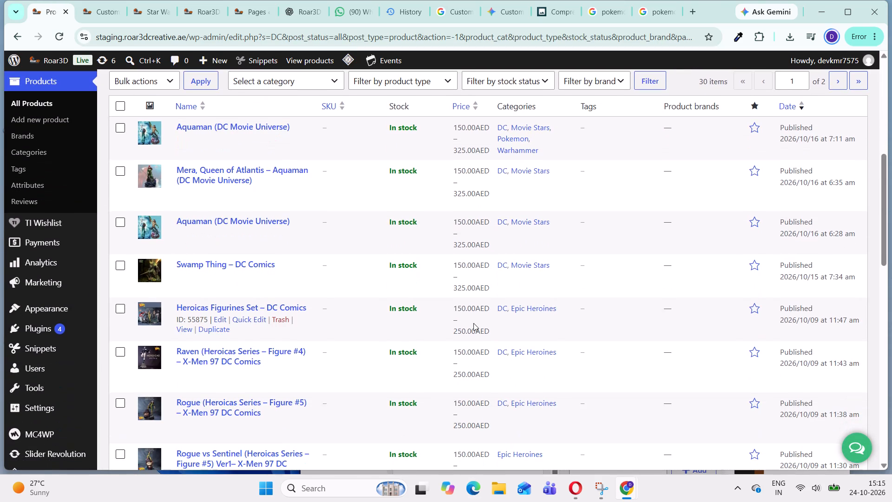
scroll(544, 355, down, 1)
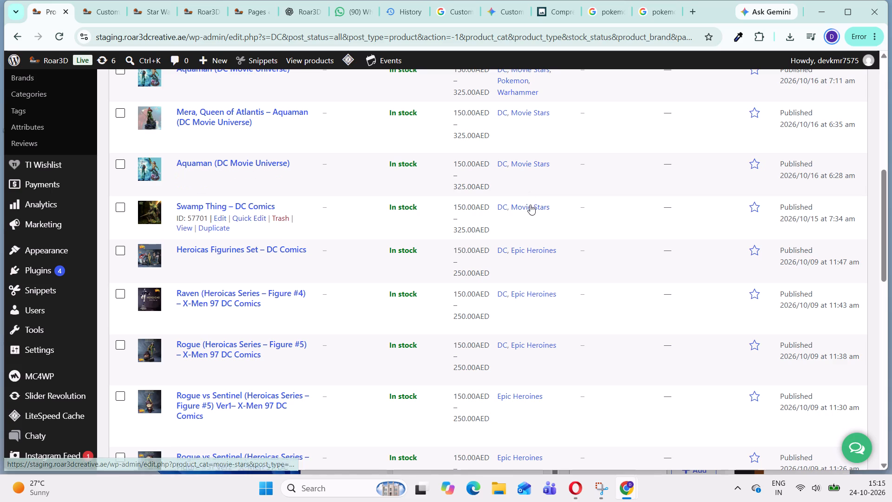
scroll(523, 353, down, 2)
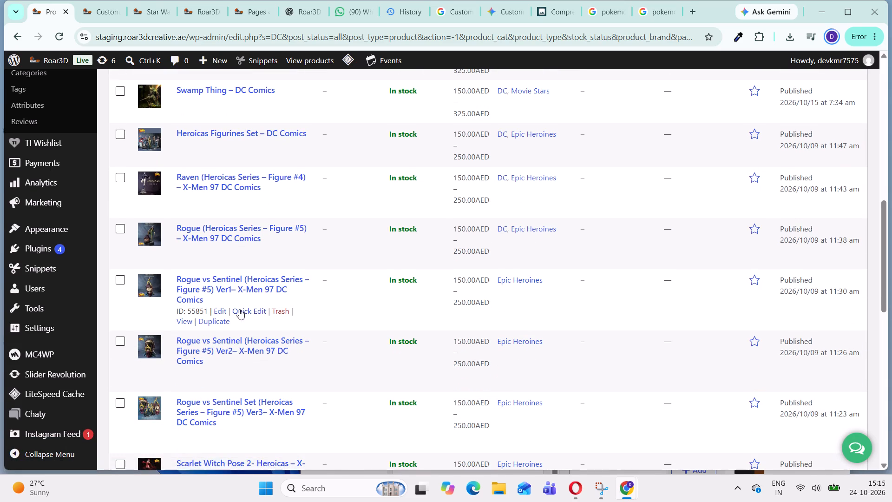
click(224, 312)
scroll(796, 280, down, 2)
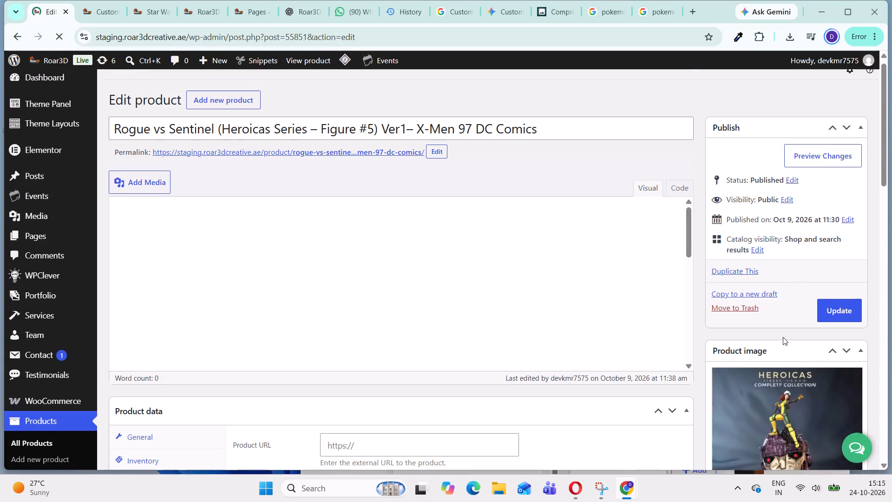
scroll(783, 337, down, 19)
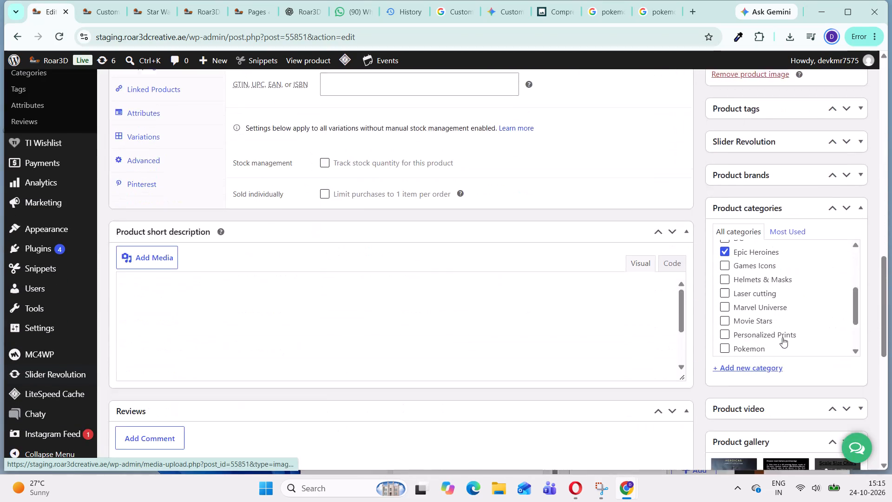
scroll(782, 337, down, 7)
scroll(760, 349, up, 4)
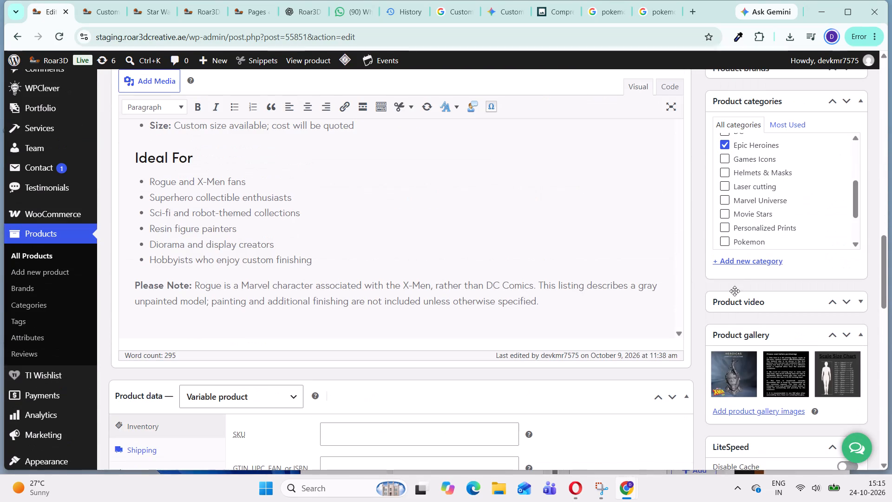
scroll(734, 191, up, 1)
click(726, 191)
scroll(866, 161, up, 1)
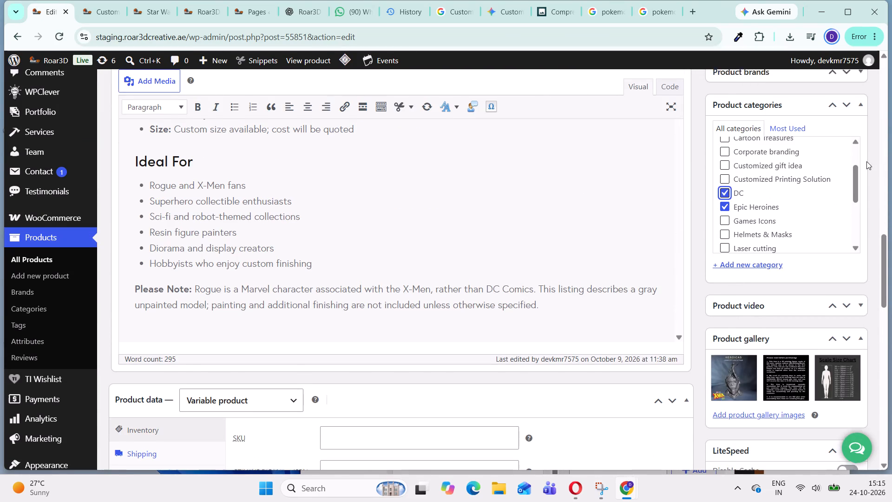
scroll(866, 161, up, 8)
click(841, 244)
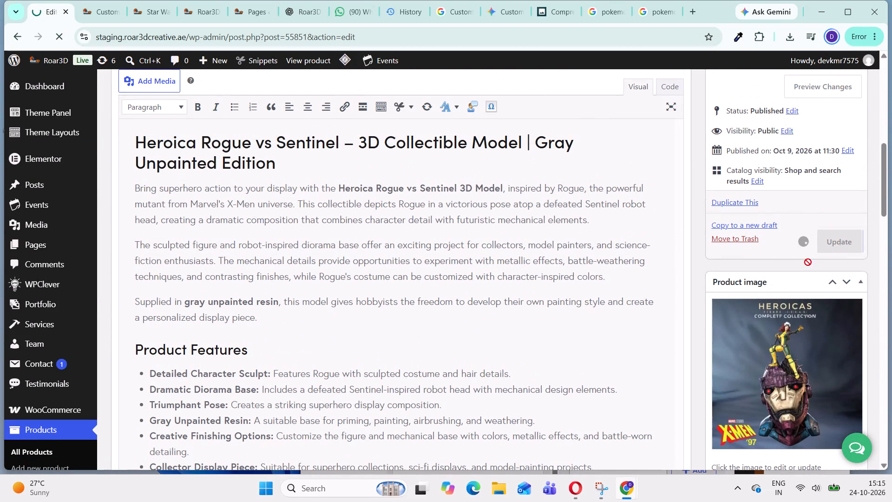
Return to the list of all products and search it for DC.
scroll(57, 300, down, 3)
scroll(61, 344, down, 2)
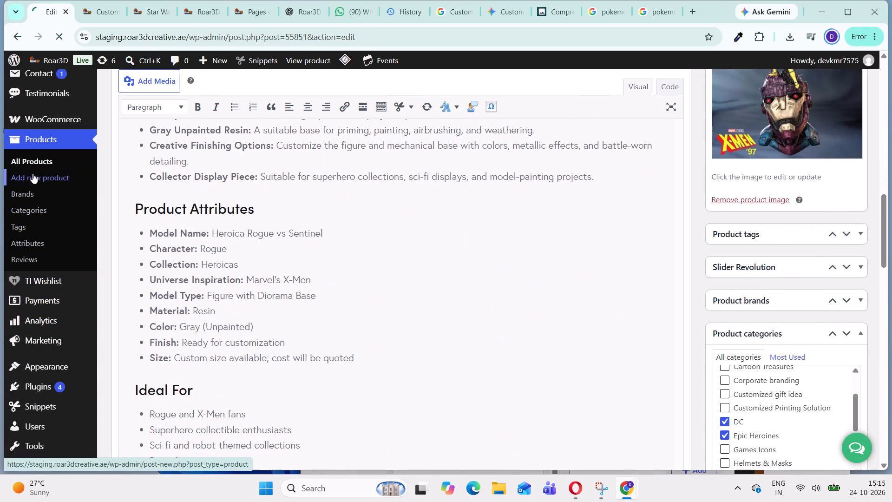
scroll(50, 251, down, 3)
scroll(57, 362, down, 2)
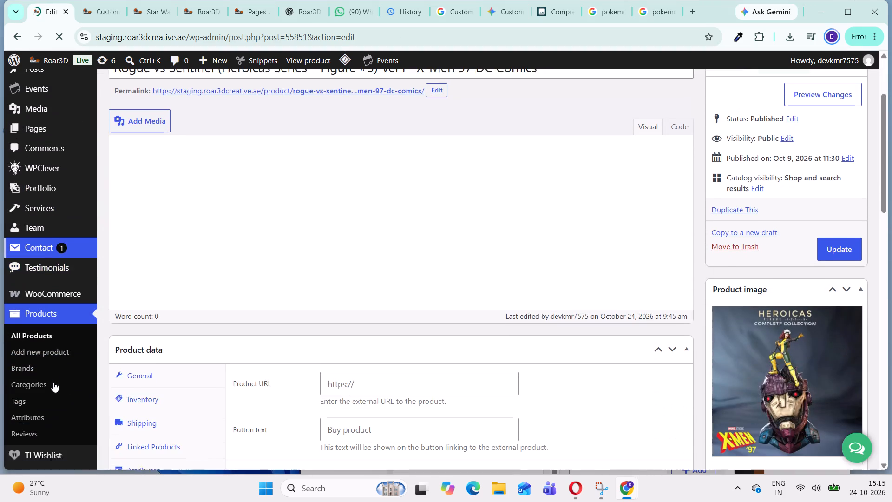
scroll(54, 376, down, 3)
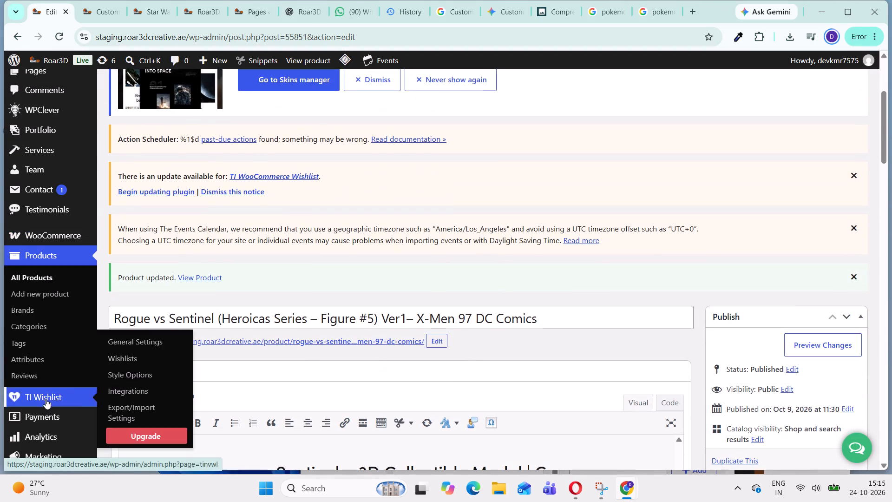
click(37, 277)
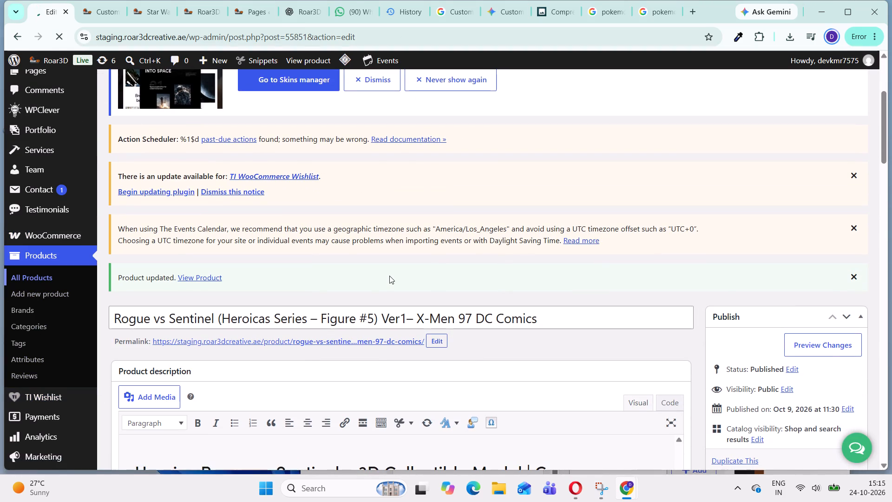
scroll(389, 276, down, 4)
scroll(769, 218, up, 2)
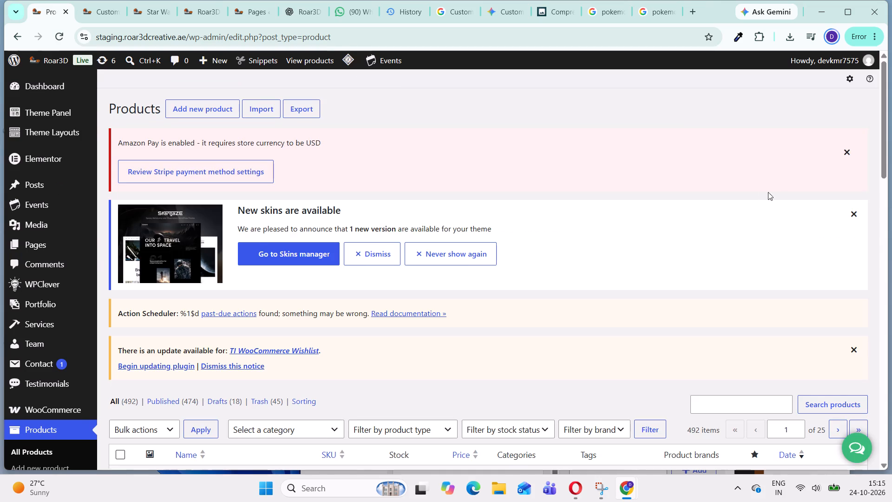
scroll(742, 281, down, 2)
click(722, 289)
click(751, 318)
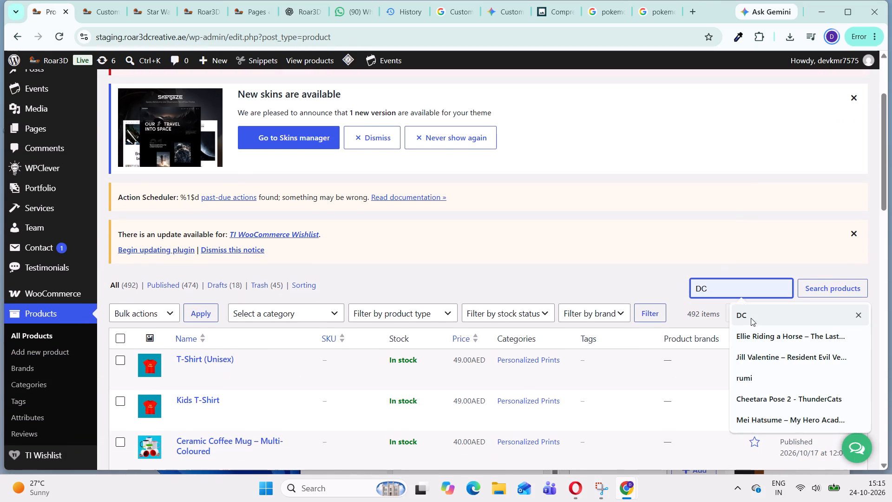
click(828, 298)
click(829, 291)
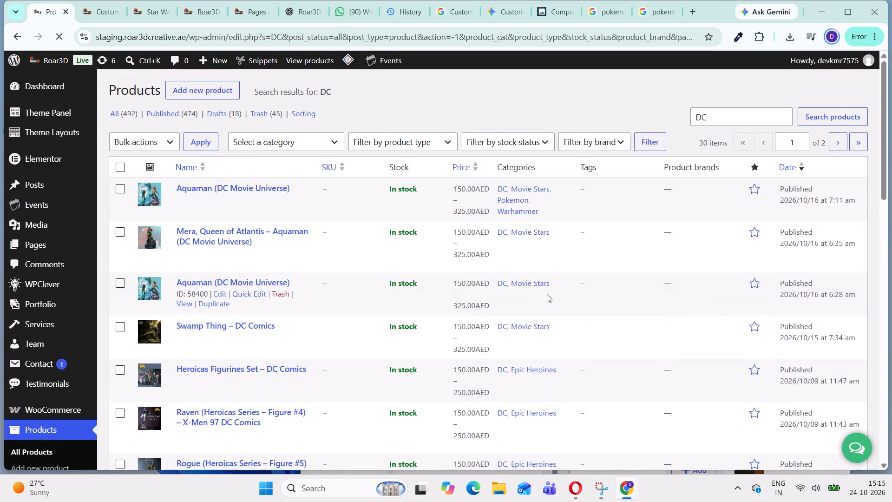
Look through the DC search results to check which products still lack the DC category.
scroll(382, 312, down, 1)
scroll(249, 310, down, 5)
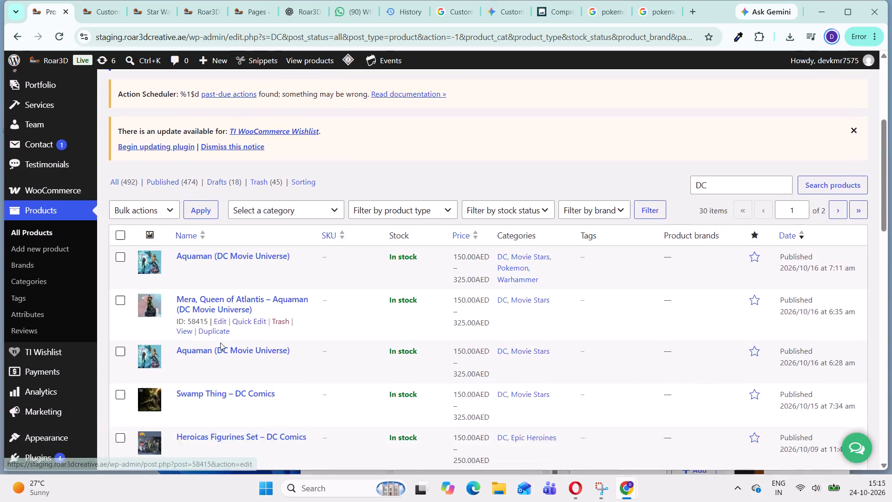
scroll(220, 343, down, 8)
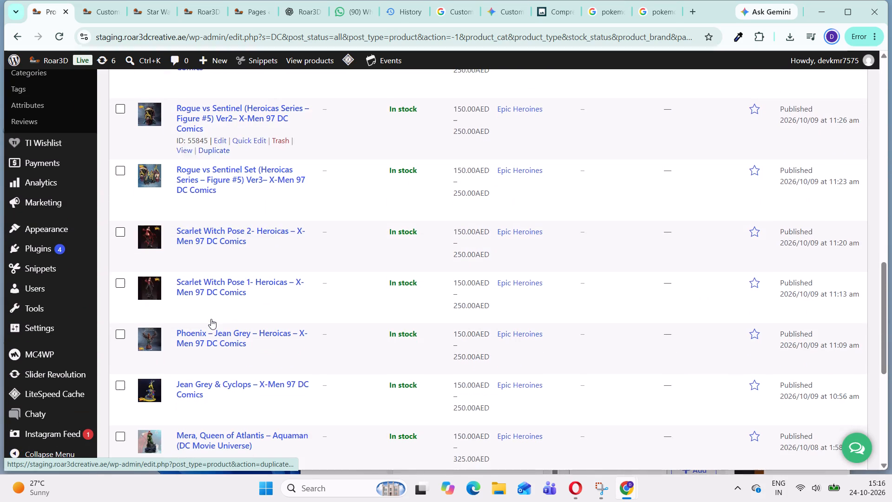
scroll(493, 317, up, 2)
scroll(502, 314, down, 5)
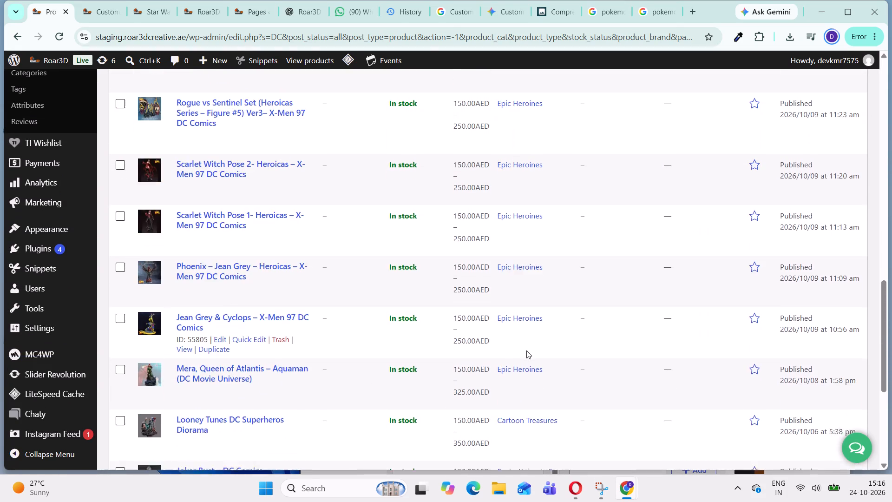
scroll(526, 350, down, 4)
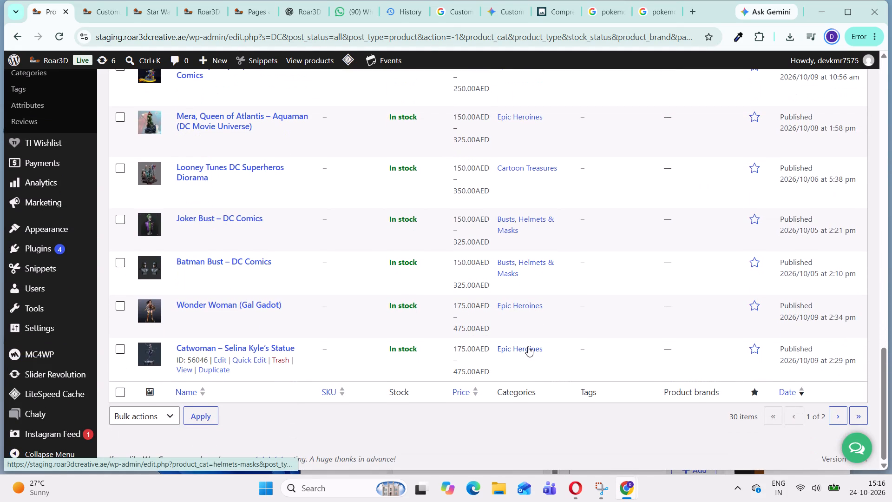
Add the DC category to the Rogue vs Sentinel (Heroicas Series – Figure #5) Ver2 – X-Men 97 DC Comics product and update the product.
scroll(428, 306, up, 4)
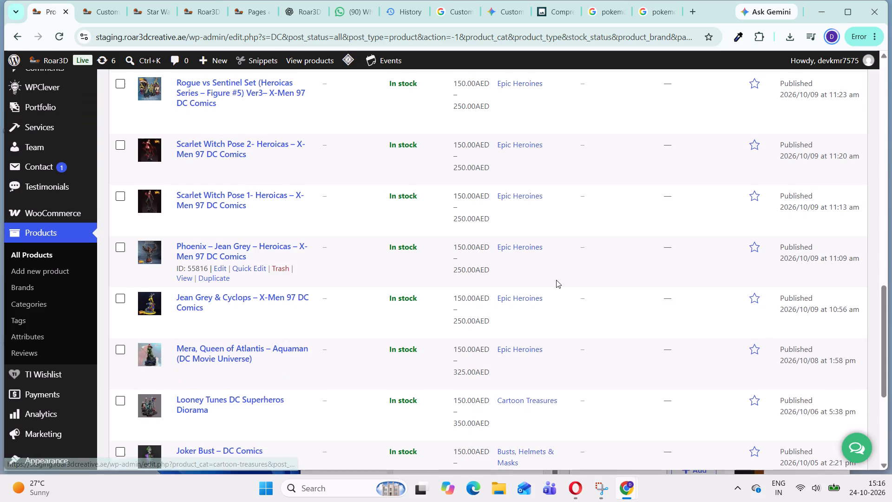
scroll(556, 280, up, 3)
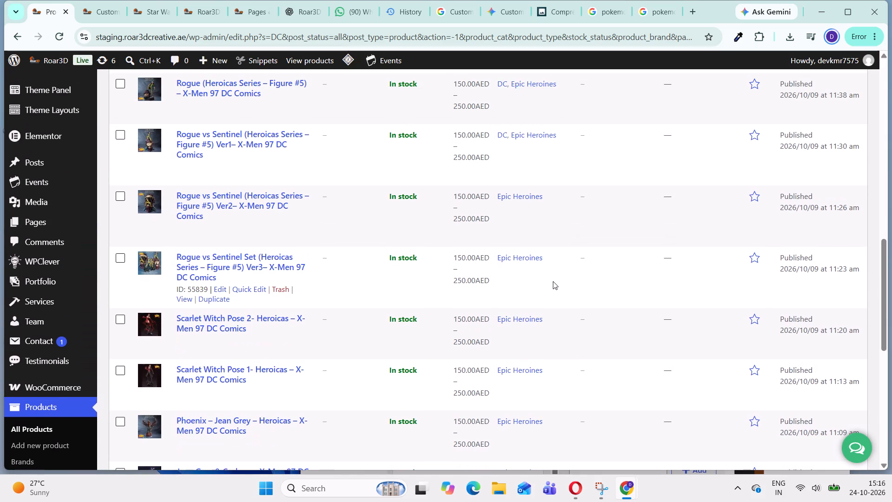
scroll(544, 279, up, 1)
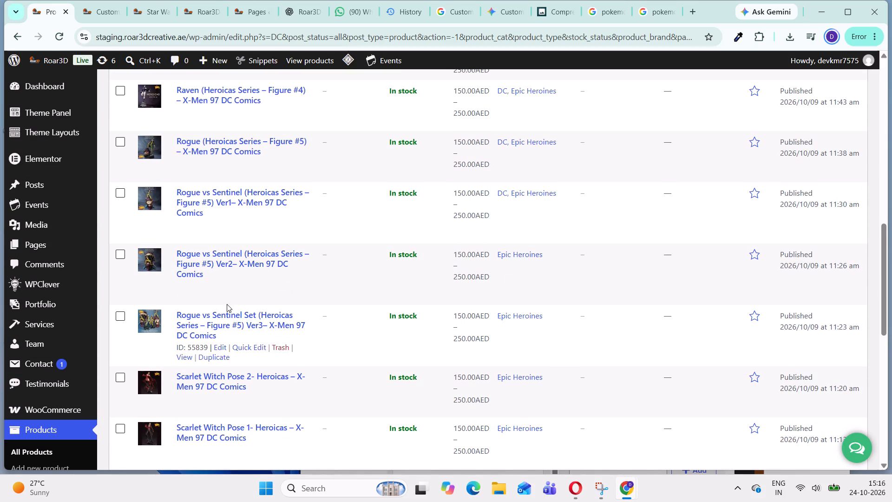
click(217, 284)
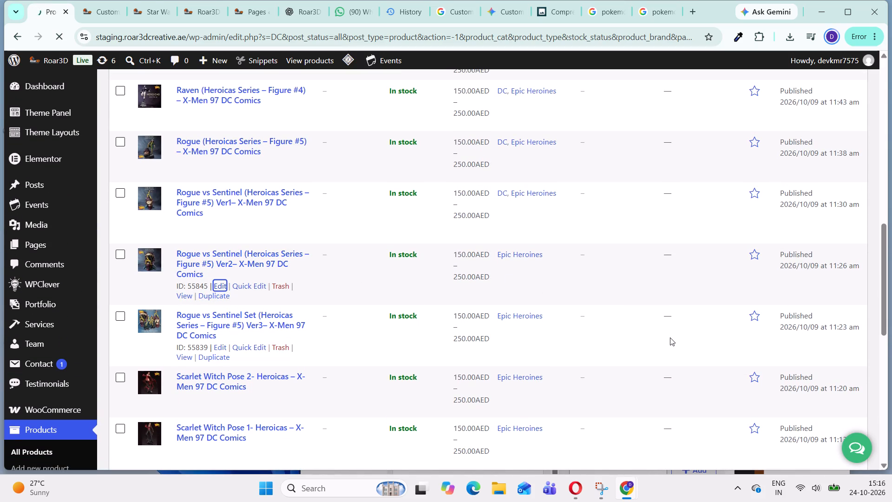
scroll(767, 308, down, 2)
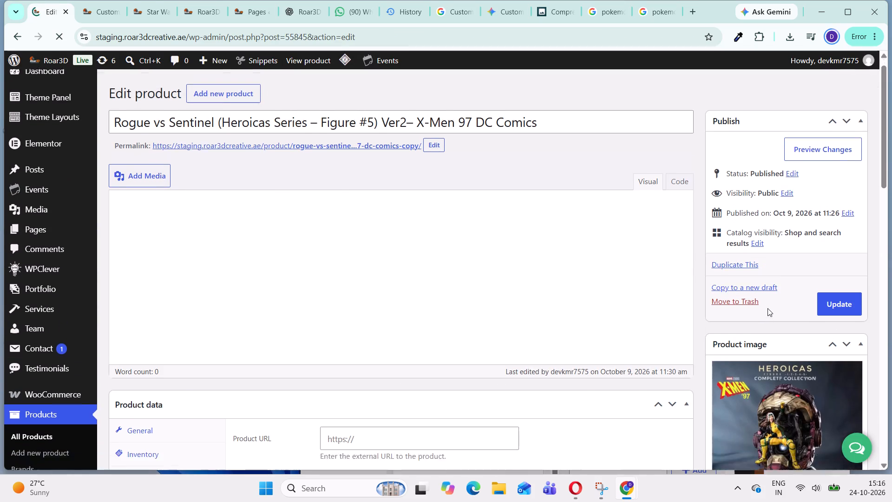
scroll(767, 308, down, 14)
scroll(755, 369, down, 2)
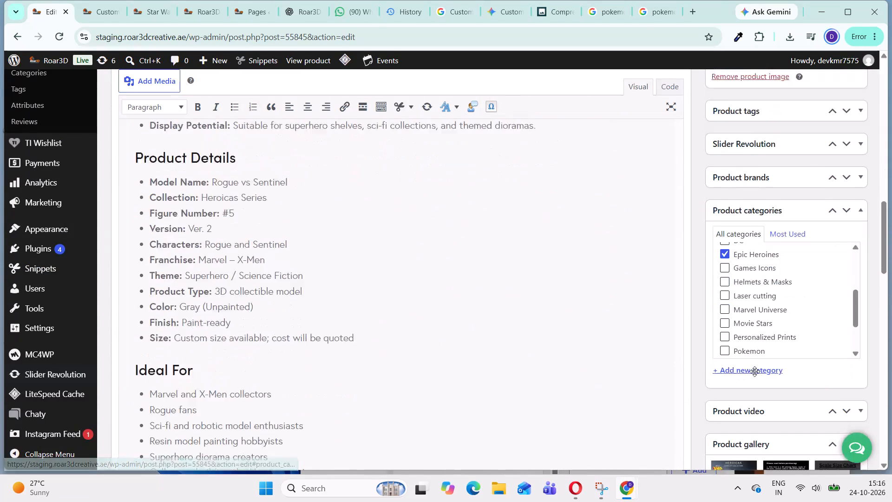
scroll(755, 385, down, 9)
scroll(765, 391, up, 7)
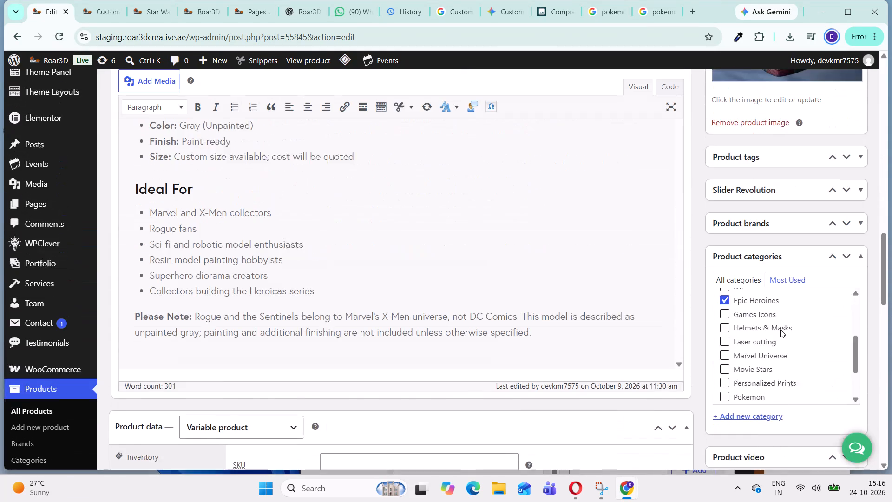
scroll(752, 379, up, 1)
click(725, 363)
scroll(844, 218, up, 2)
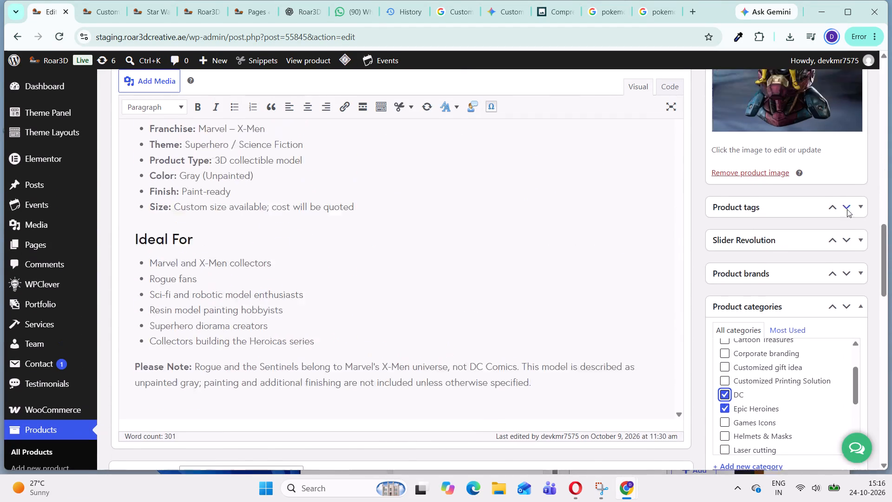
scroll(847, 209, up, 6)
click(826, 284)
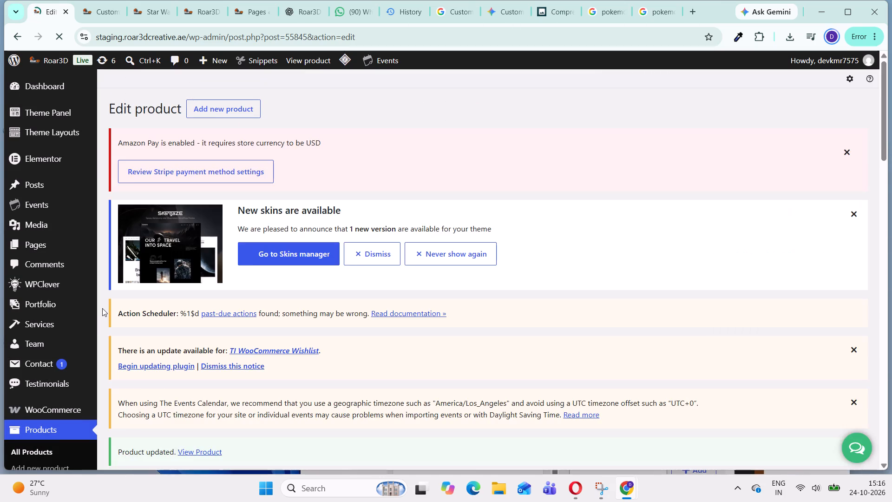
Switch to the Roar3D storefront, go to its home page and open the Other Services page.
scroll(102, 306, down, 3)
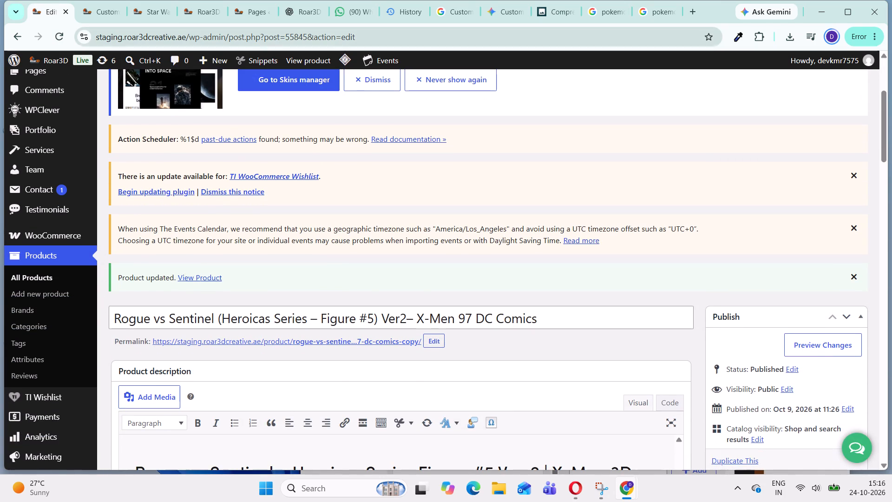
click(195, 12)
scroll(542, 159, up, 3)
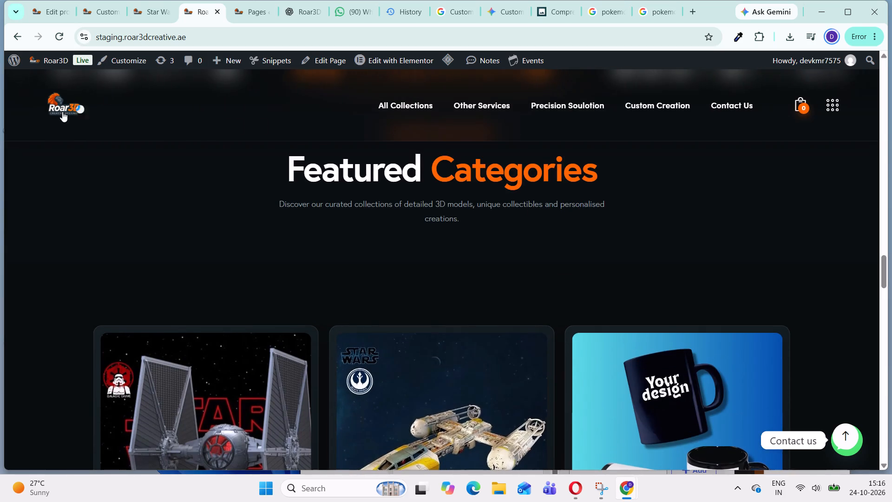
click(62, 112)
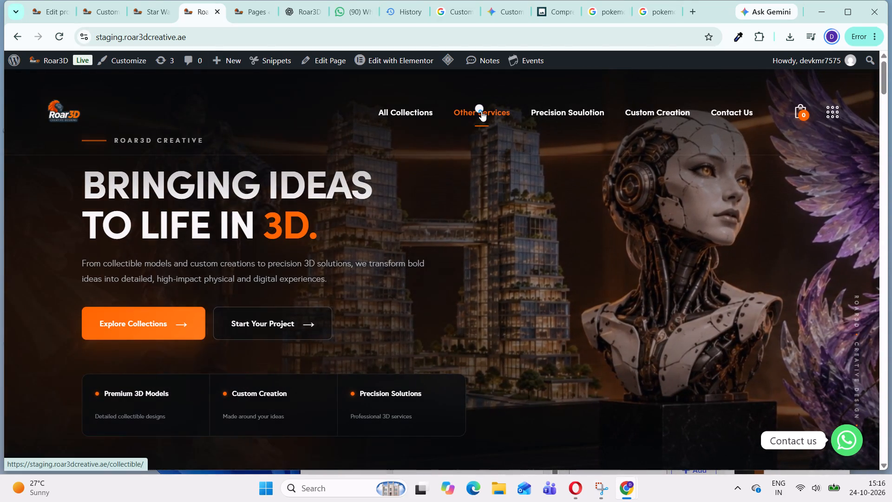
click(481, 111)
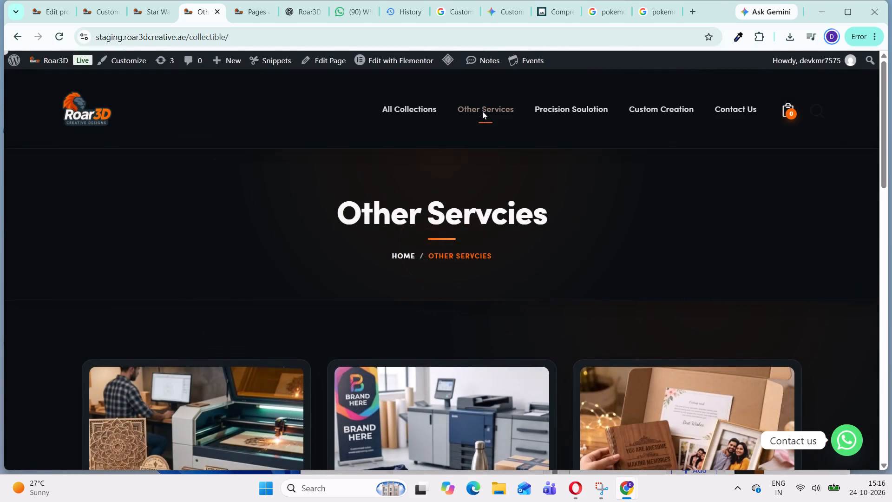
Look over the storefront's Other Services and Precision Soulotion pages and return to Other Services.
scroll(535, 271, down, 2)
scroll(535, 275, up, 2)
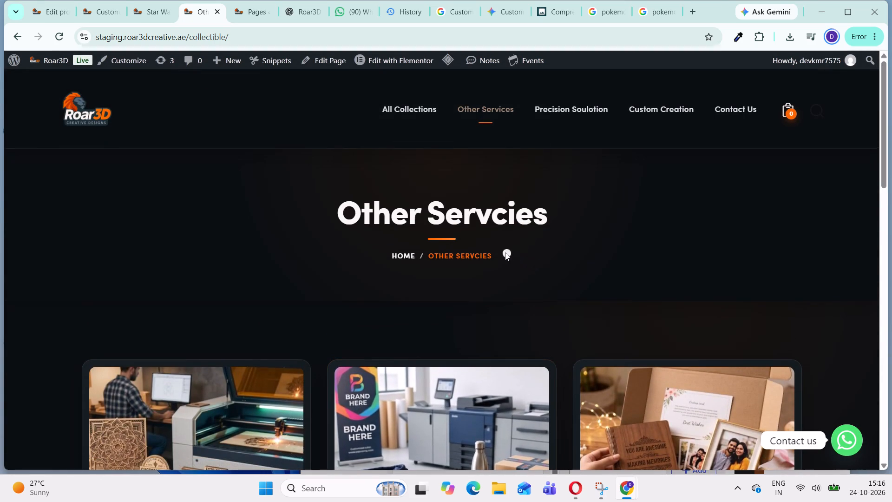
scroll(441, 248, down, 5)
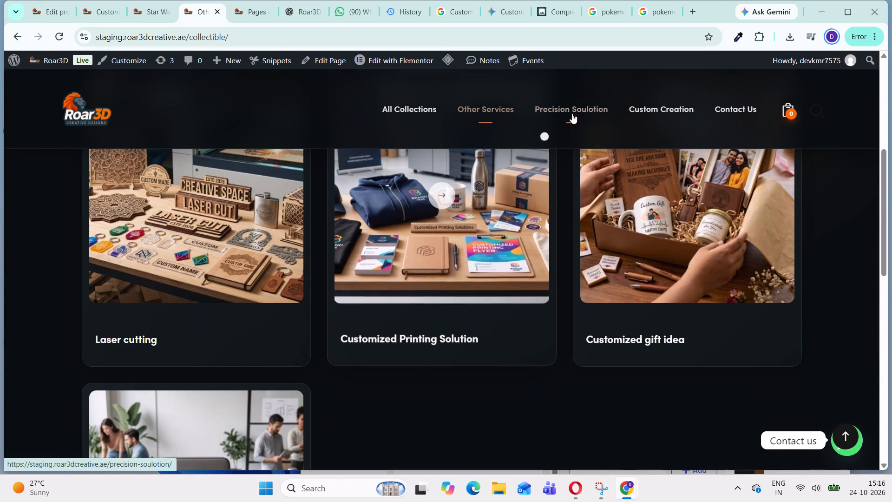
click(578, 105)
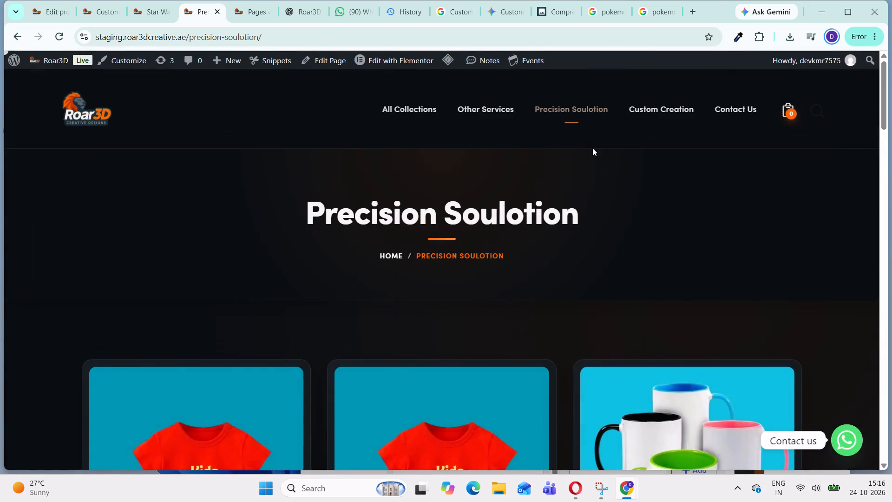
click(508, 111)
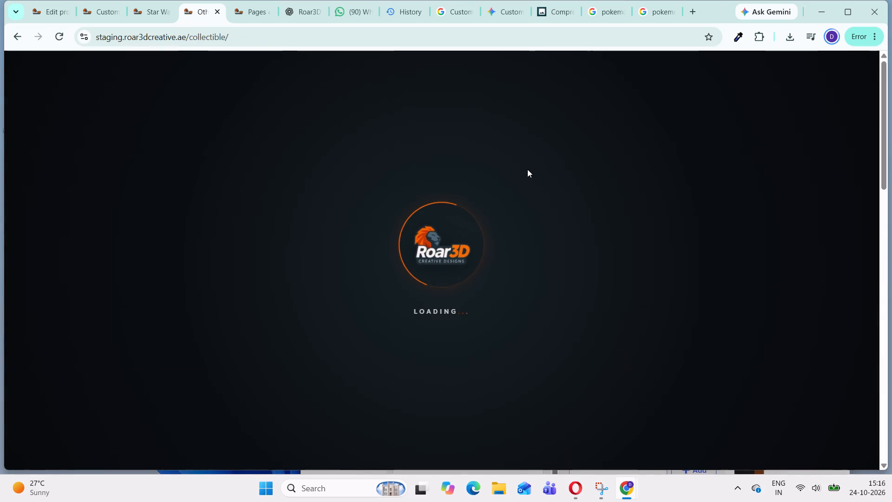
Open the Custom Creation page and look through its product listings.
click(656, 115)
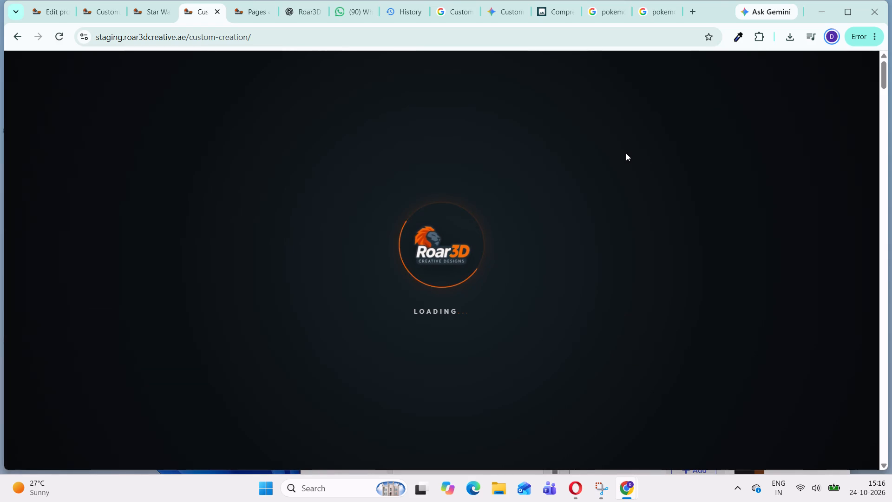
scroll(562, 295, down, 3)
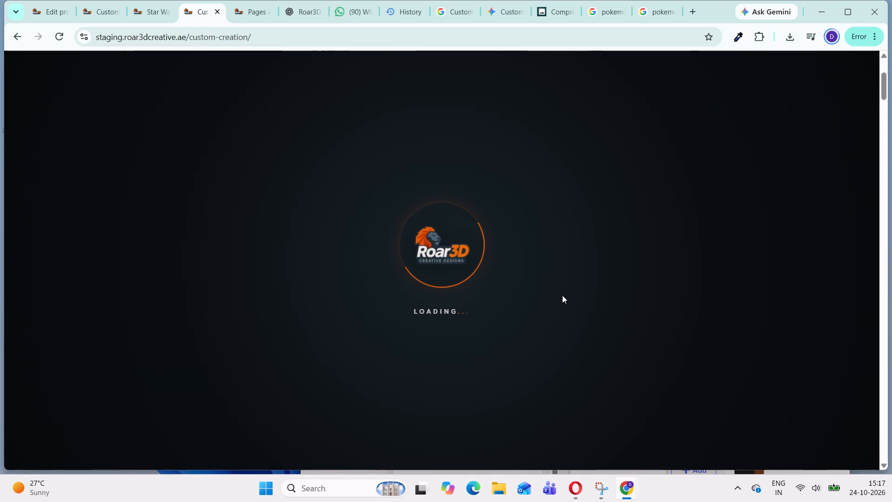
scroll(562, 295, down, 19)
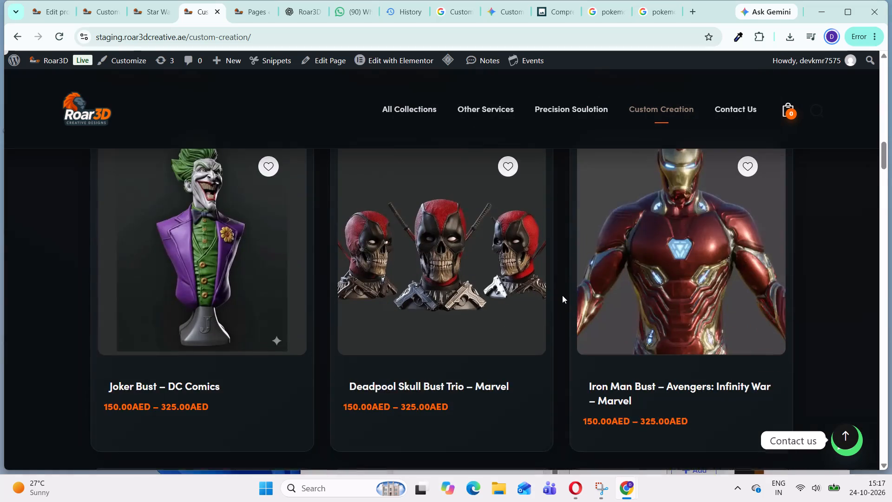
scroll(562, 295, down, 3)
scroll(601, 278, down, 3)
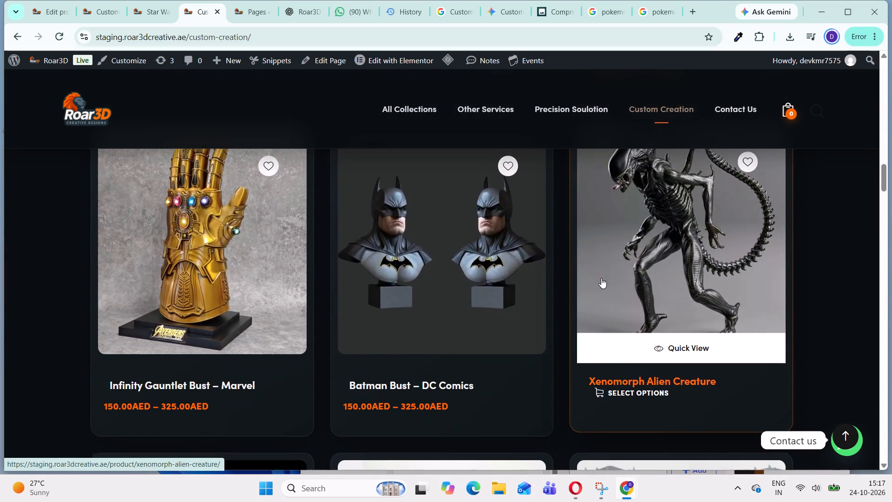
scroll(601, 278, down, 4)
scroll(601, 278, up, 4)
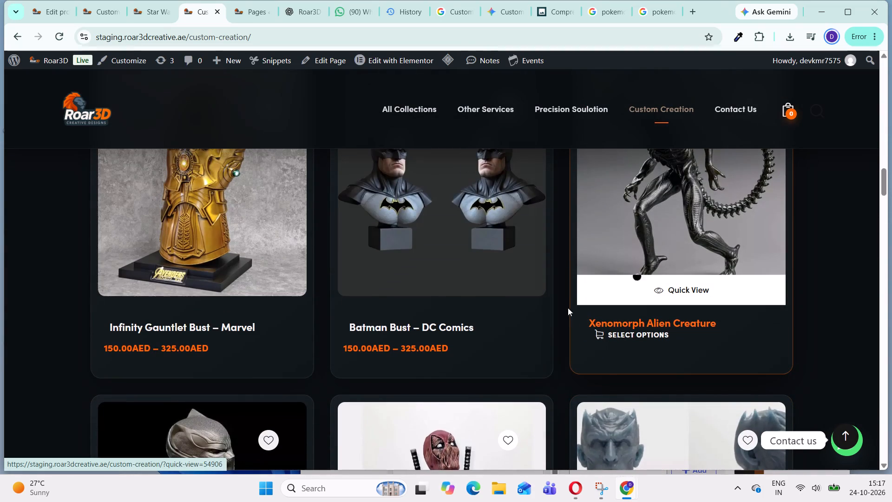
scroll(565, 310, down, 5)
scroll(249, 344, down, 2)
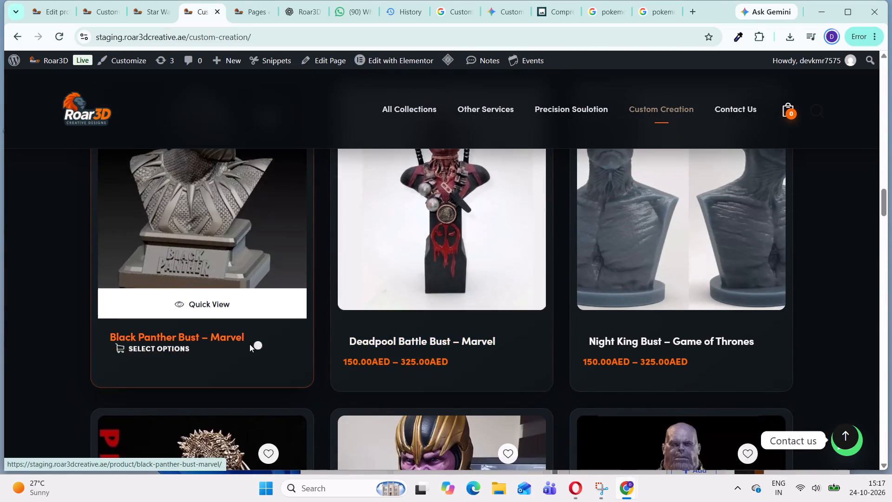
scroll(264, 337, down, 3)
scroll(341, 342, down, 2)
scroll(387, 338, down, 4)
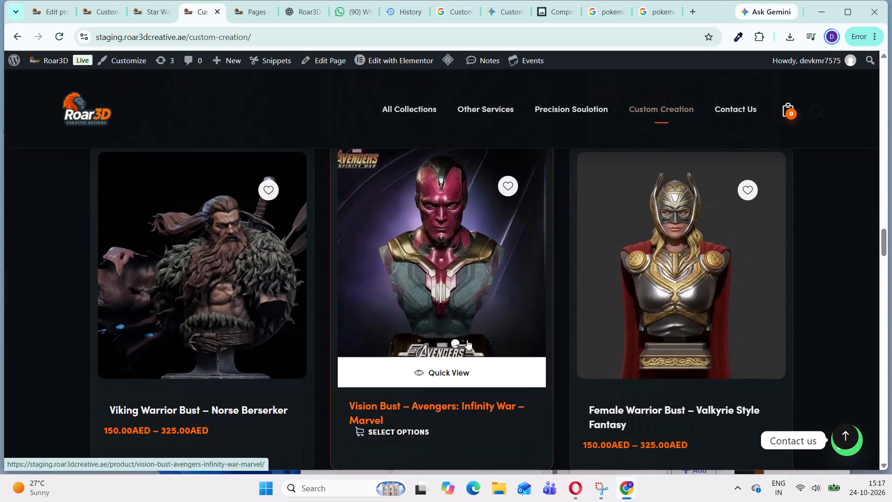
scroll(454, 275, up, 3)
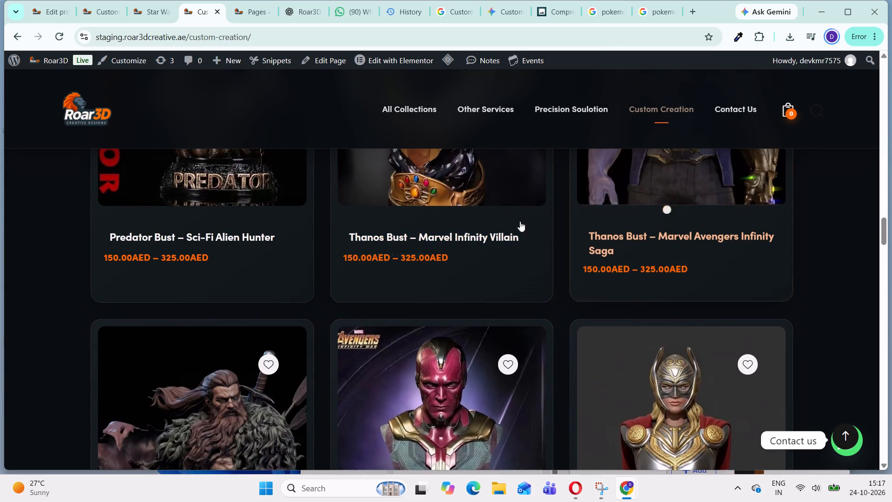
scroll(482, 271, up, 2)
Open the Thanos Bust – Marvel Infinity Villain product, choose size 1:10 and add one to the cart.
click(454, 239)
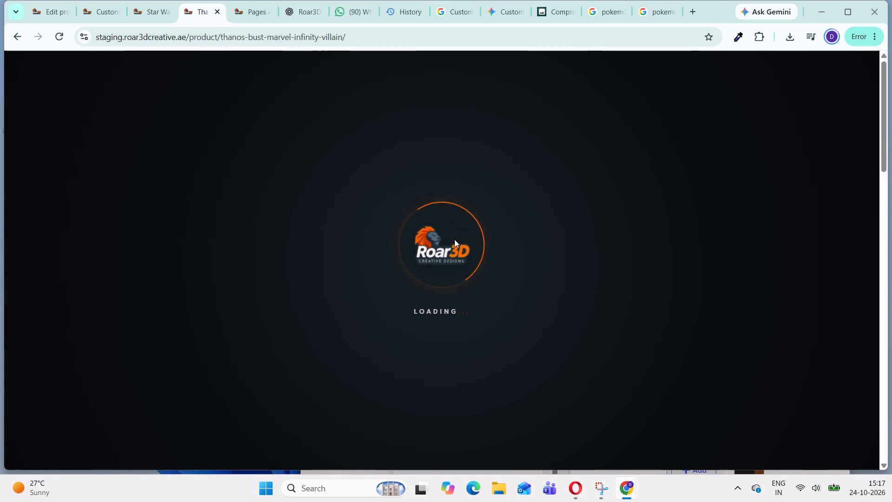
scroll(715, 331, down, 1)
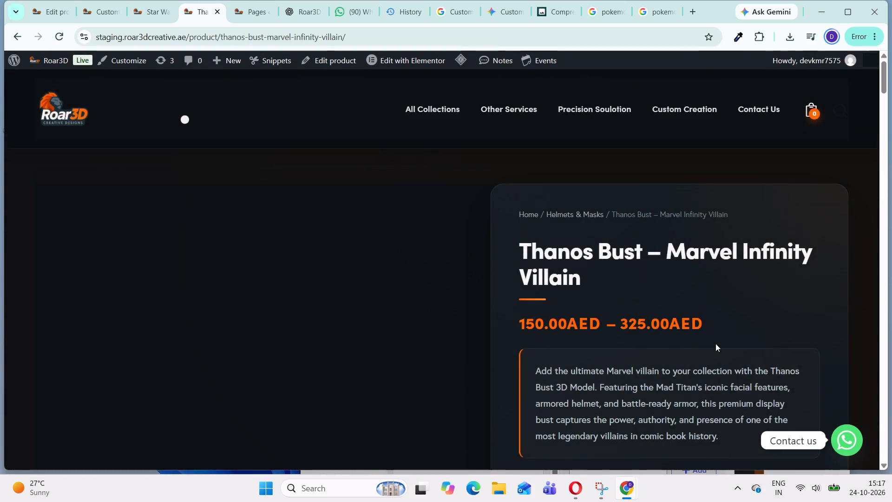
scroll(715, 343, down, 2)
click(603, 359)
click(577, 409)
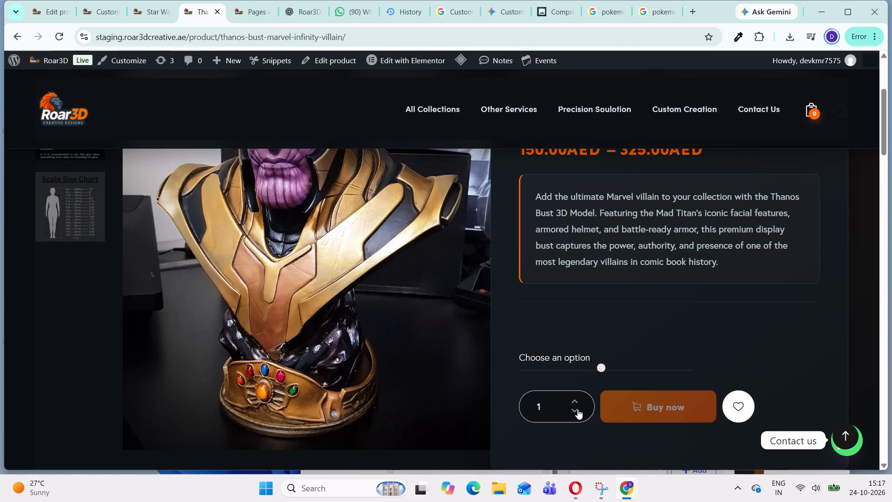
click(644, 438)
scroll(730, 364, down, 3)
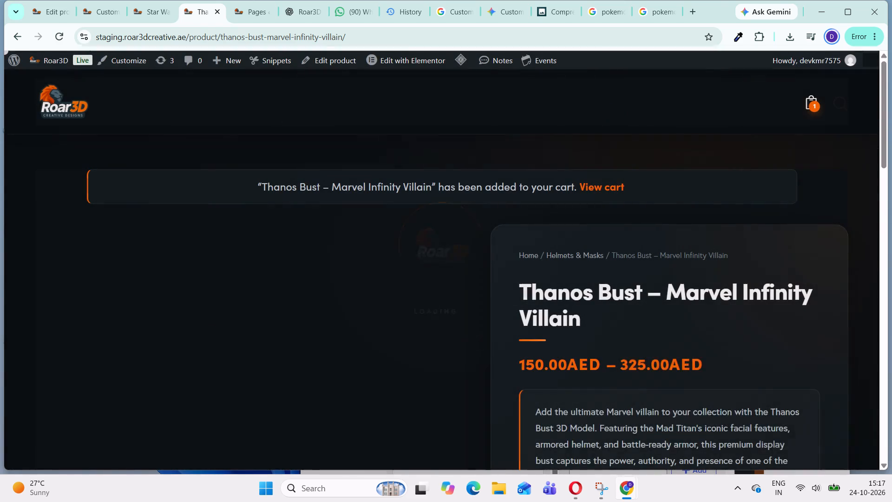
scroll(639, 233, down, 3)
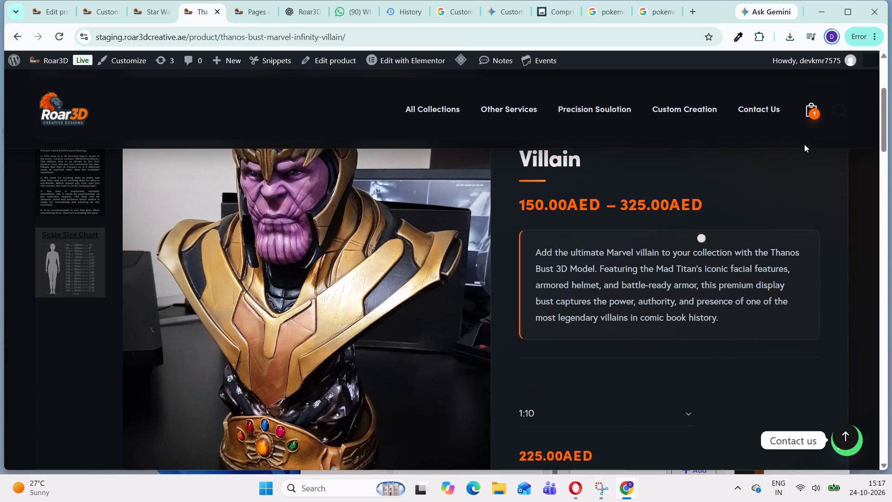
click(814, 111)
scroll(767, 287, down, 1)
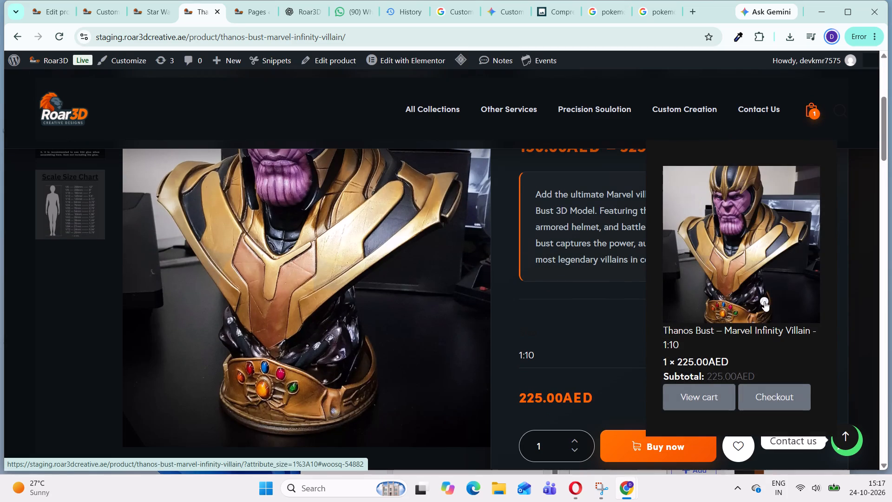
key(shift+super+s)
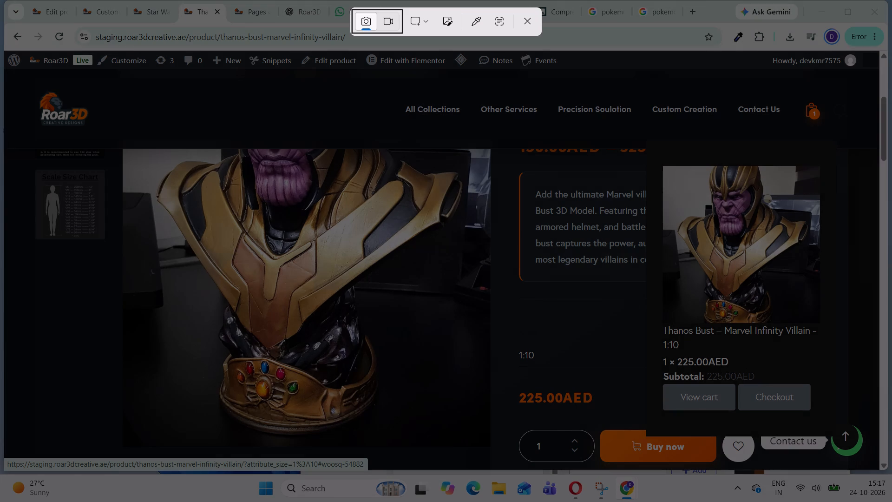
drag(642, 139, 859, 425)
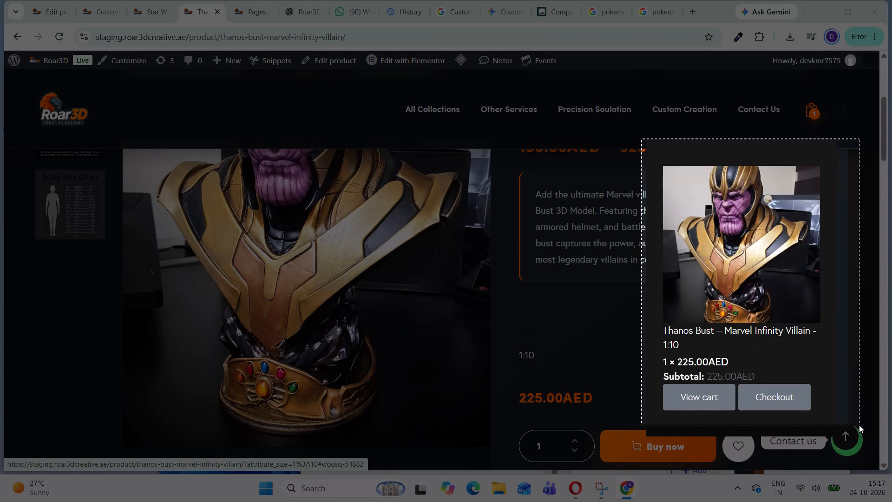
drag(859, 425, 859, 424)
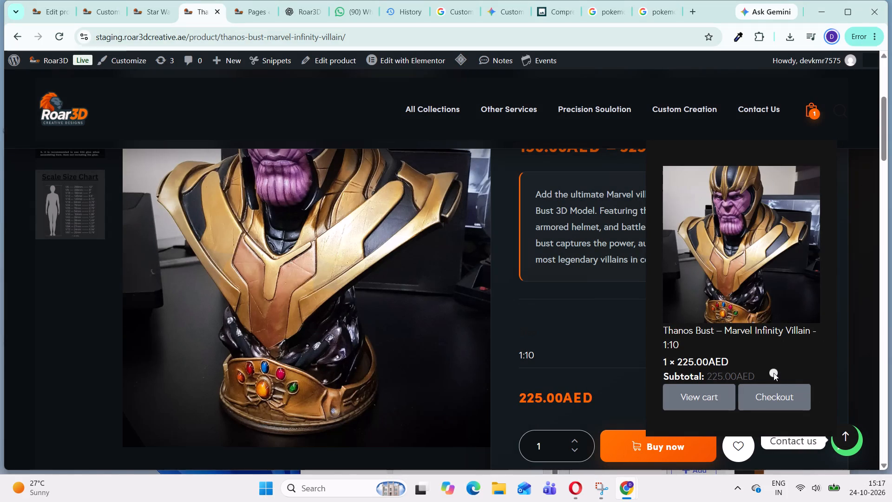